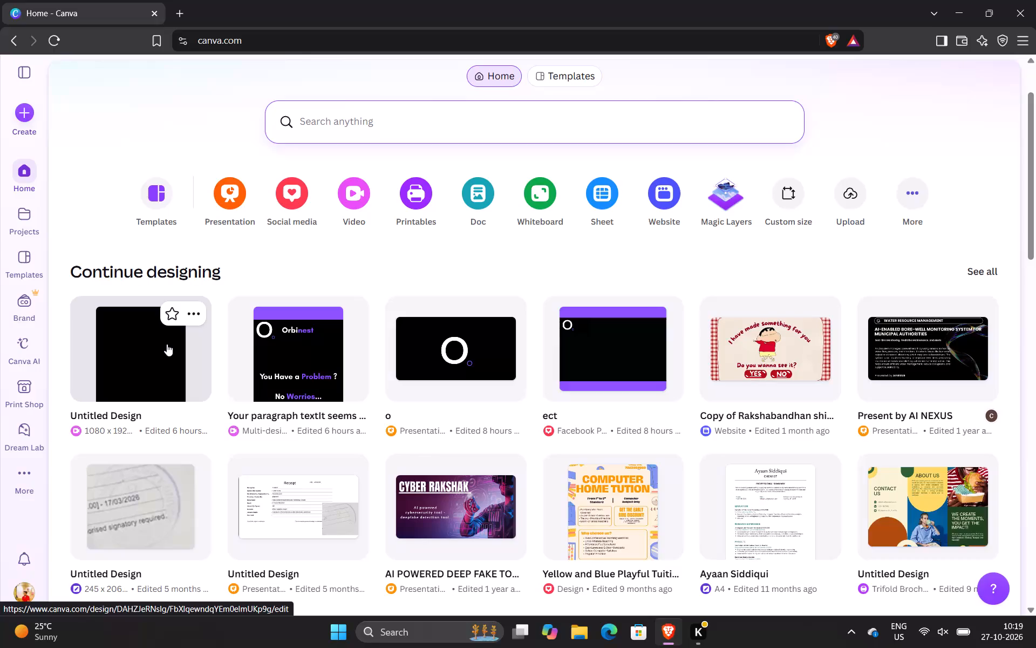
Open the most recent Untitled Design for a look and close it again.
double_click(172, 357)
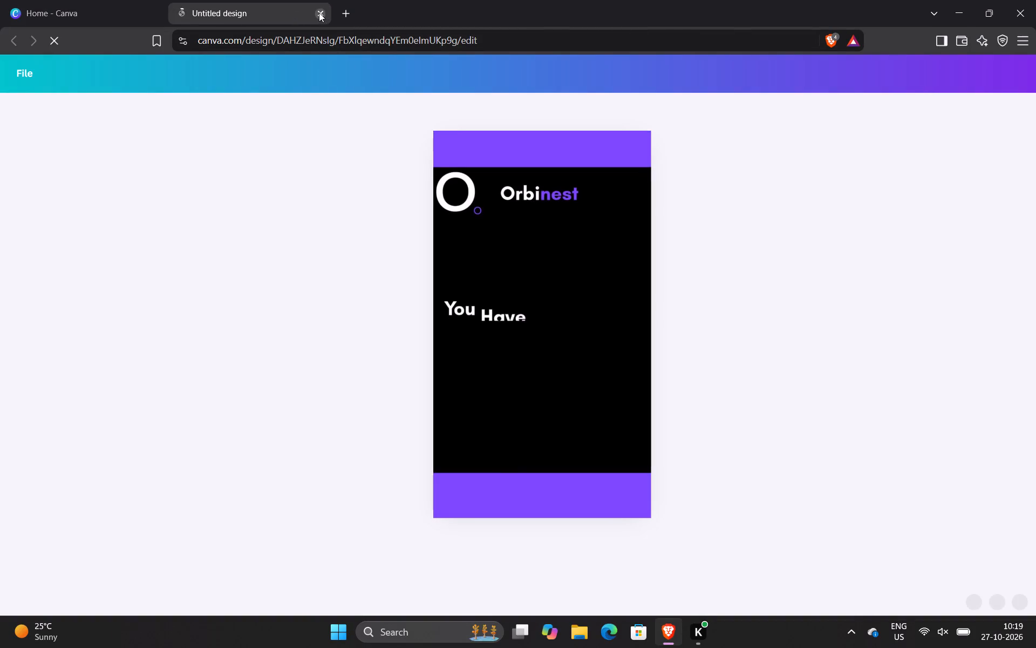
left_click(318, 13)
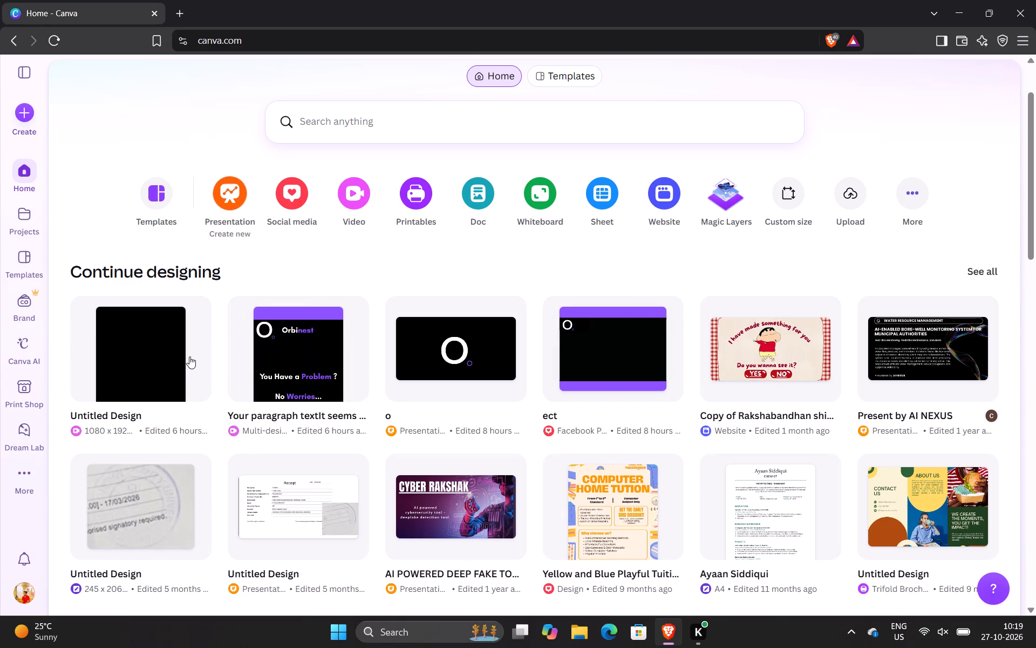
Create a new blank social media design in the Instagram Story format, 1080 × 1920 px.
left_click(287, 201)
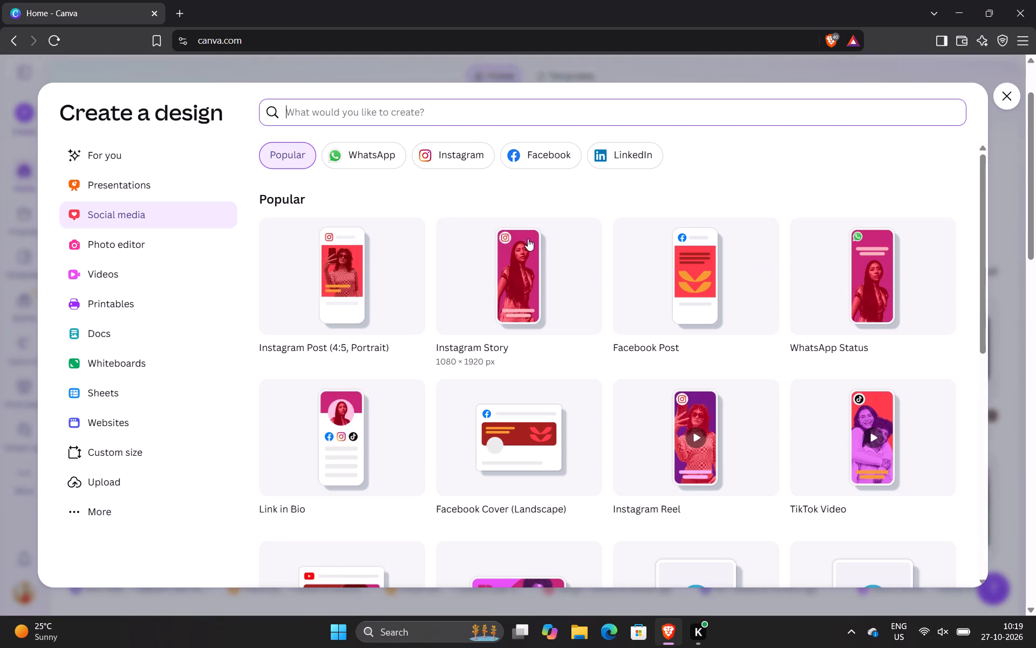
left_click(528, 241)
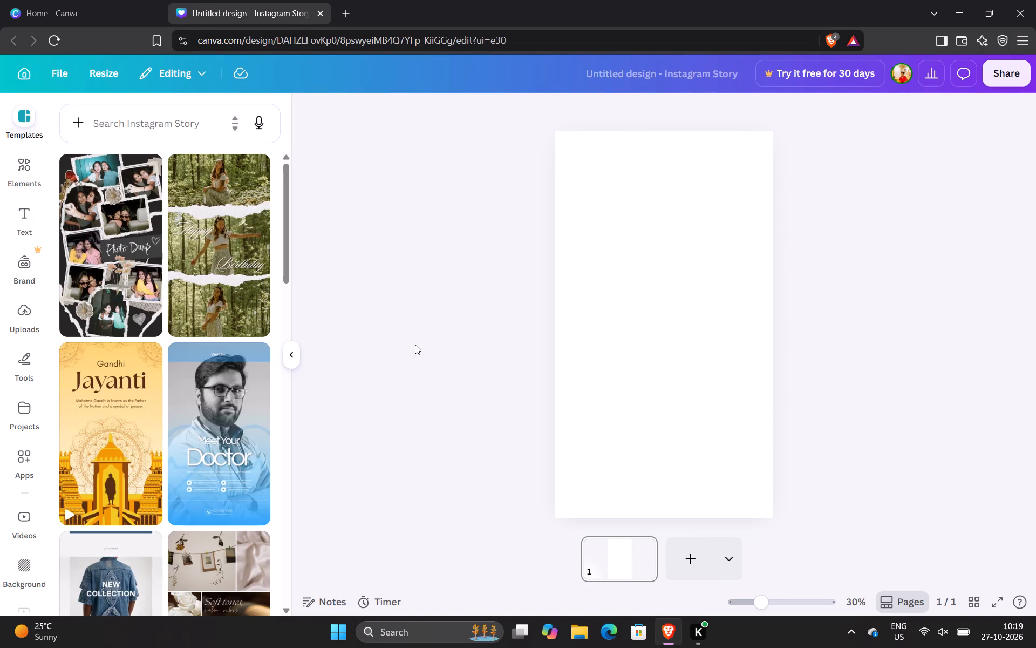
Set the blank page's background to black from the Brand Kit palette.
left_click(606, 258)
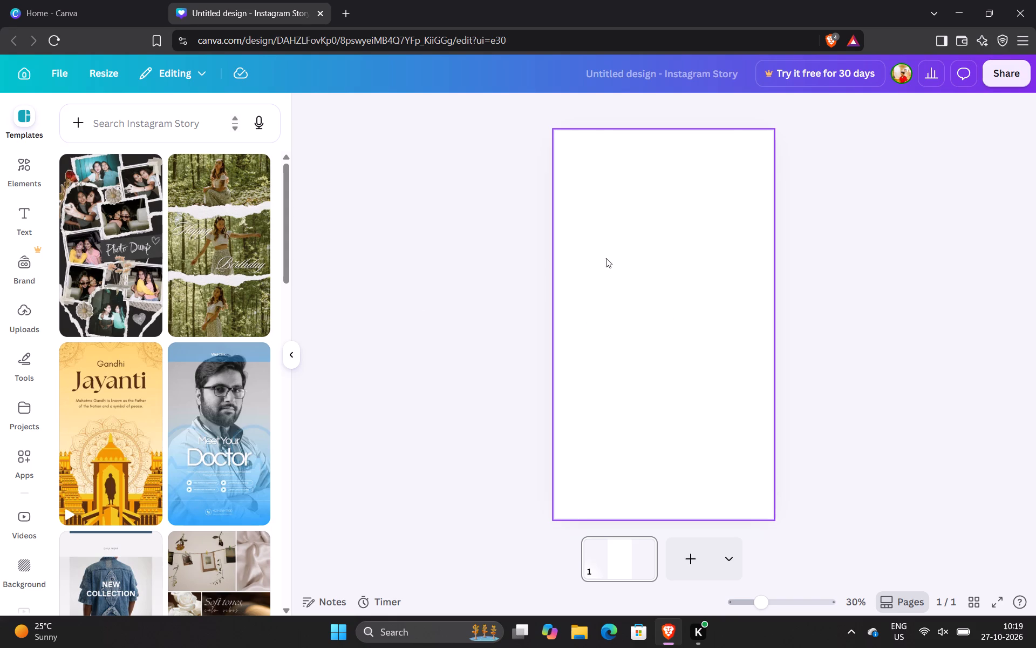
right_click(670, 294)
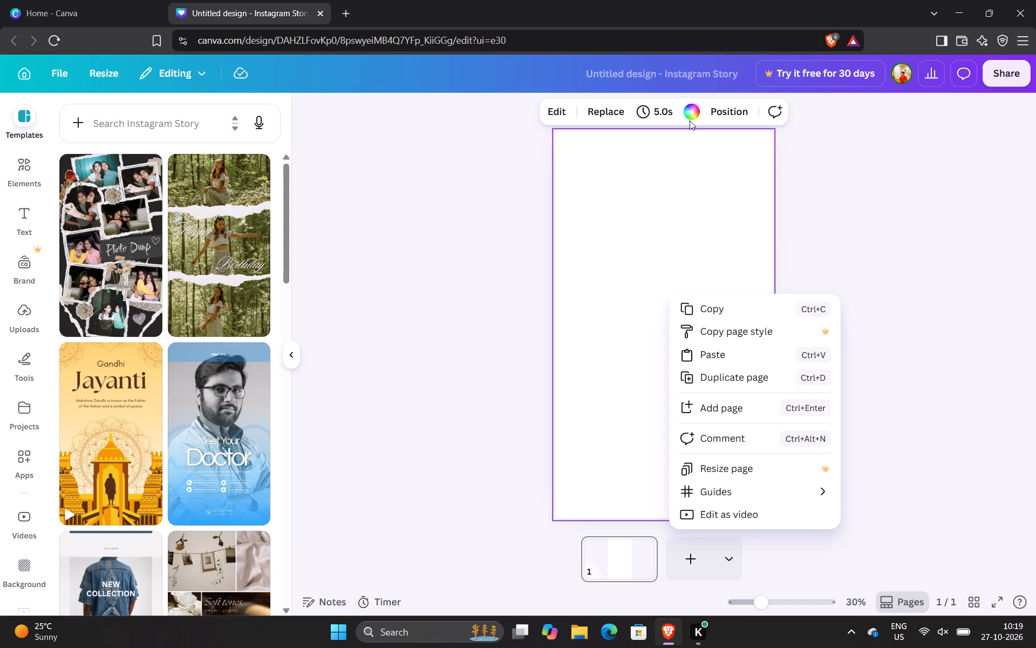
left_click(687, 131)
left_click(686, 119)
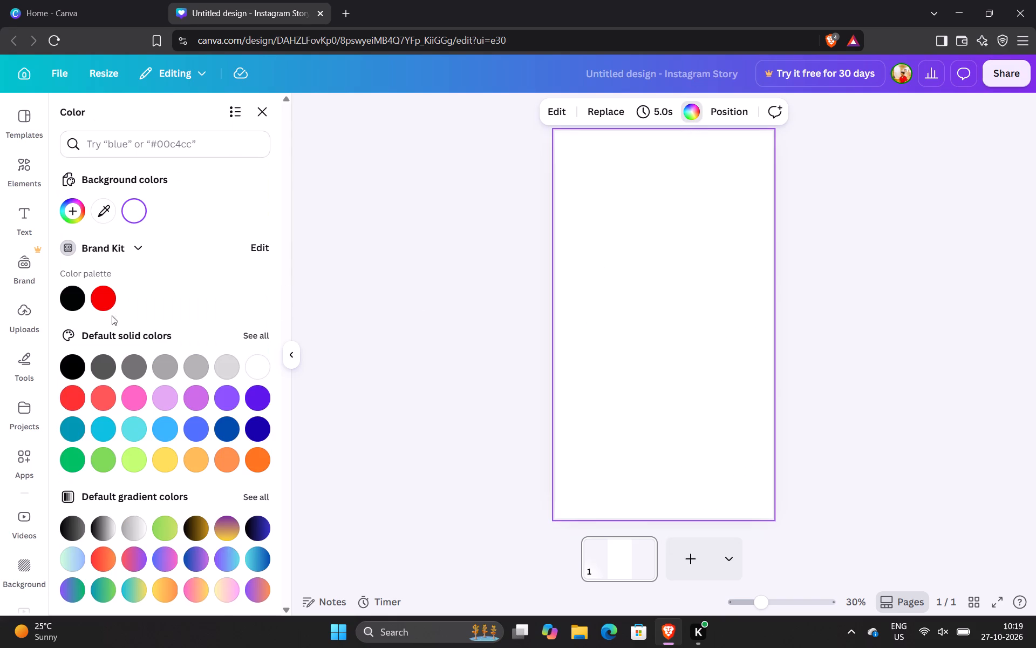
left_click(77, 300)
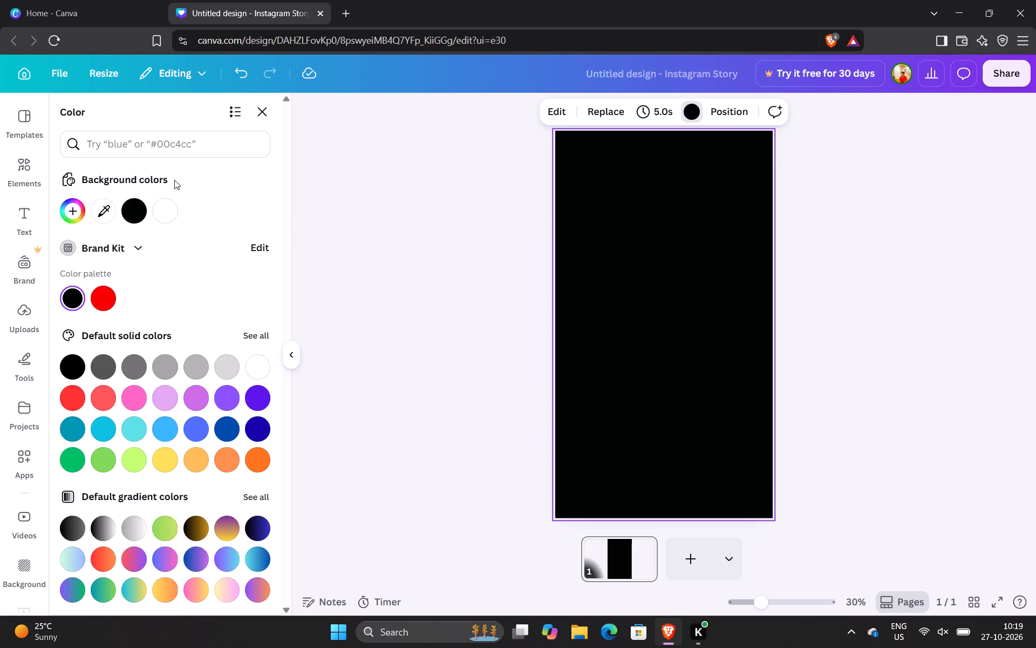
Add the recently used pink rounded bar graphic to the page and place it centred near the top edge.
left_click(25, 175)
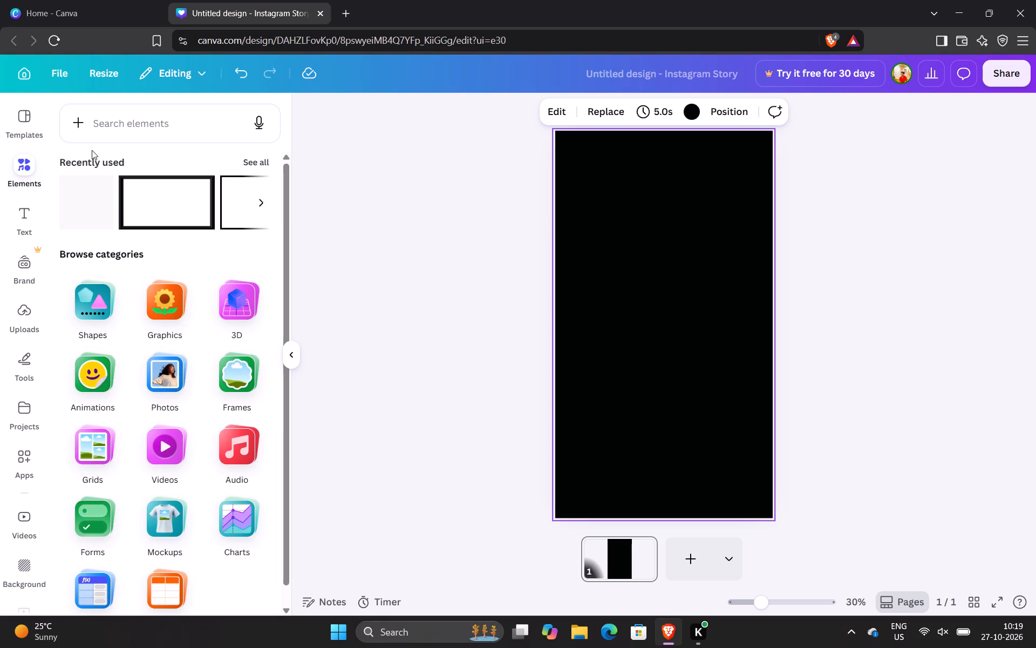
left_click(87, 198)
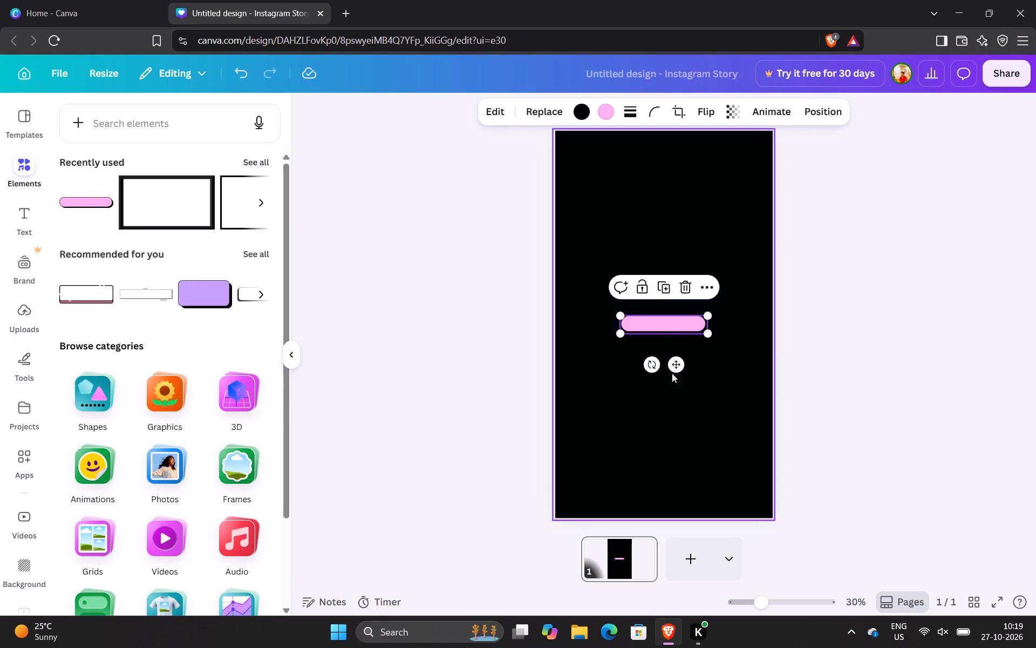
left_click_drag(672, 362, 653, 170)
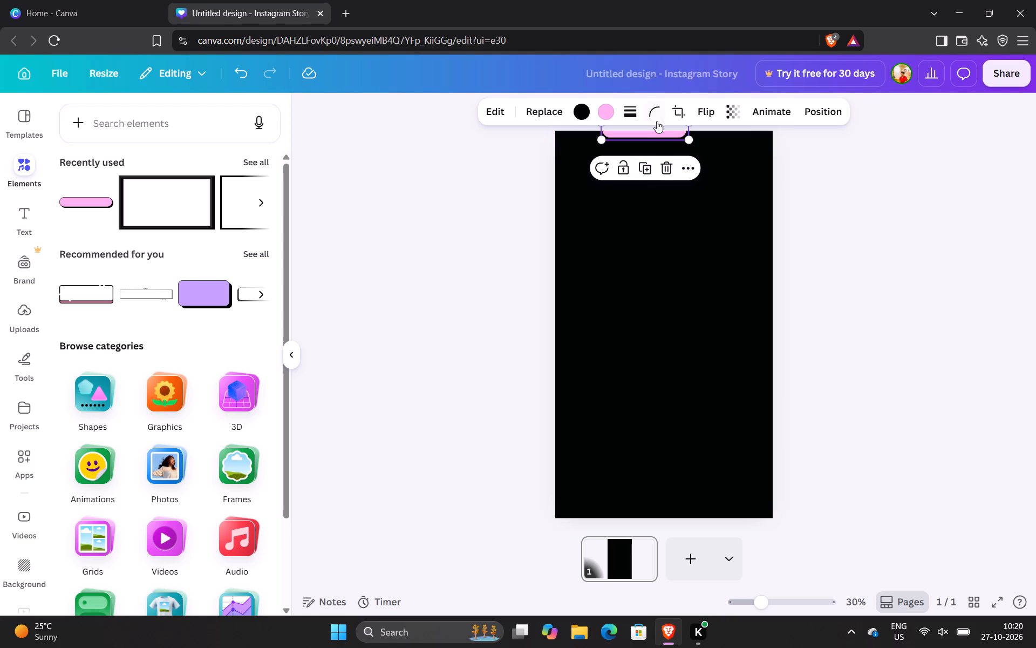
left_click_drag(658, 132, 677, 170)
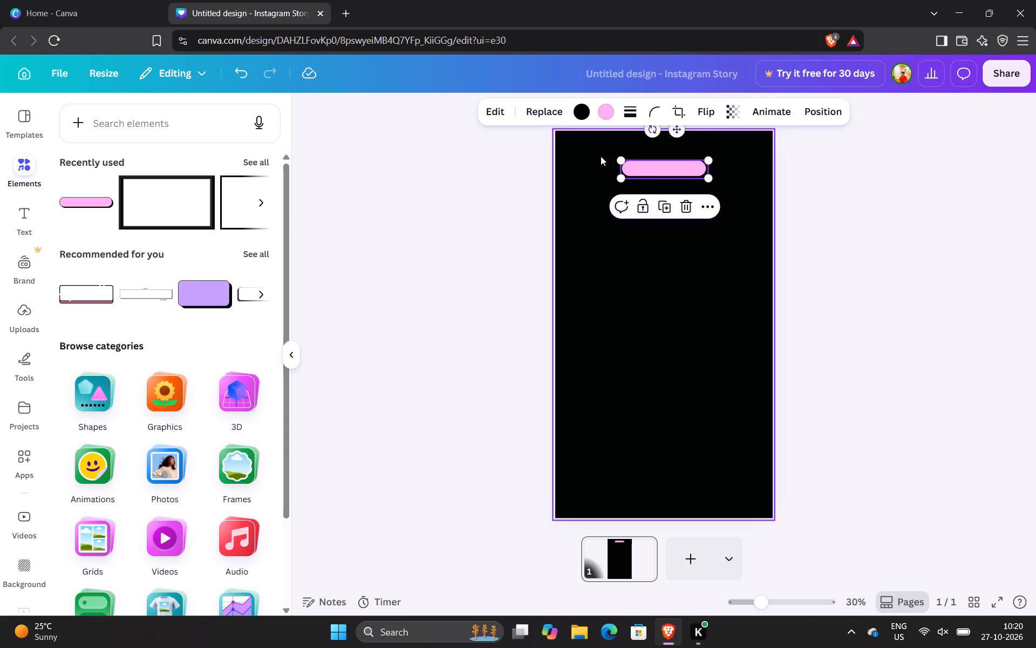
Enlarge the pink bar past both page sides and centre it along the top edge as a full-width header band.
left_click_drag(619, 158, 466, 117)
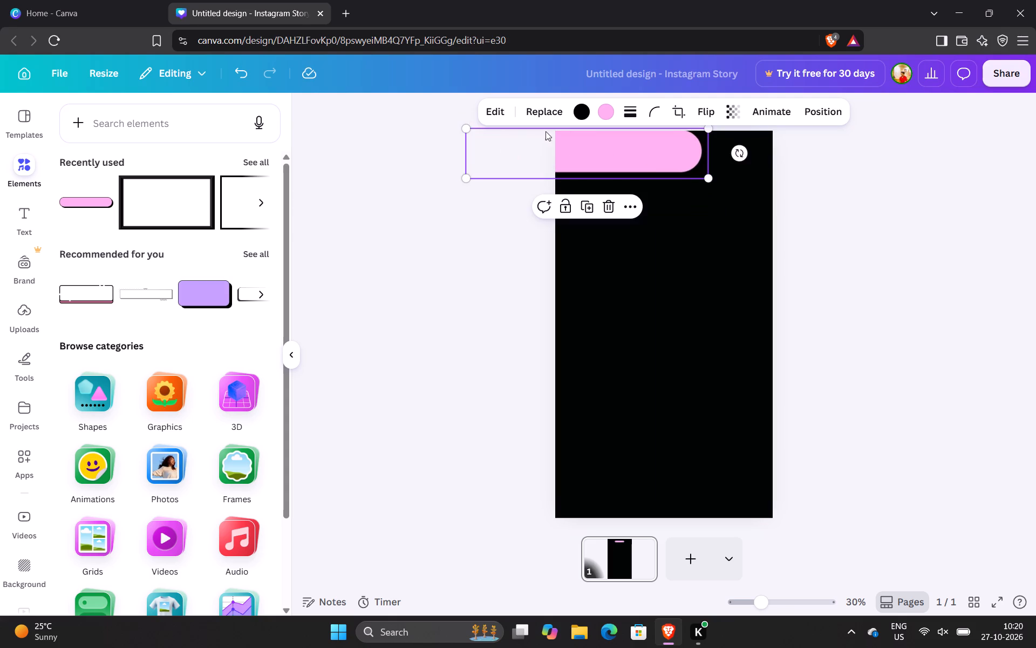
left_click_drag(664, 158, 744, 151)
left_click_drag(781, 168, 785, 171)
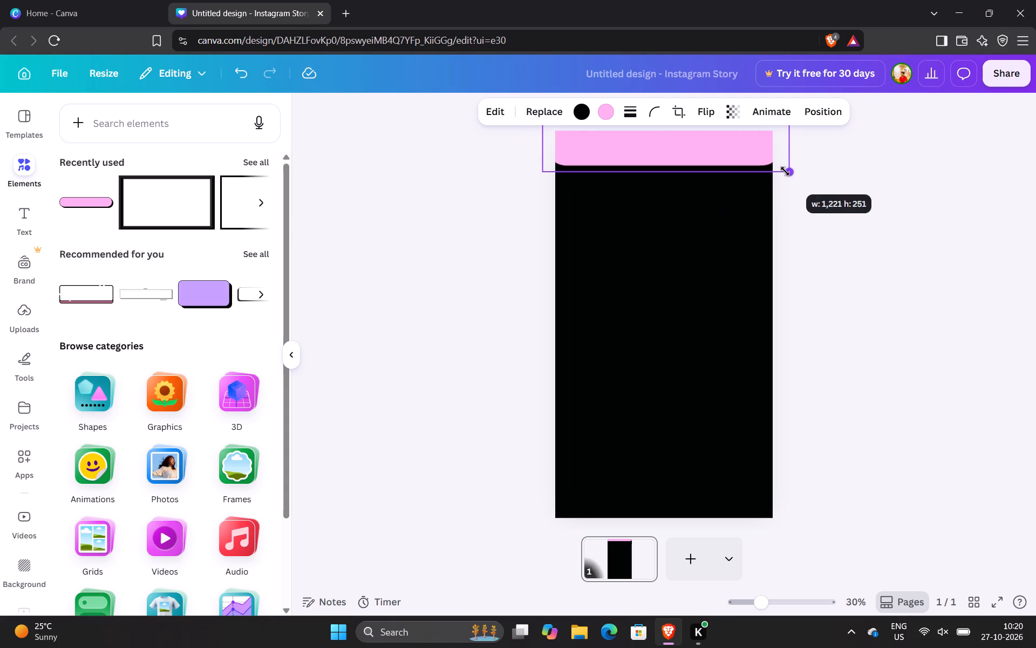
left_click_drag(785, 171, 789, 172)
left_click_drag(713, 159, 712, 211)
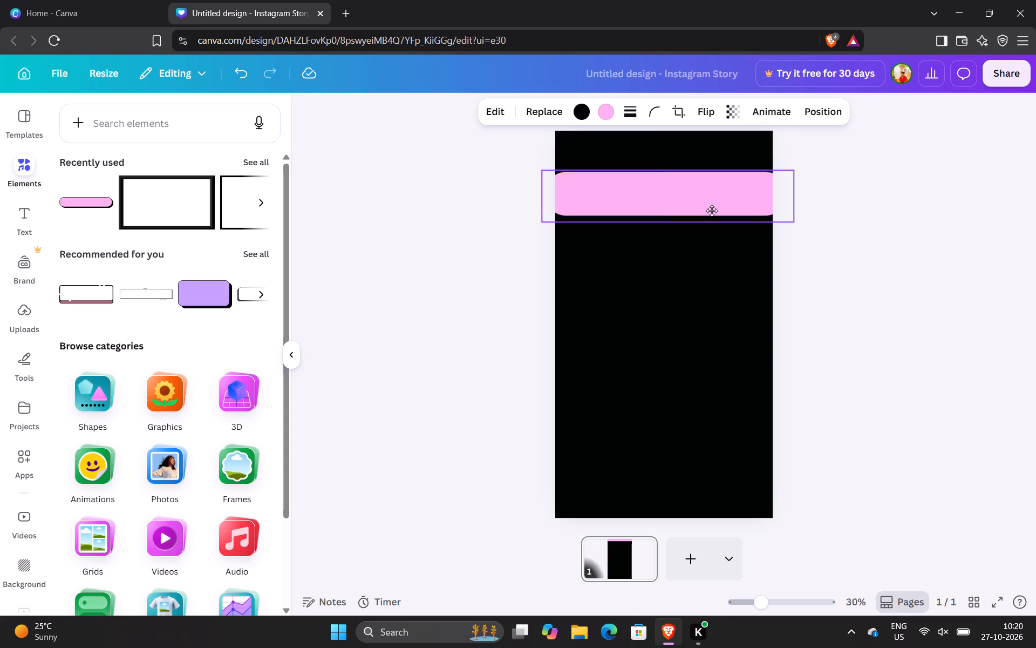
left_click_drag(712, 211, 707, 171)
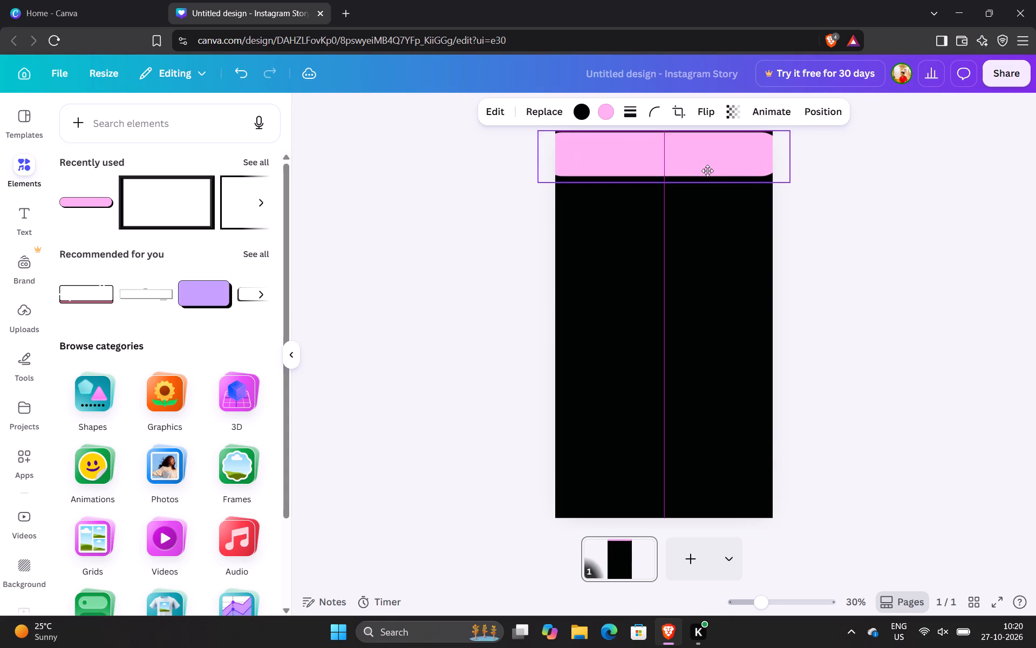
left_click_drag(707, 171, 707, 163)
Open the colour choices for the header band's pink fill.
left_click(601, 112)
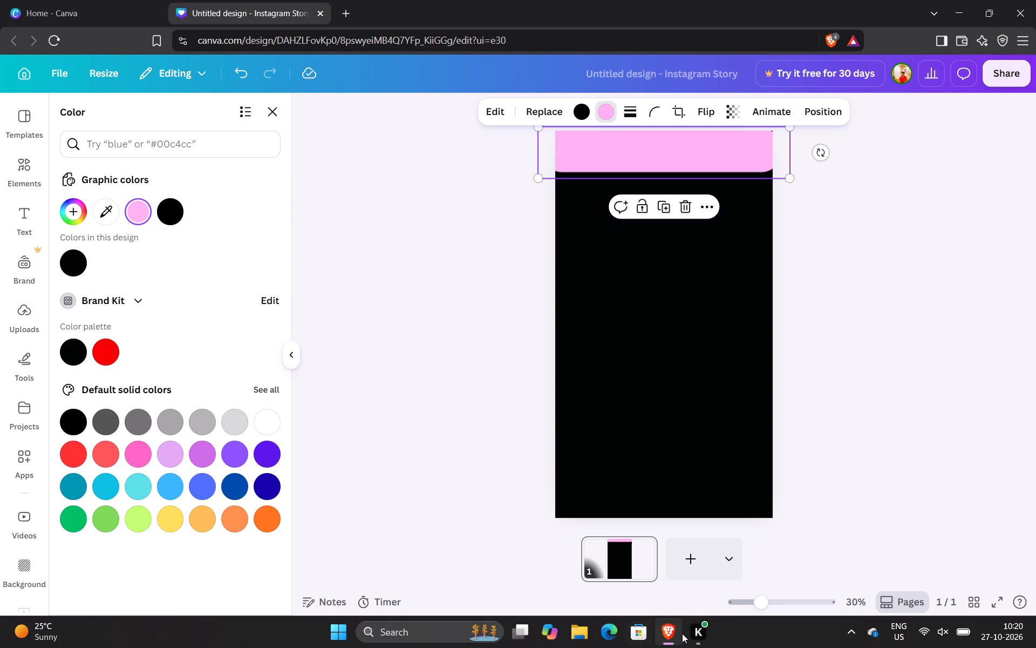
Search Windows for the Notepad app.
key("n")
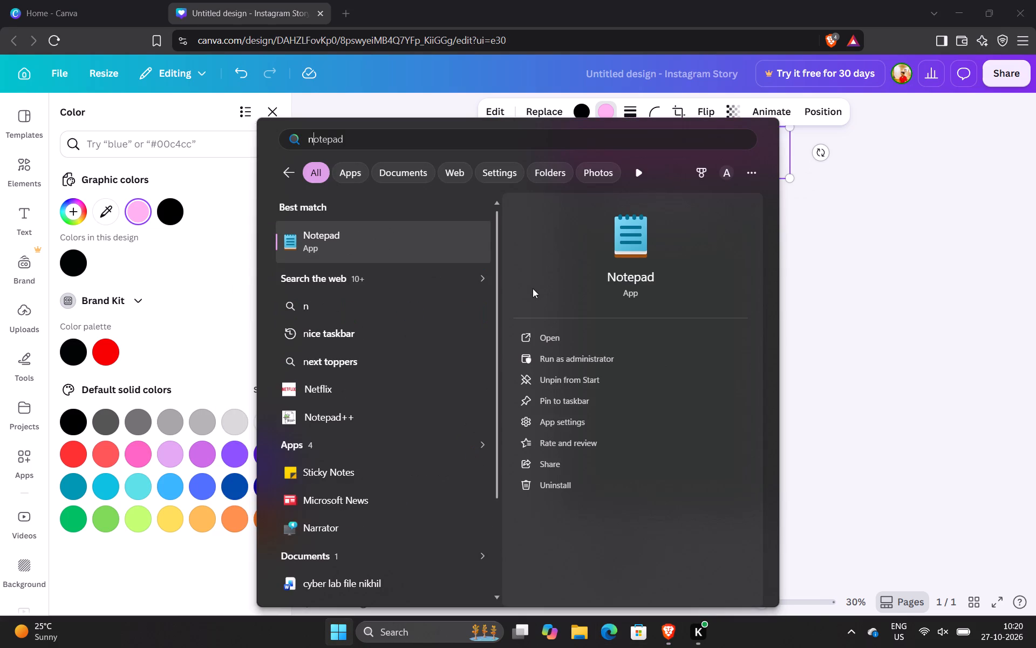
Copy the hex code #8c52ff from Notepad and apply it as the pink banner's fill colour in the Canva design.
key("Return")
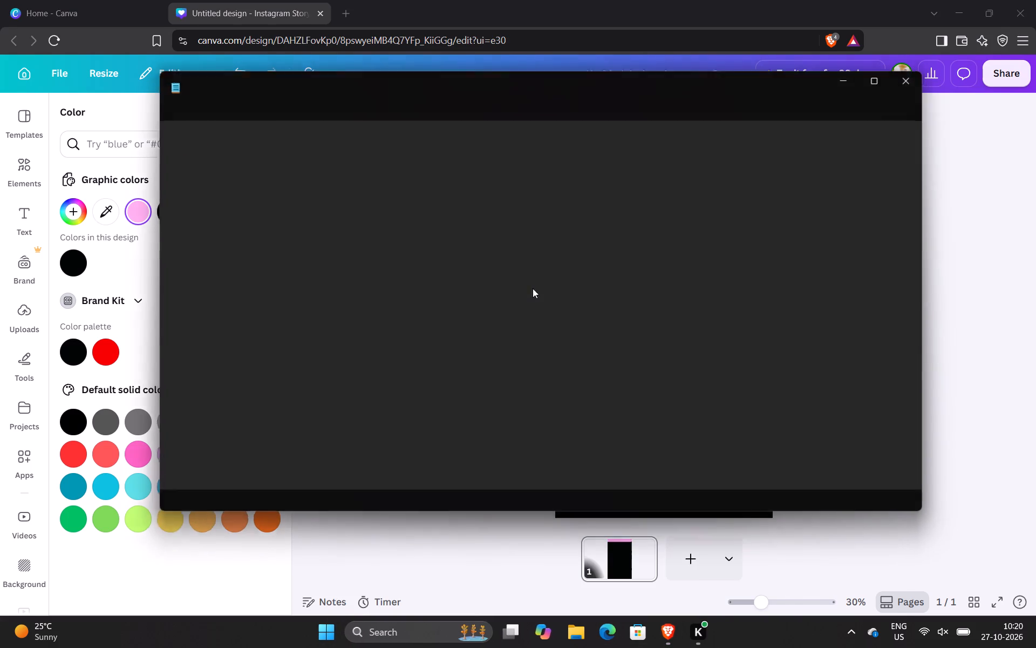
key("ctrl+c")
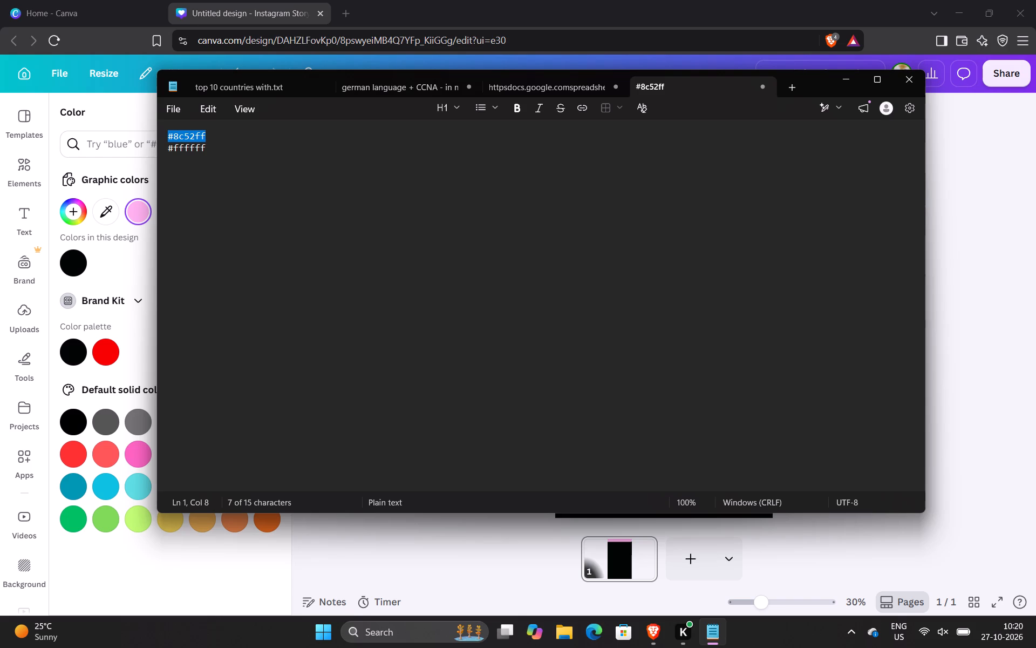
left_click(119, 143)
key("ctrl+v")
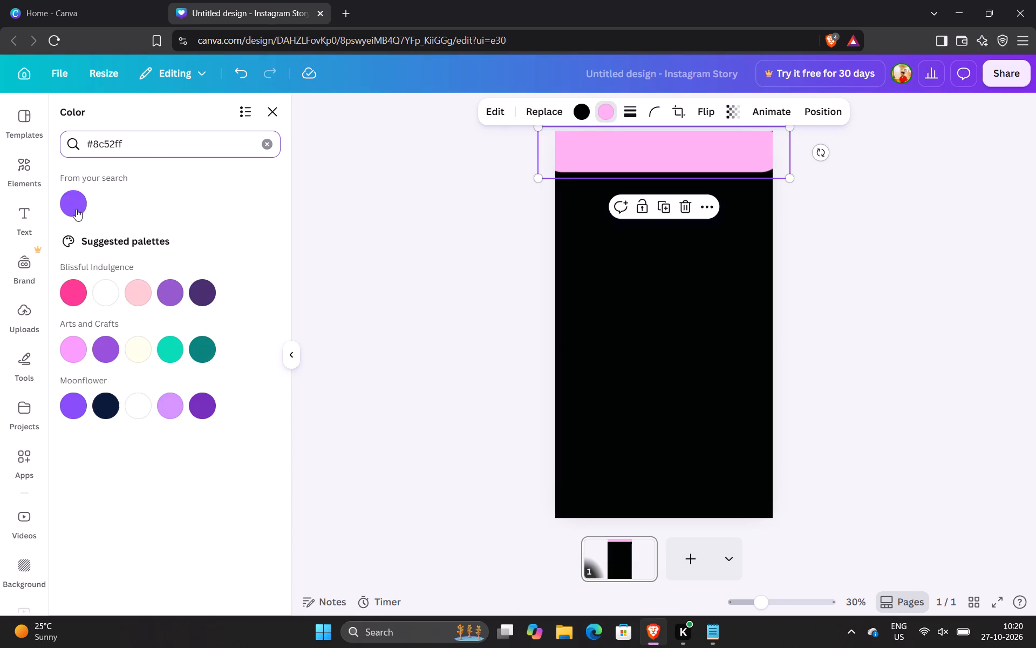
left_click(73, 207)
left_click(877, 224)
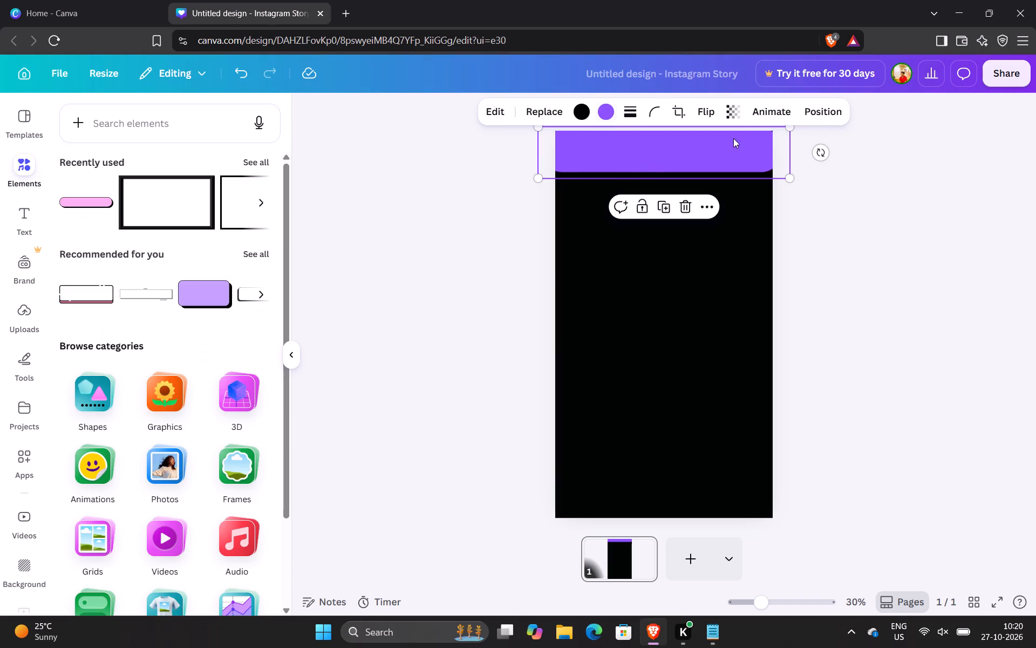
left_click(801, 239)
Enlarge and reposition the purple banner so it covers the page's full width and meets its top edge.
left_click(693, 148)
left_click_drag(794, 177, 799, 195)
left_click_drag(710, 153, 710, 158)
left_click_drag(541, 132, 526, 123)
left_click(891, 233)
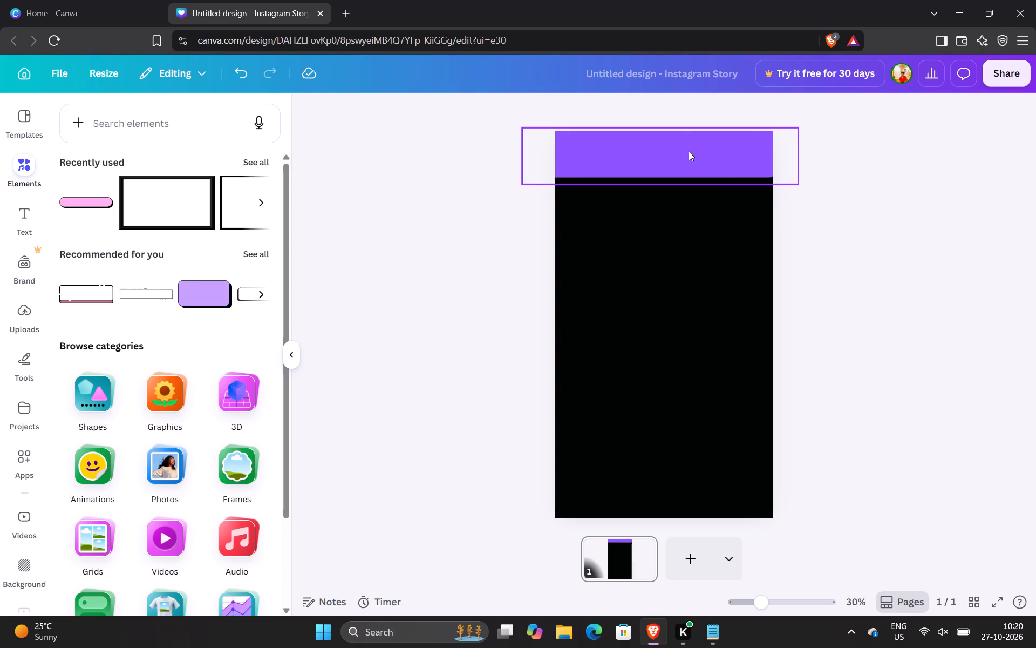
Duplicate the purple banner, place the copy along the page's bottom edge, and enlarge it slightly to cover the full width.
right_click(689, 151)
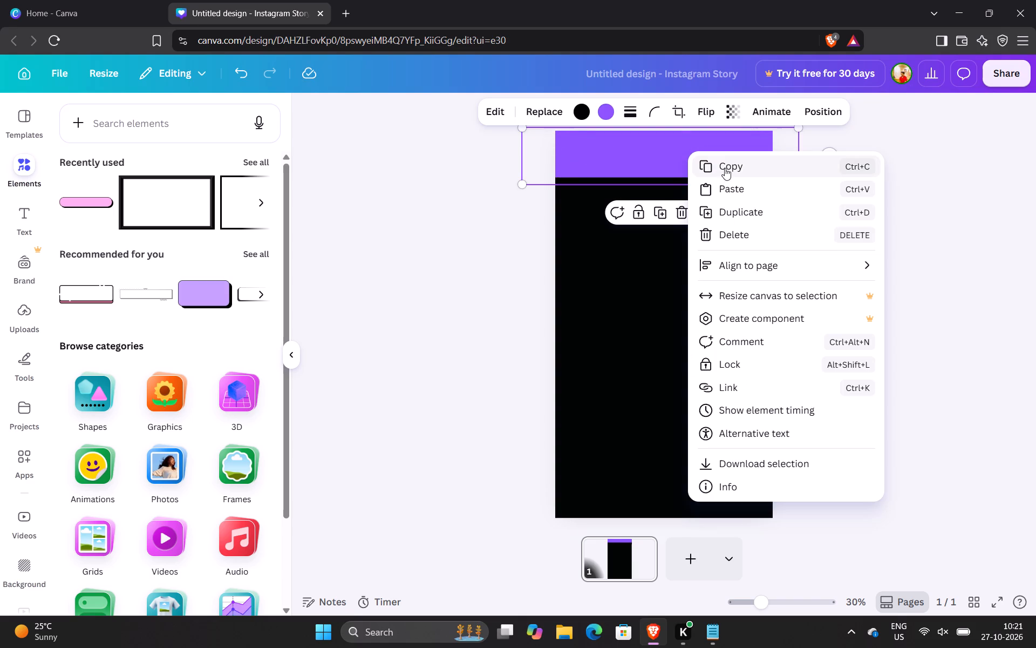
left_click(726, 168)
left_click(661, 415)
key("ctrl+v")
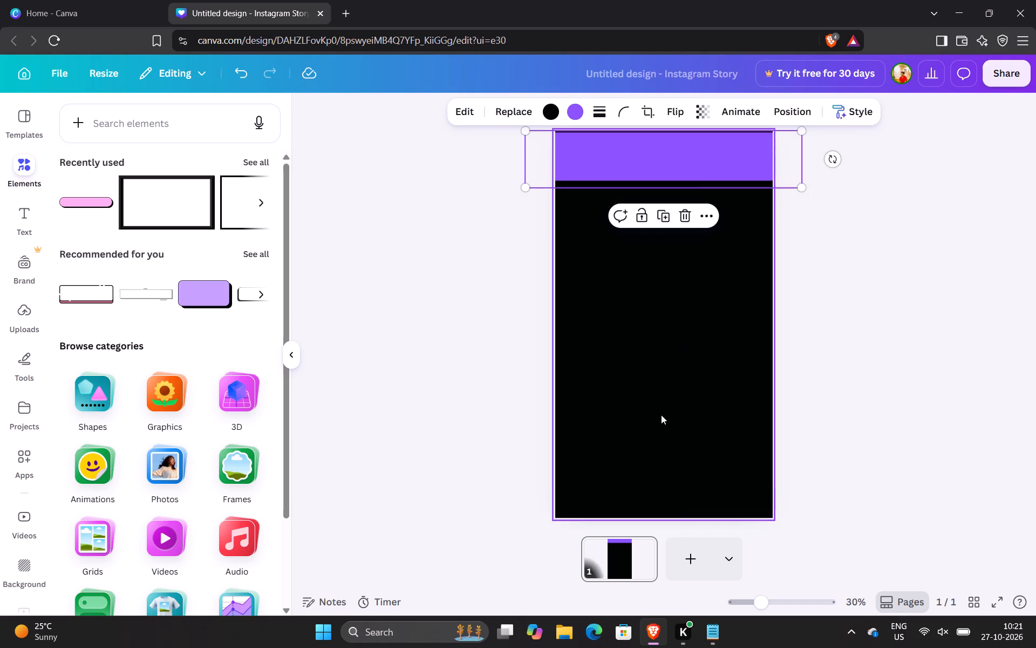
left_click_drag(691, 166, 702, 501)
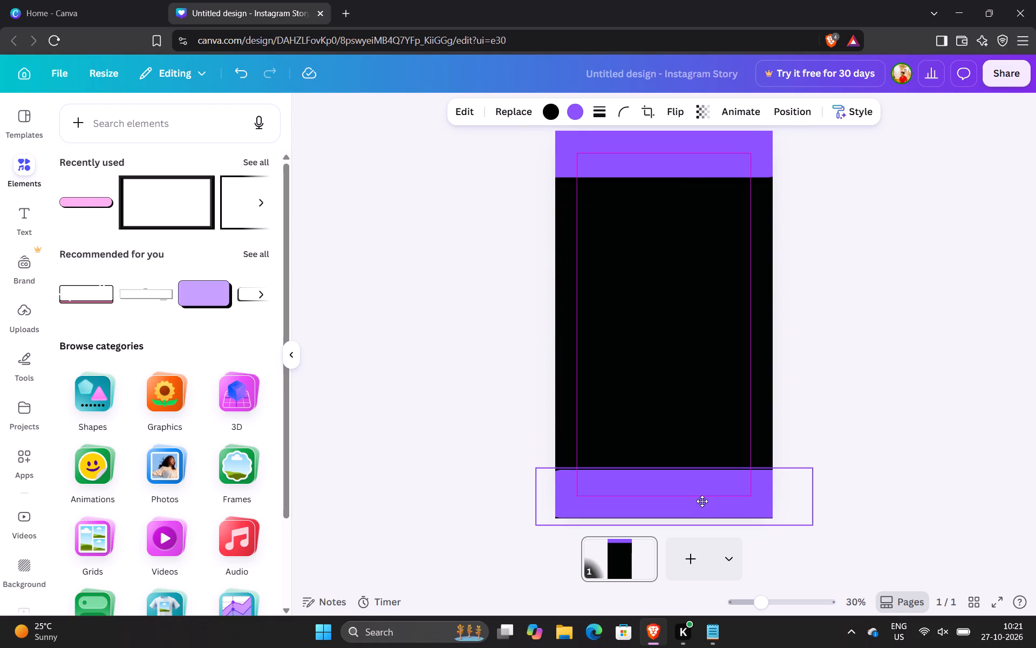
left_click_drag(702, 501, 702, 502)
left_click_drag(536, 469, 521, 463)
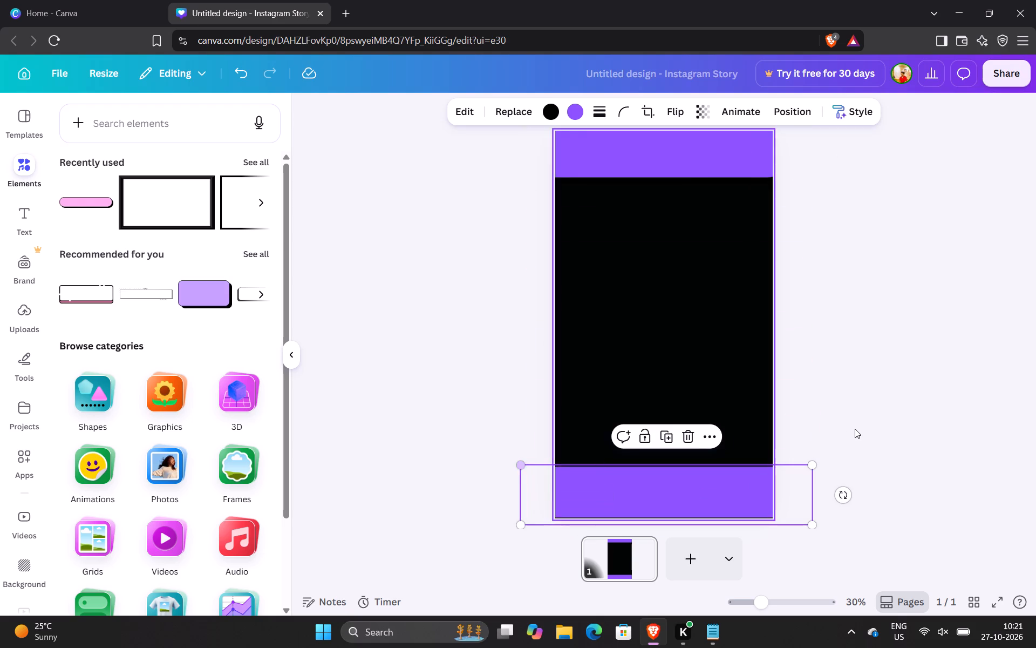
left_click(858, 427)
left_click(638, 497)
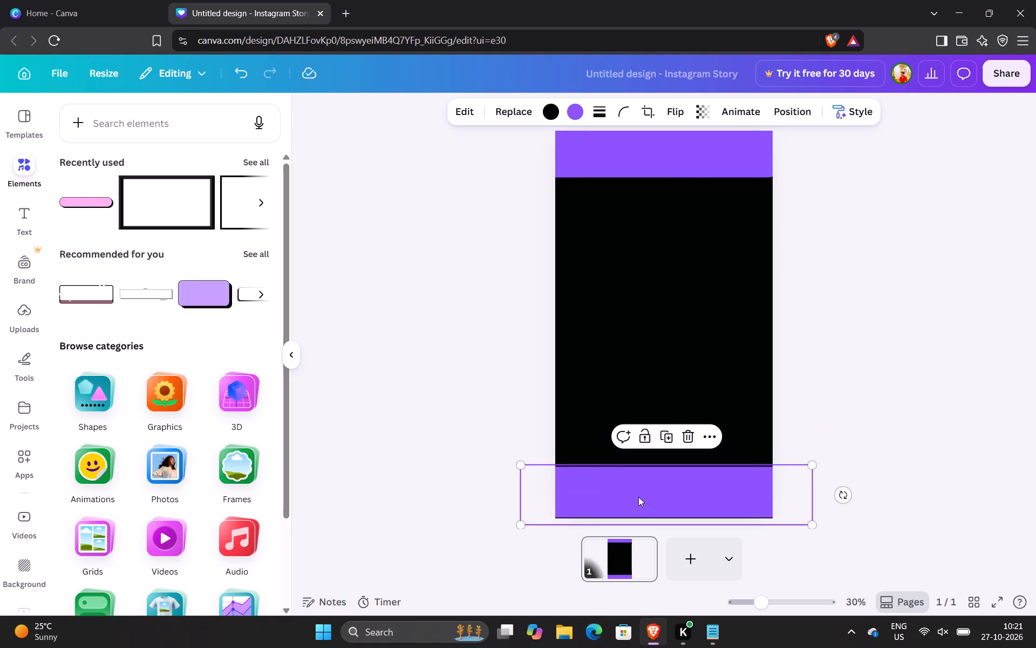
left_click(921, 437)
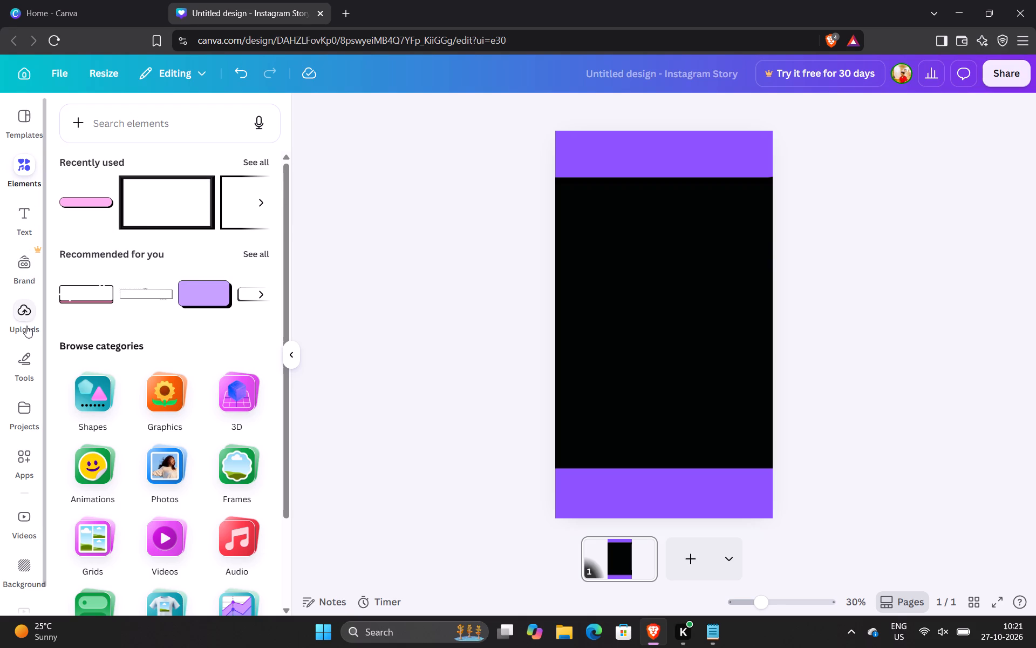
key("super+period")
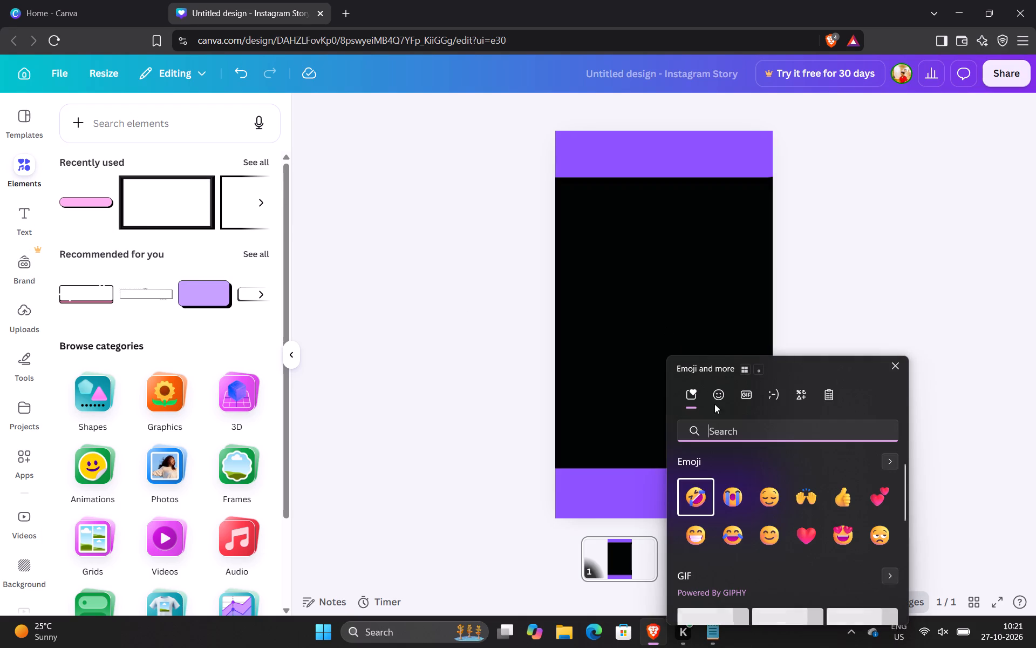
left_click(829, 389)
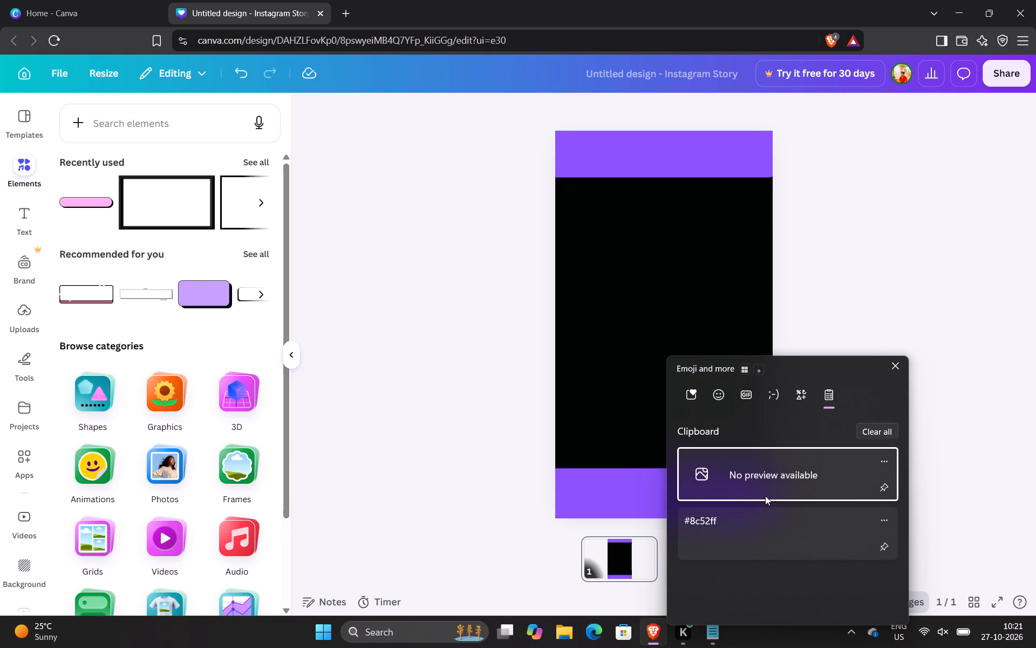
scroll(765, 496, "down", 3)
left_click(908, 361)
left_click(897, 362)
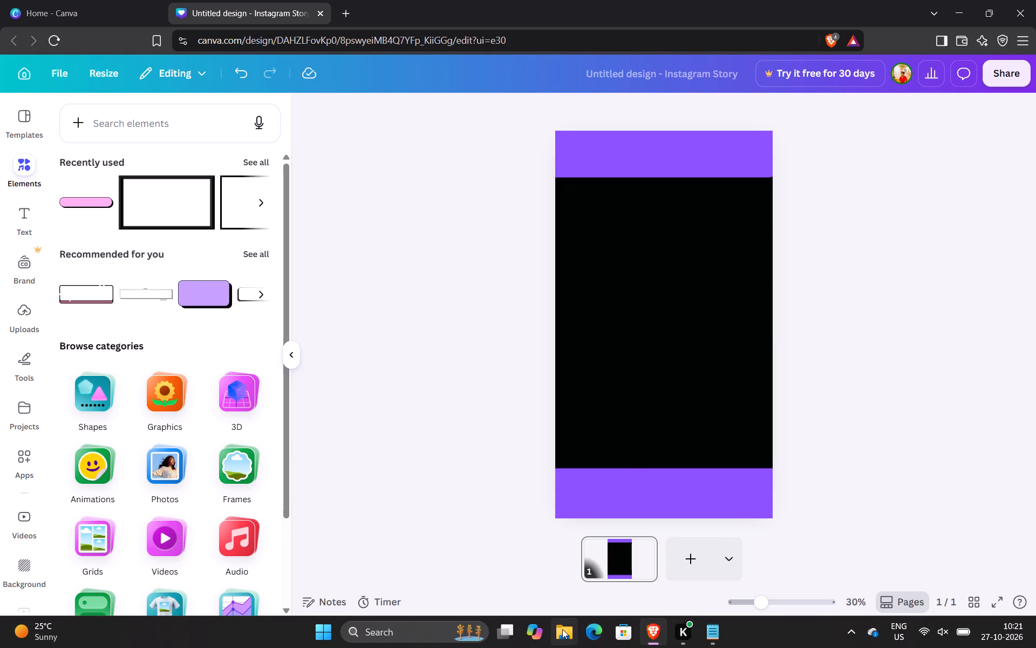
Open the "o (1)" image stored in Downloads from the recent files in File Explorer.
left_click(563, 629)
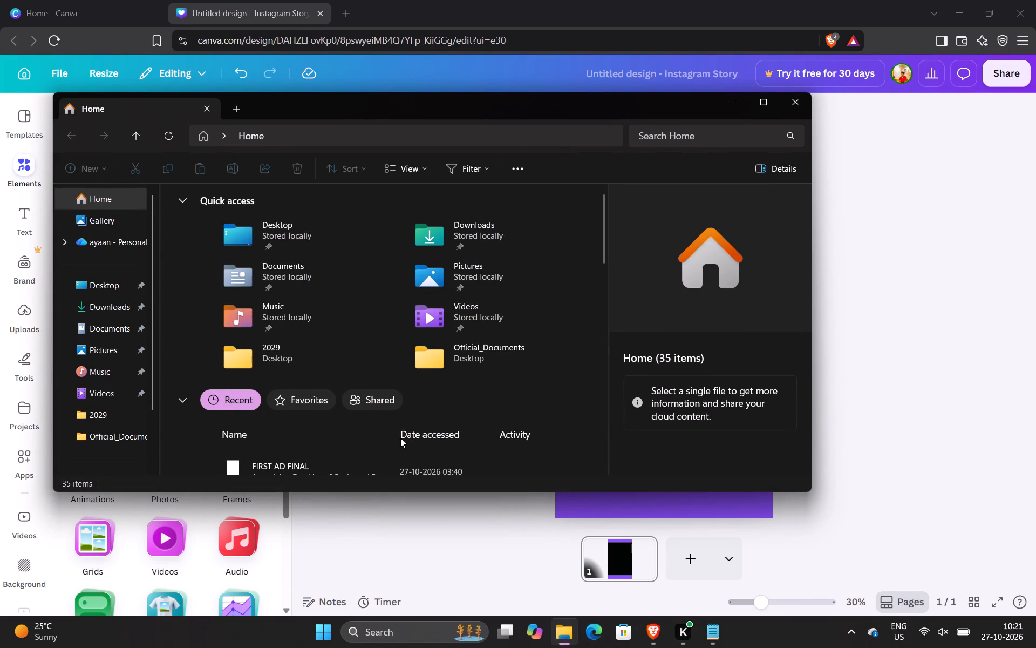
scroll(400, 438, "down", 2)
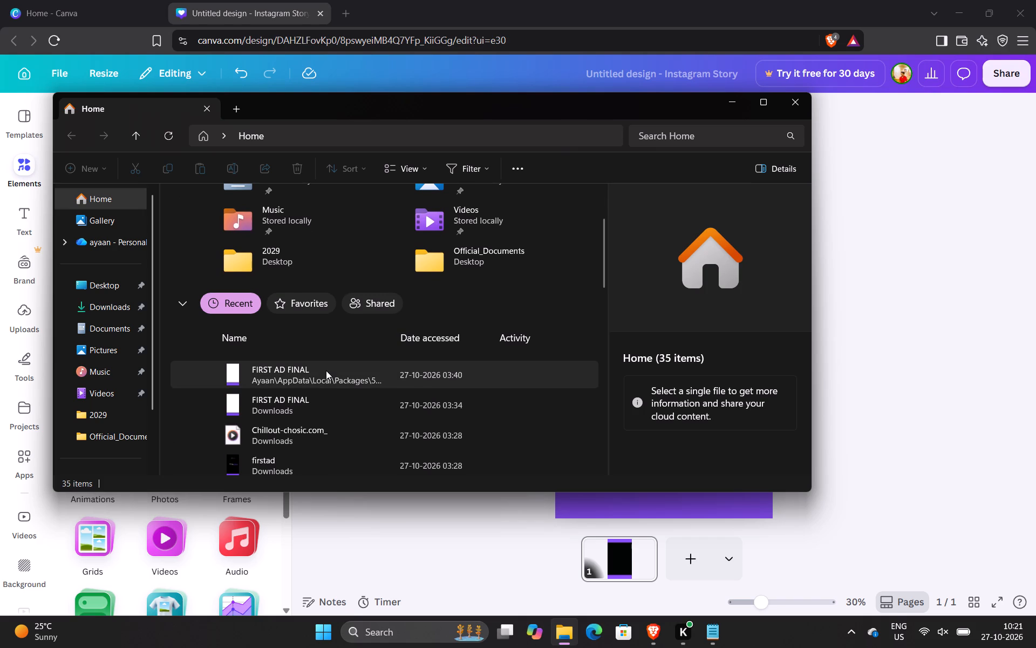
scroll(326, 370, "down", 1)
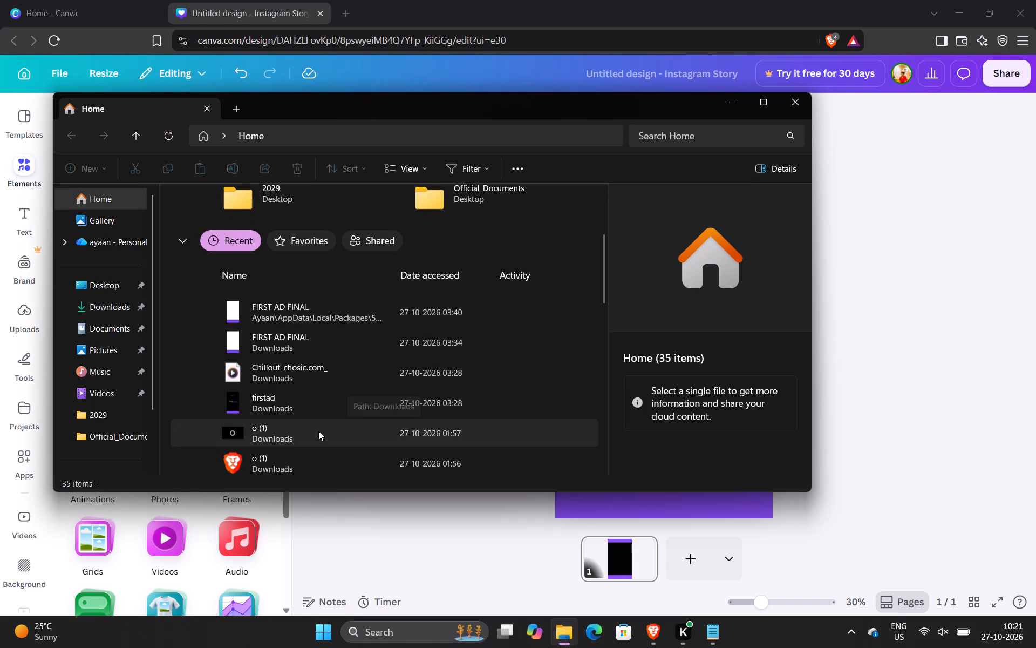
double_click(318, 431)
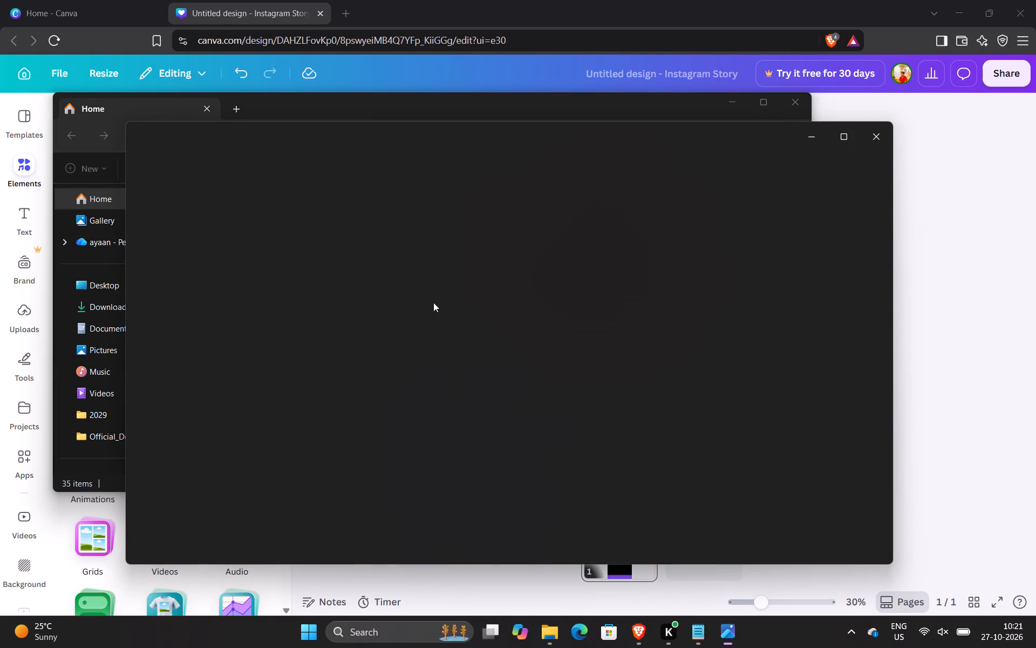
Copy the "o (1)" image from Photos, close the Photos and File Explorer windows, and paste it onto the Canva page.
right_click(518, 315)
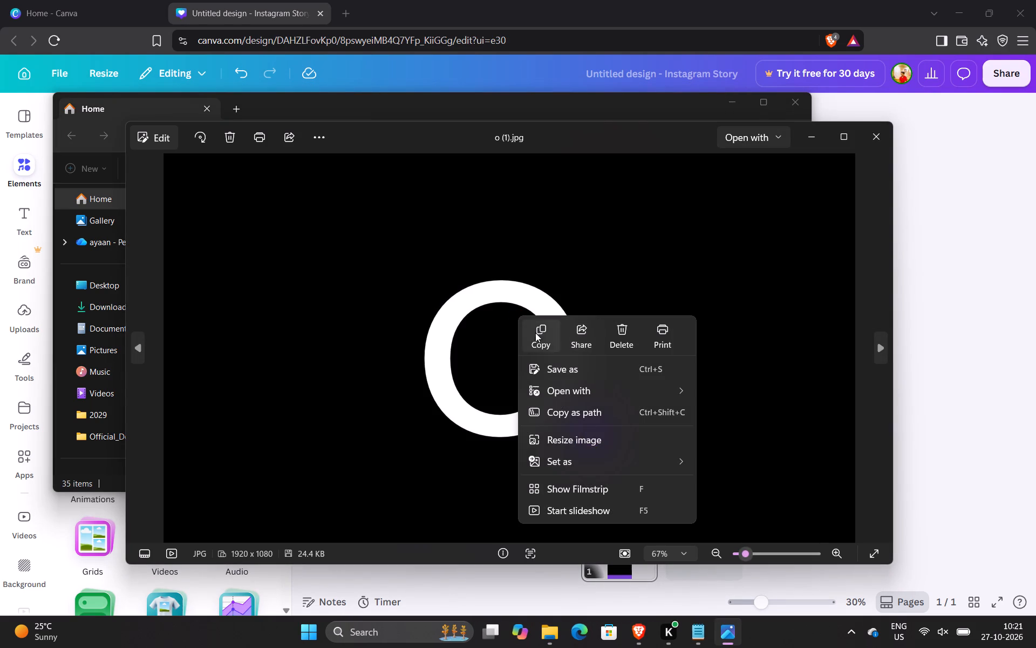
left_click(535, 333)
left_click(863, 137)
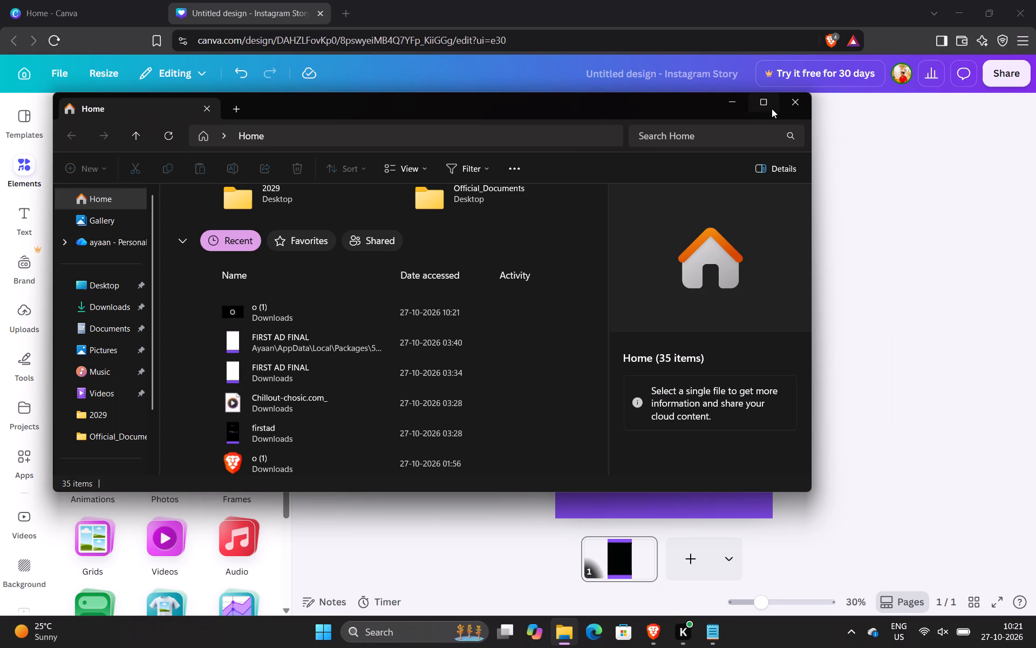
left_click(782, 104)
left_click(651, 311)
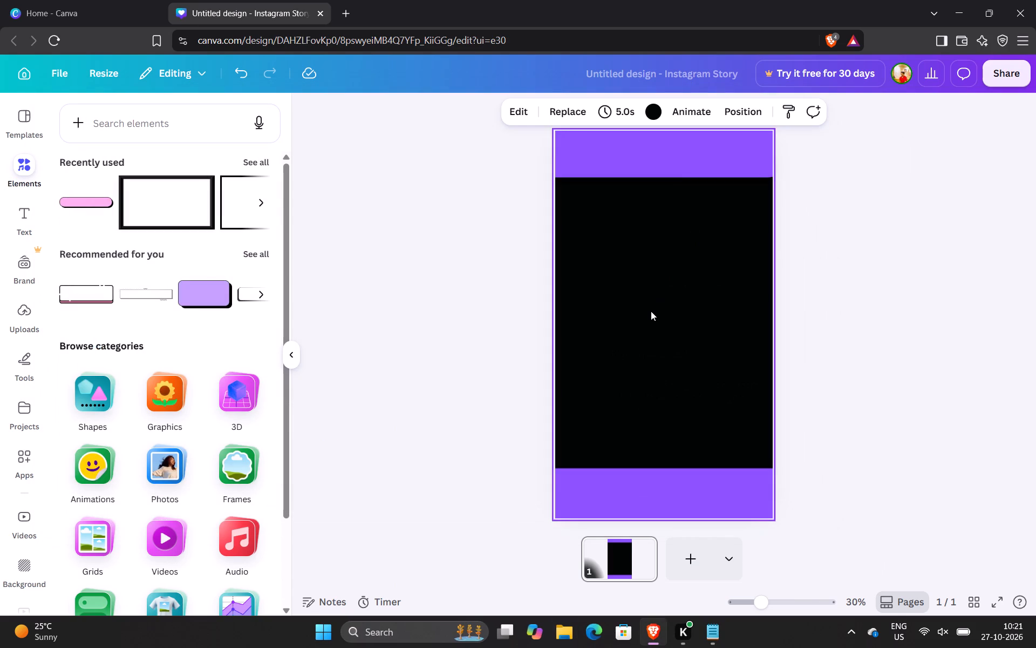
left_click(651, 311, "ctrl")
key("ctrl+v")
left_click(651, 311, "ctrl")
Shrink the pasted O logo image to about 622 wide and move it to the black area's upper-left corner, just below the top banner.
left_click_drag(667, 327, 644, 290)
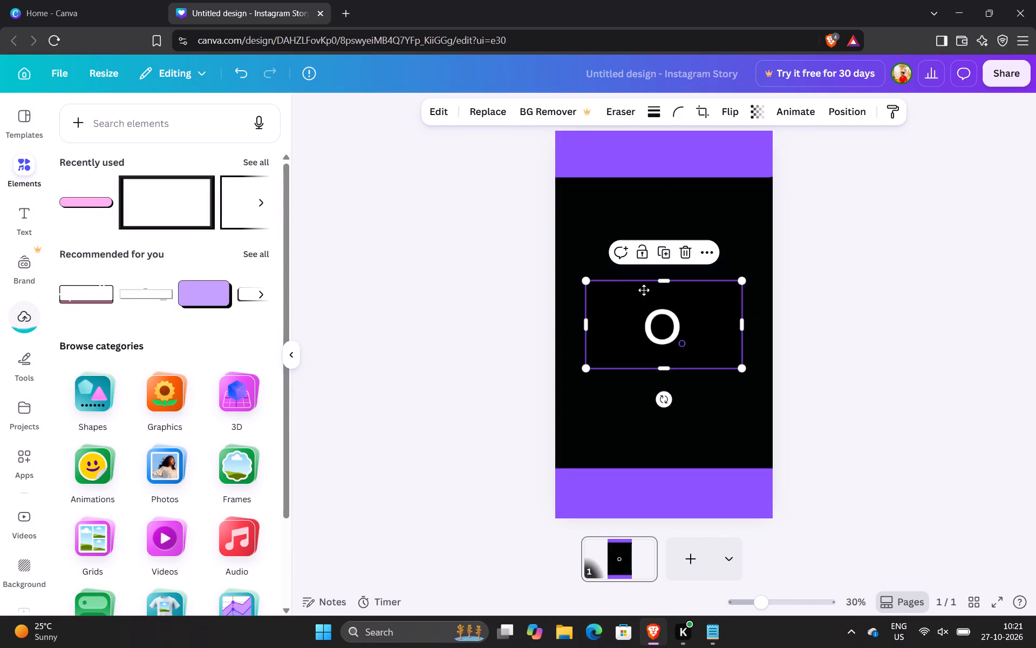
left_click_drag(644, 290, 635, 230)
left_click_drag(555, 180, 570, 193)
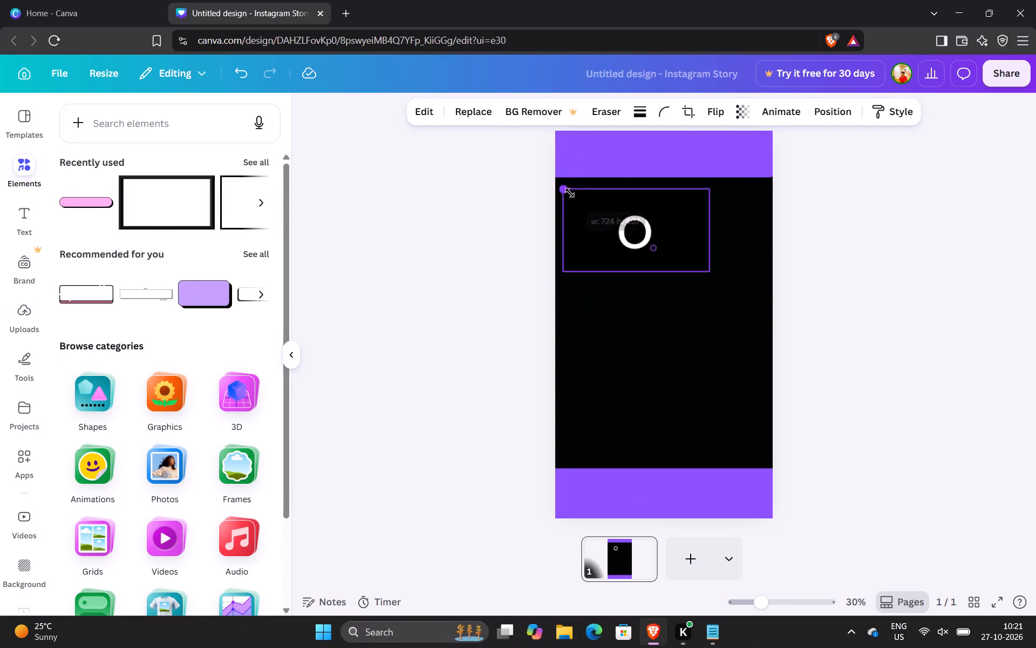
left_click_drag(570, 193, 582, 204)
left_click_drag(654, 237, 616, 210)
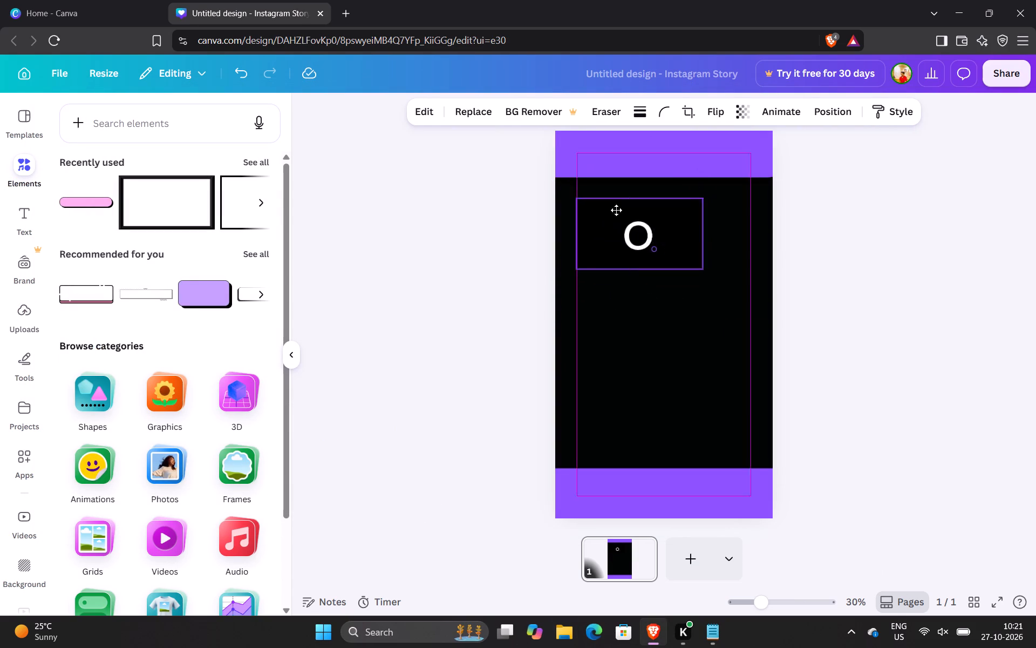
left_click_drag(616, 210, 595, 215)
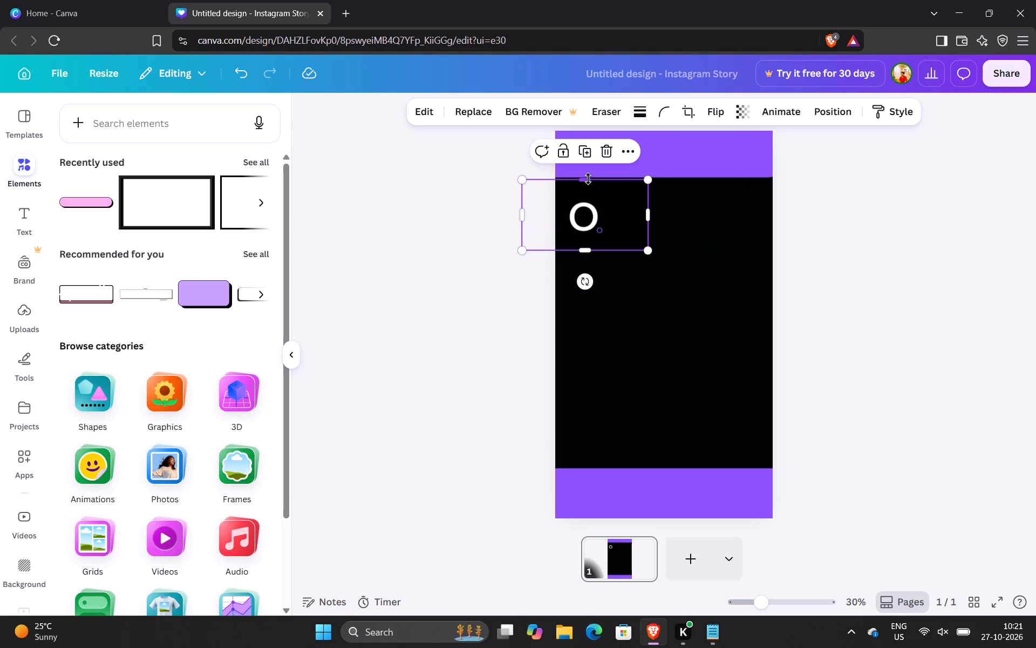
Crop the O logo image on all four sides close around the letter, to about 198 × 170.
left_click_drag(588, 179, 589, 199)
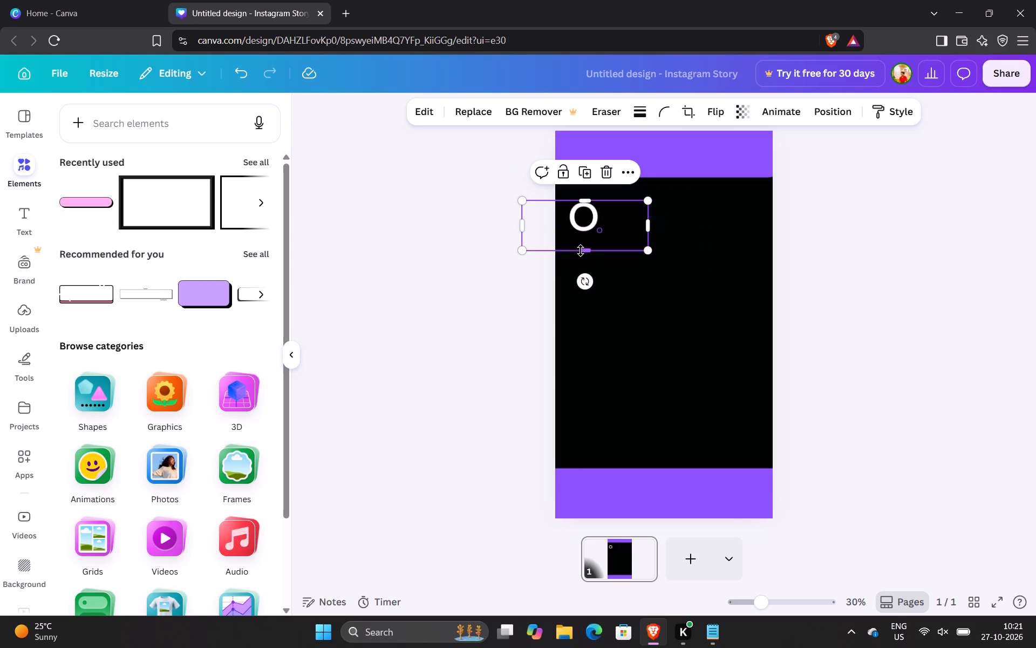
left_click_drag(581, 251, 584, 236)
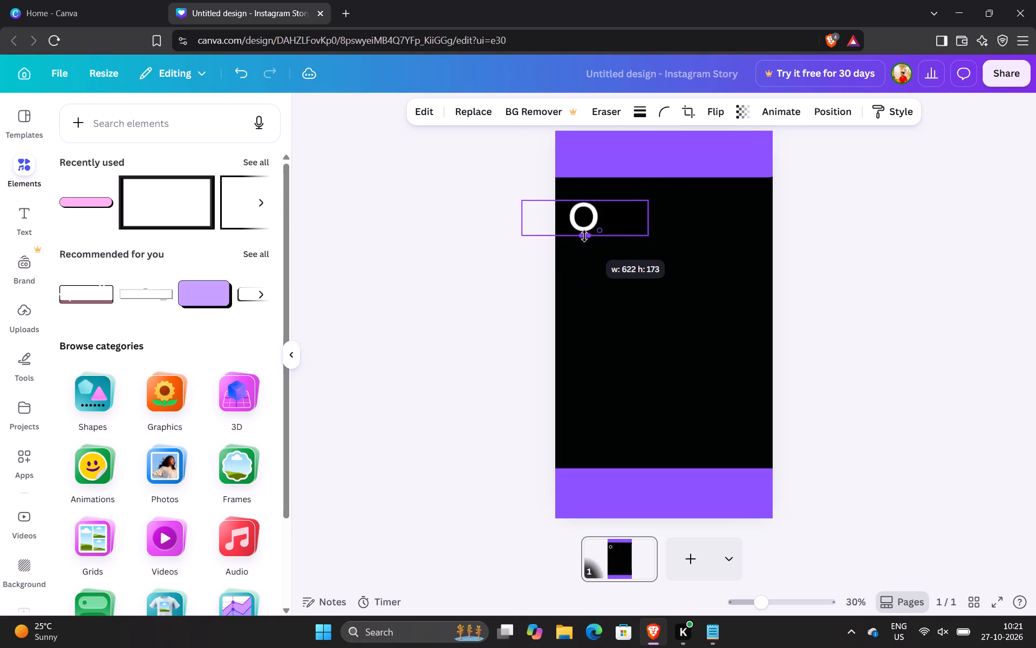
left_click_drag(584, 236, 584, 235)
left_click(835, 289)
left_click(567, 208)
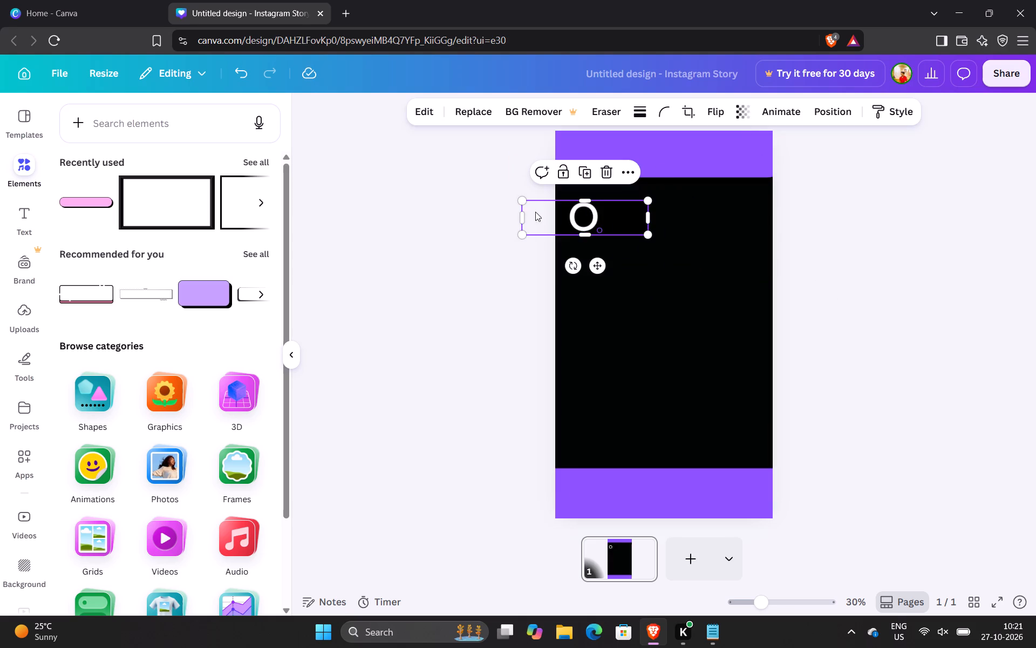
left_click_drag(520, 212, 564, 215)
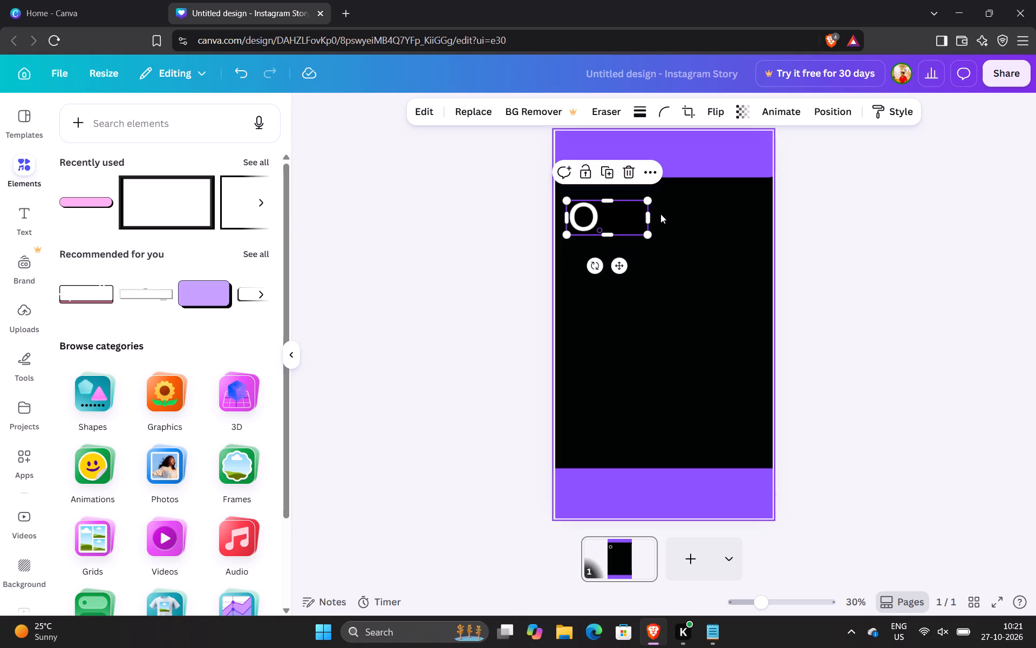
left_click_drag(649, 212, 607, 212)
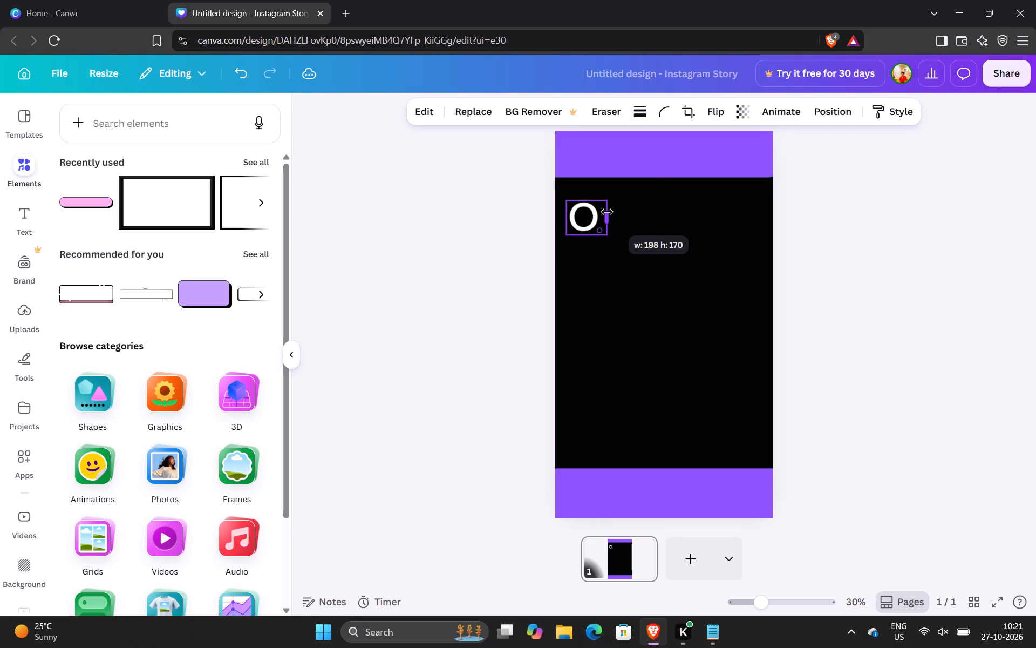
Trim the O logo image slightly narrower from its right edge.
left_click_drag(607, 212, 604, 212)
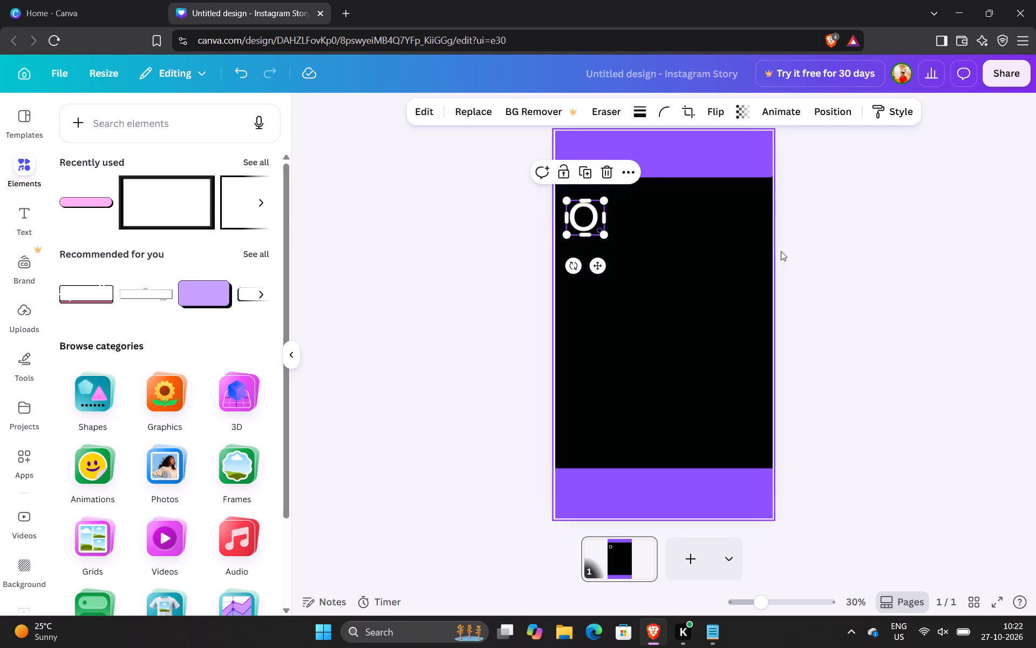
left_click(804, 264)
left_click(639, 249)
Position the O logo in the black area's upper-left corner, just below the top purple banner with a small margin.
left_click(590, 218)
left_click_drag(599, 259, 586, 238)
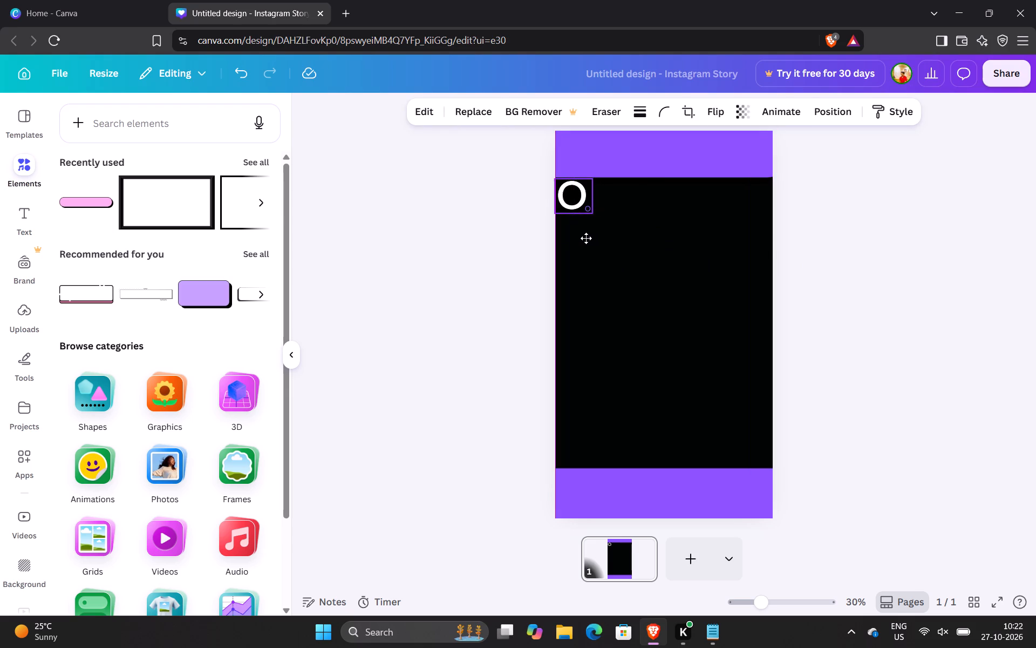
left_click_drag(586, 238, 589, 237)
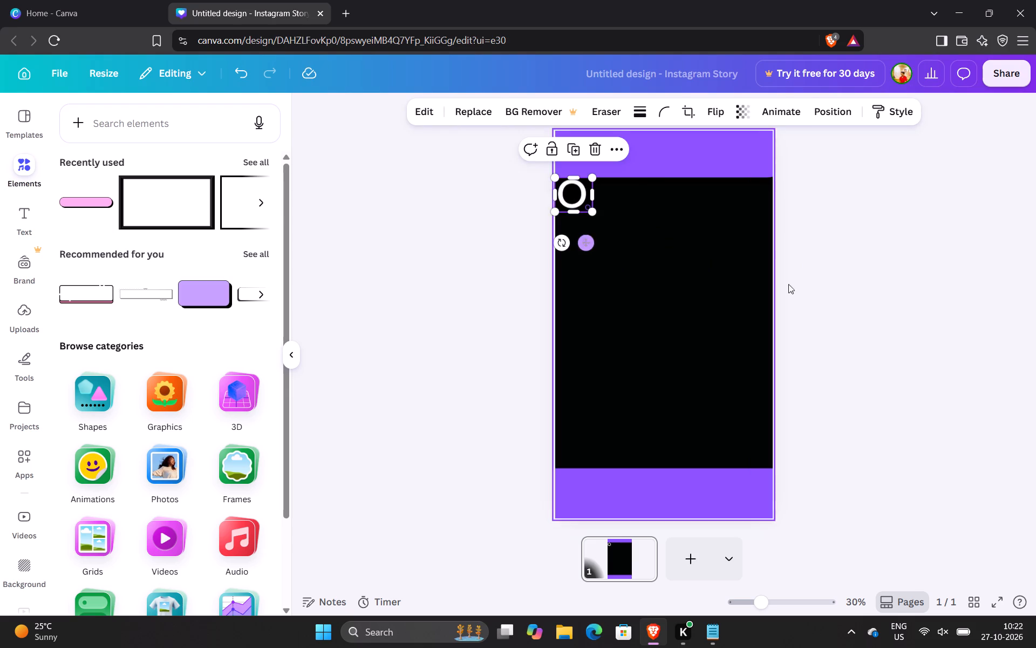
left_click(853, 318)
left_click_drag(566, 186, 573, 201)
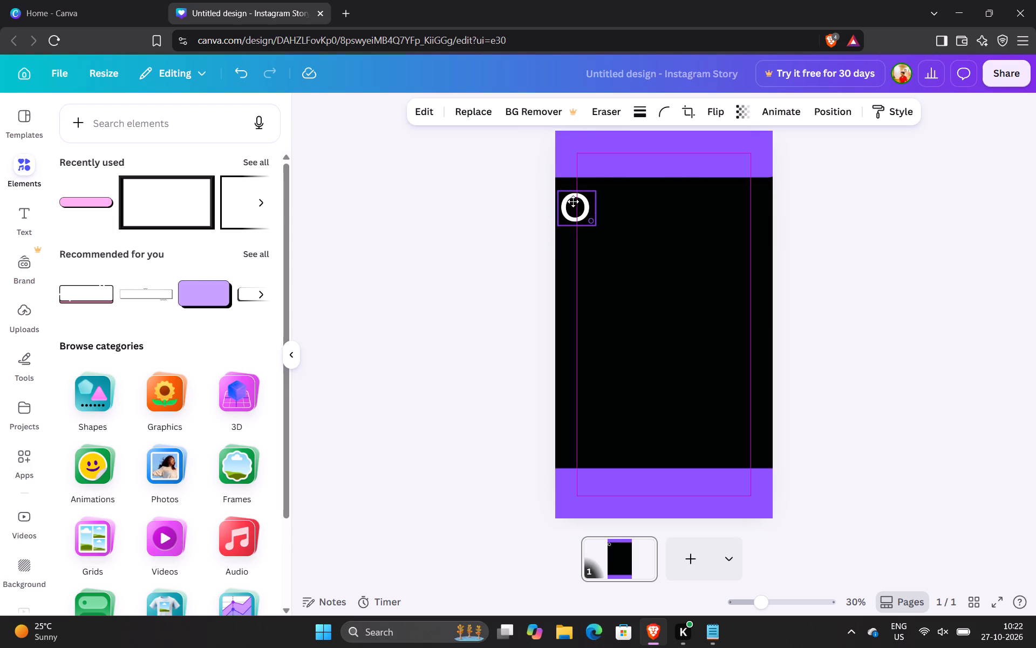
left_click_drag(573, 201, 570, 194)
left_click(873, 303)
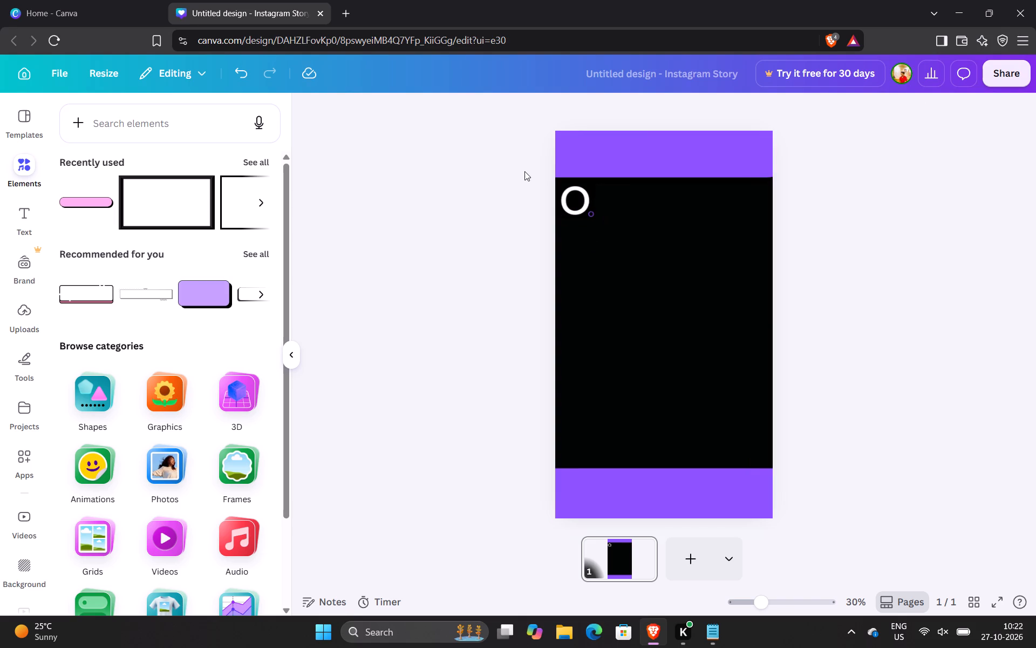
Add a text box reading "Orbinest" to the page.
left_click(17, 227)
left_click(239, 164)
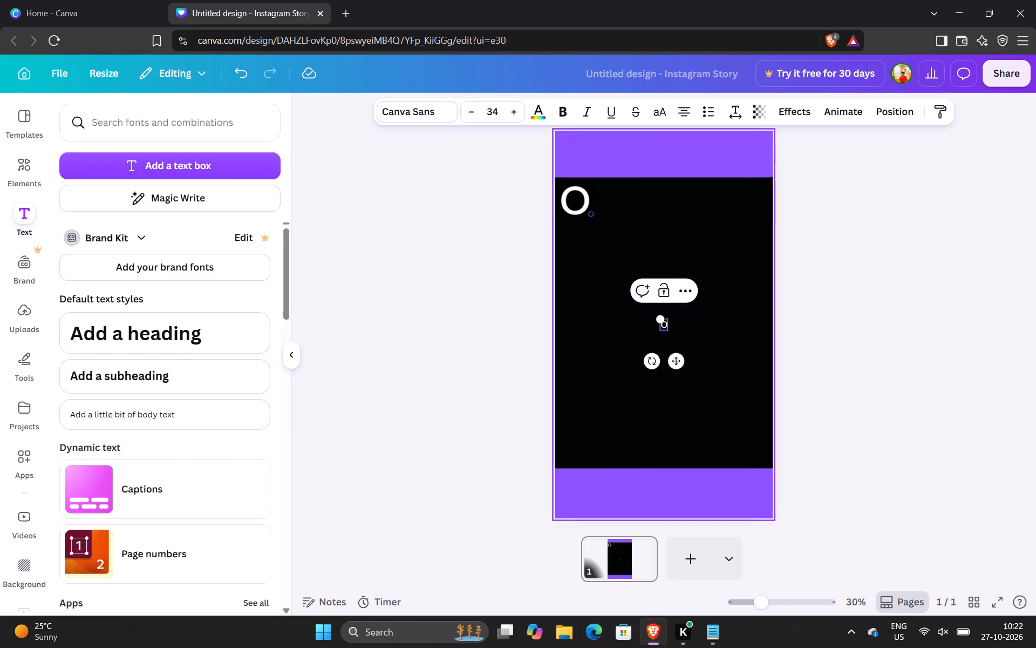
type("rb")
type("inest")
key("BackSpace")
key("BackSpace")
type("st")
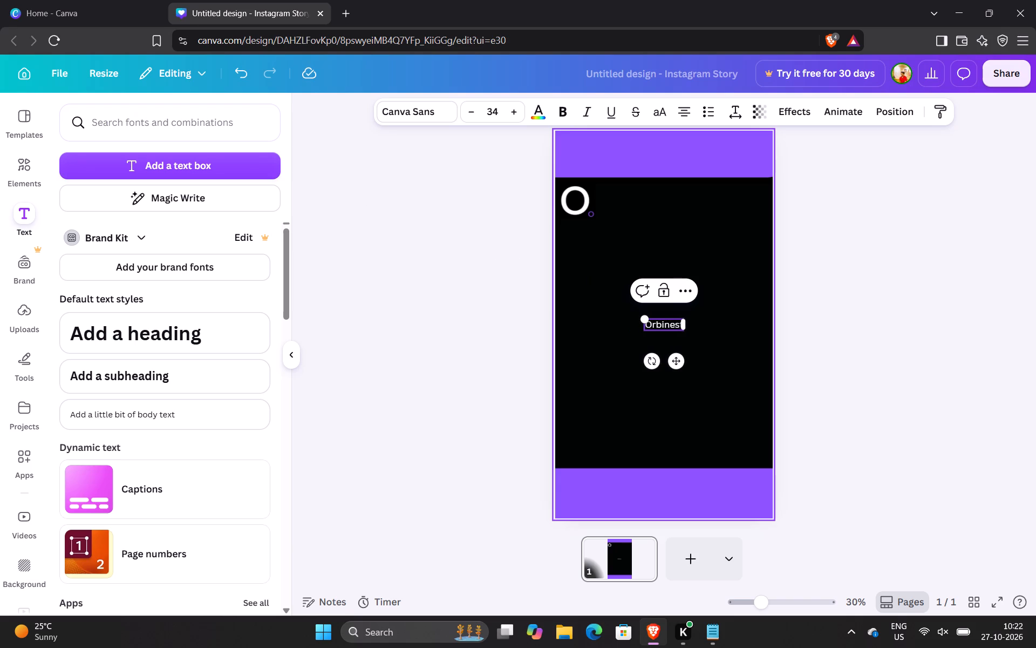
Widen the "Orbinest" text box slightly and colour only its letters "nest" purple (#8c52ff).
left_click_drag(664, 325, 681, 327)
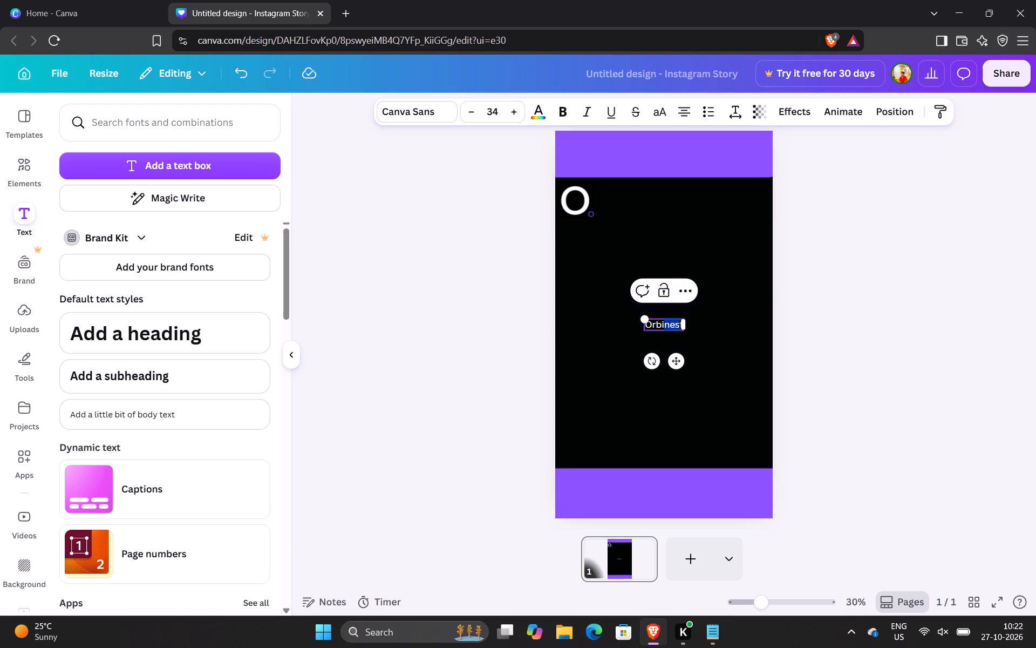
left_click_drag(681, 327, 682, 326)
left_click_drag(684, 322, 695, 322)
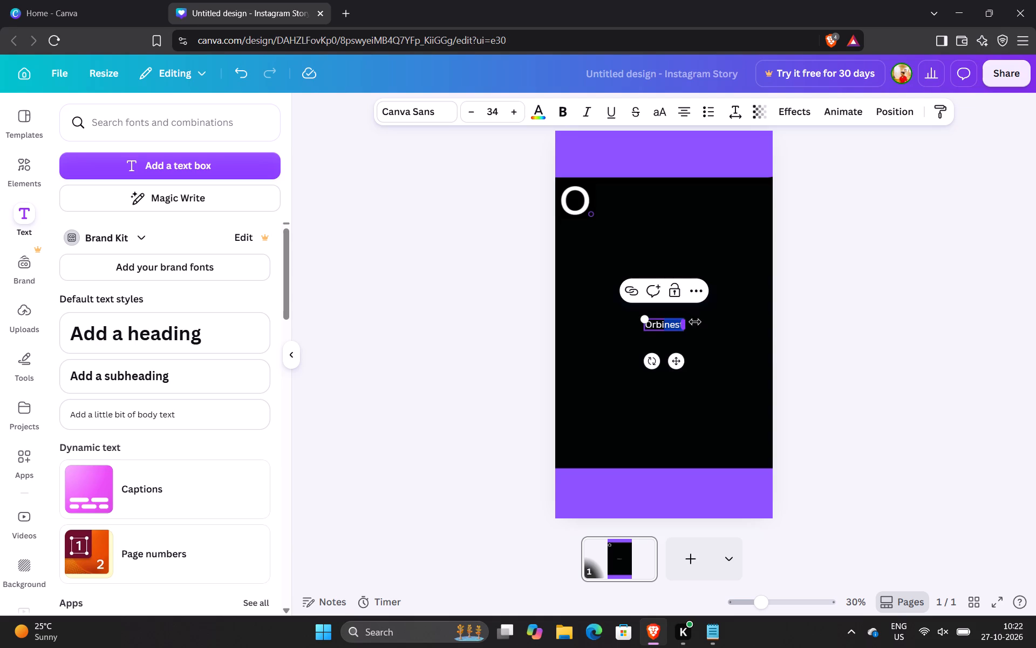
left_click_drag(695, 322, 704, 319)
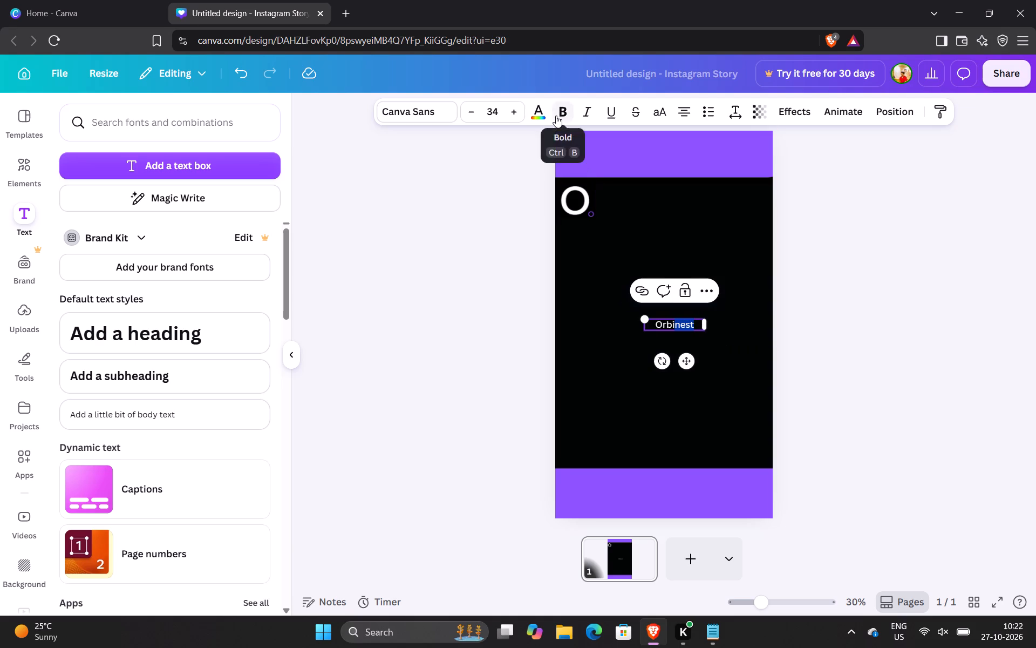
left_click(539, 110)
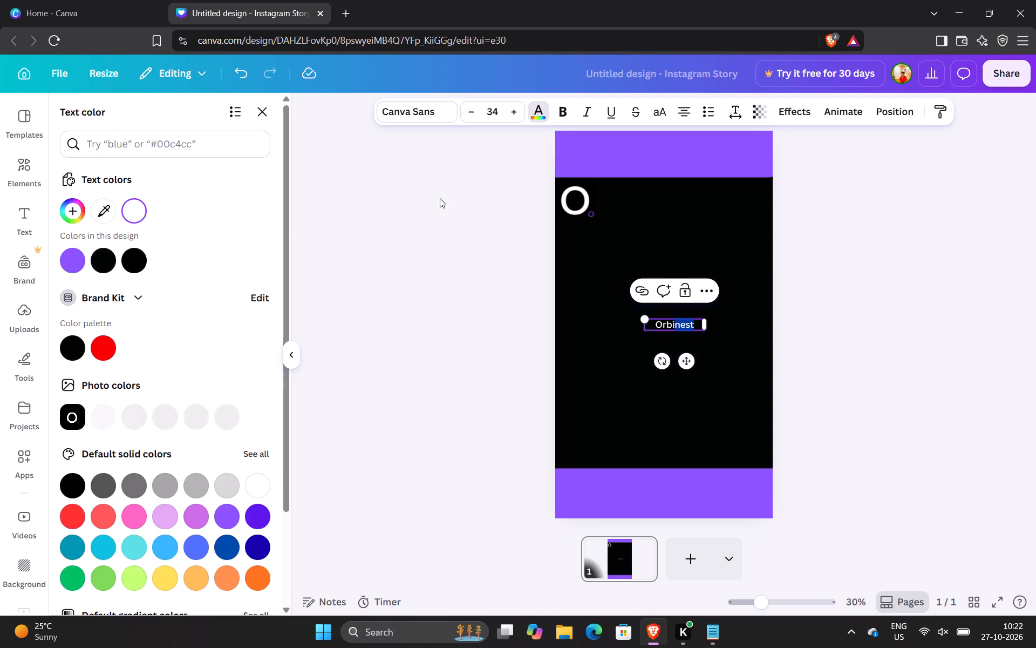
left_click(74, 259)
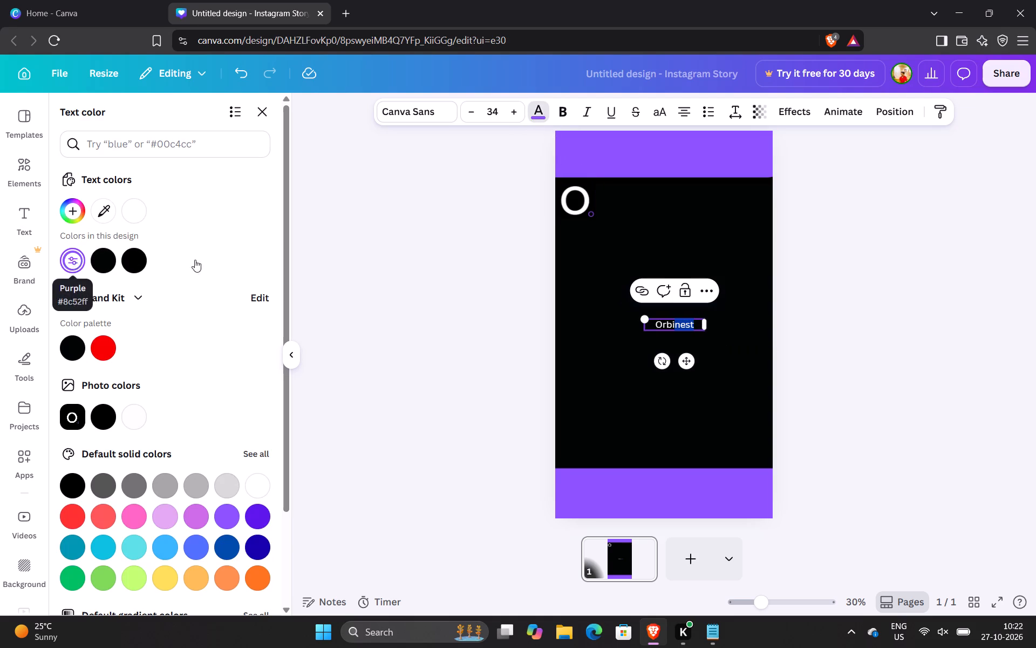
Make the entire "Orbinest" text bold and leave text editing.
triple_click(656, 326)
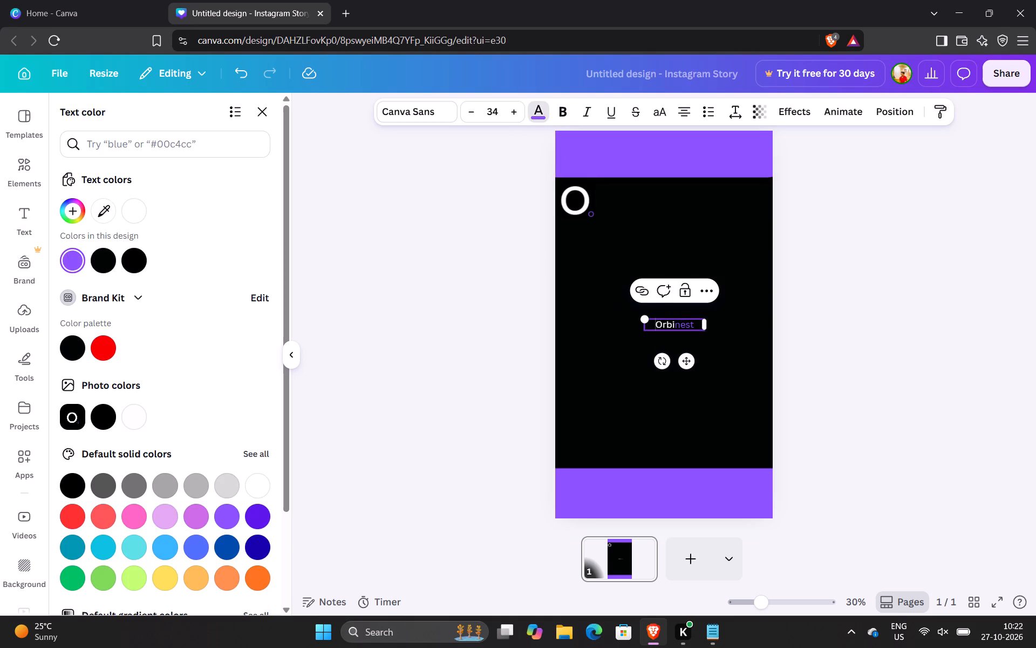
left_click(557, 111)
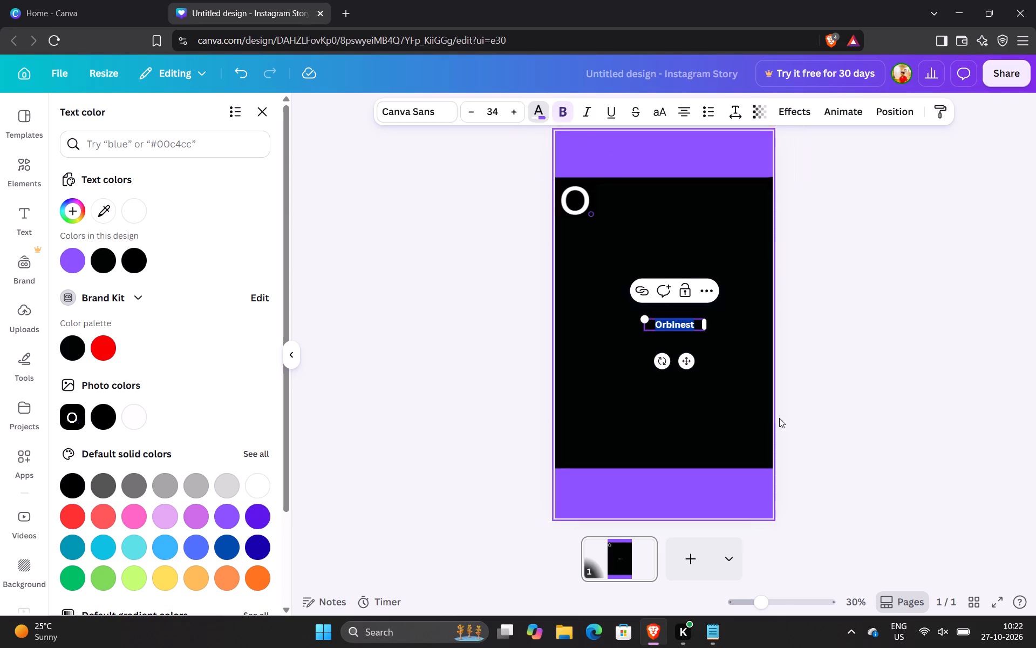
left_click(793, 462)
double_click(684, 352)
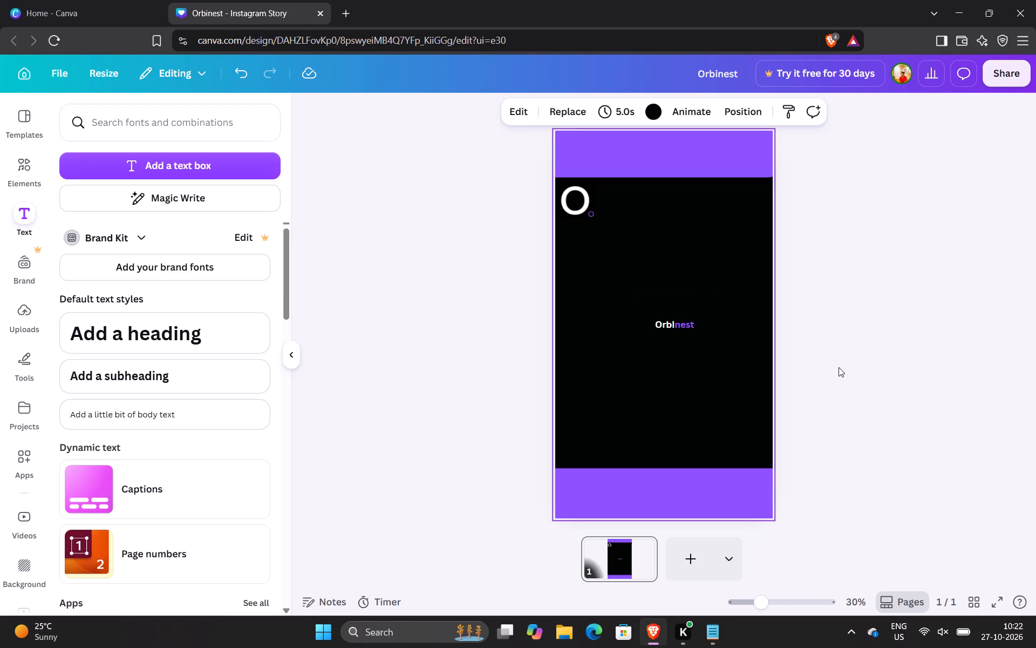
Select the "Orbinest" text box in the middle of the black area.
left_click(672, 321)
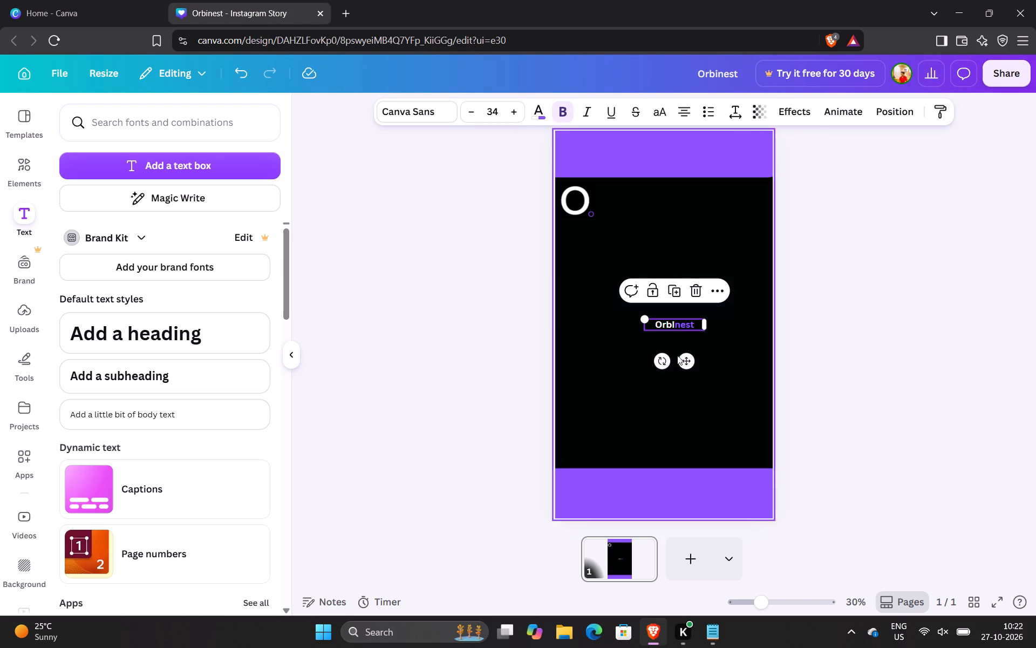
Enlarge the "Orbinest" text to size 62.2 and move it beside the O logo, centred horizontally on the page.
left_click_drag(643, 317, 598, 268)
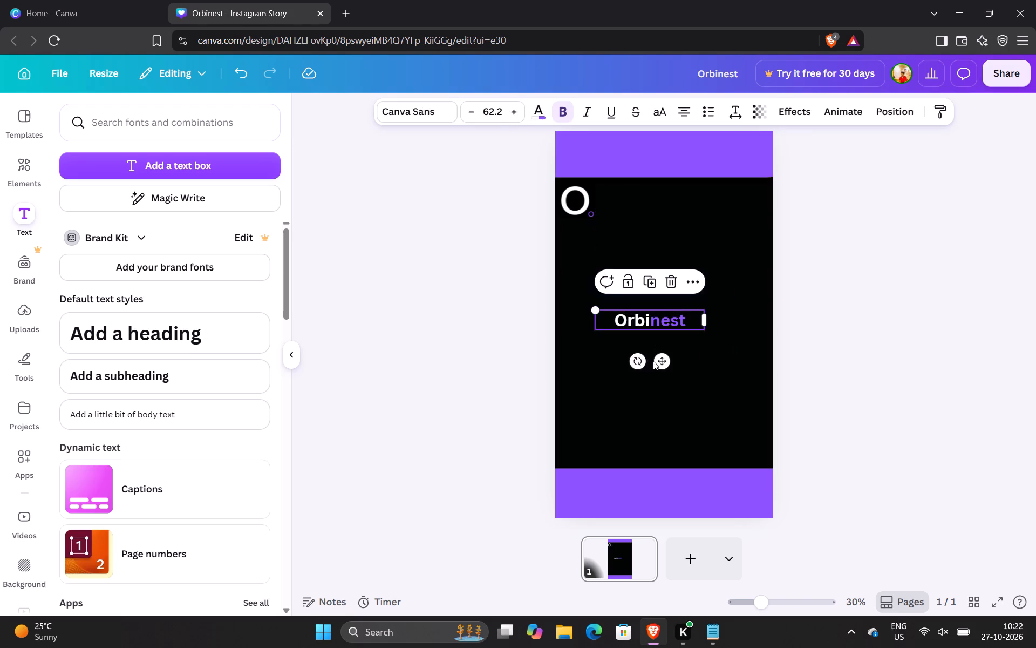
left_click_drag(656, 361, 671, 250)
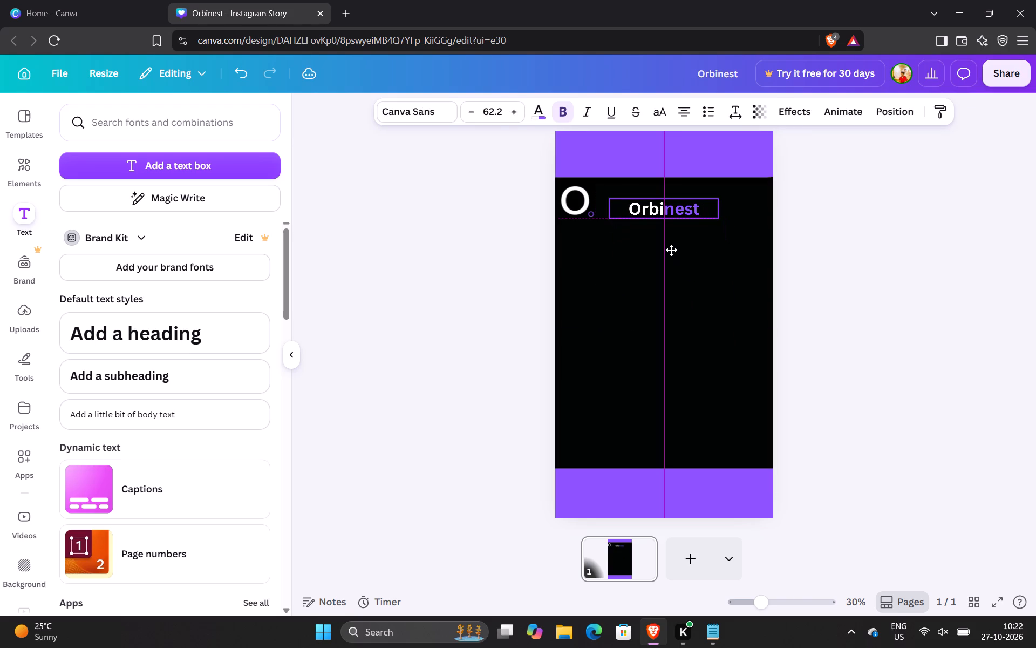
left_click_drag(671, 250, 671, 249)
Align the "Orbinest" text box with the page's vertical centre line and the O logo's bottom edge, then deselect it.
left_click_drag(671, 249, 671, 248)
left_click(862, 303)
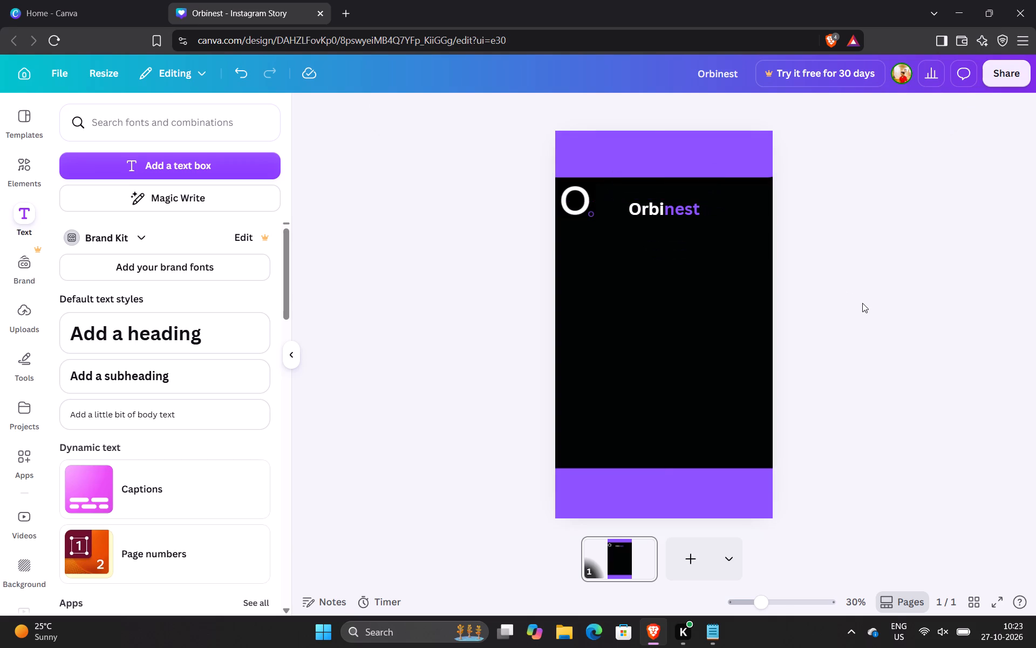
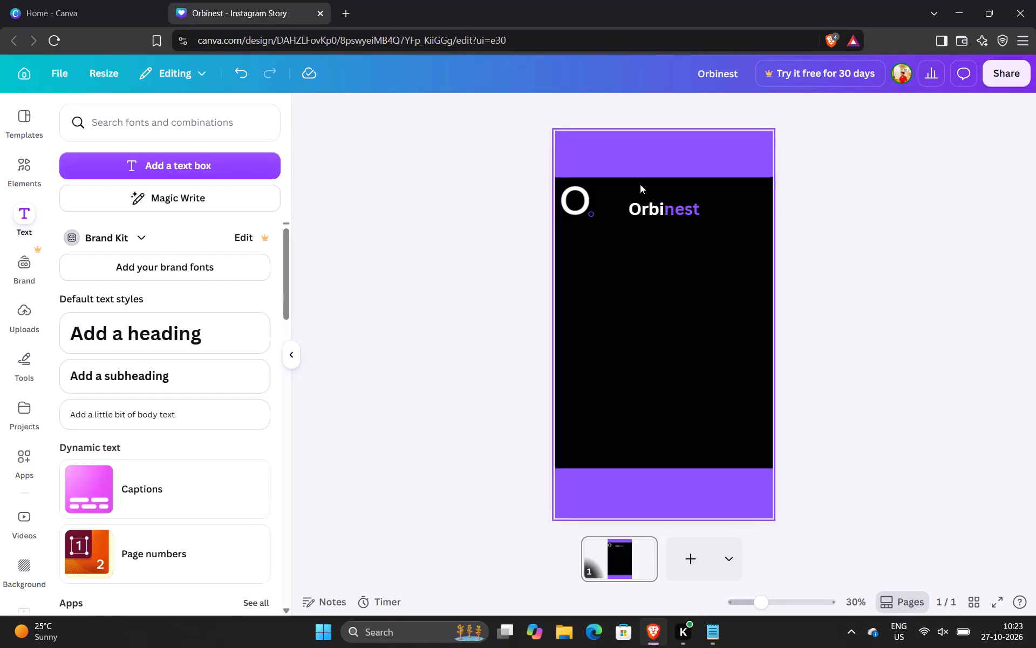
Align the "Orbinest" text vertically with the O logo's centre, keeping it horizontally centred on the page.
left_click(657, 207)
left_click_drag(677, 251, 672, 236)
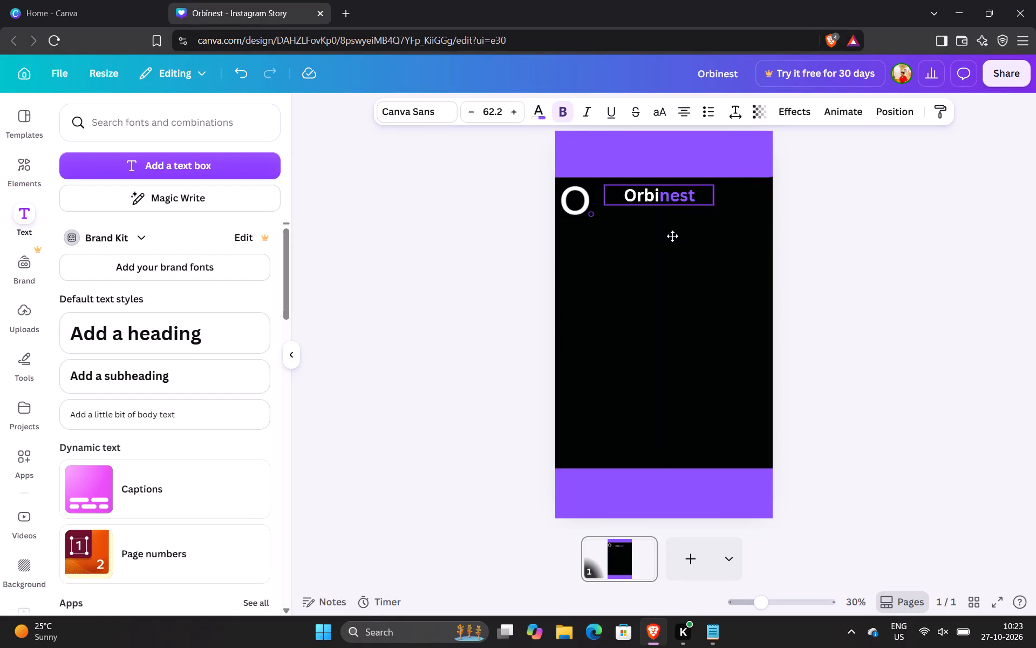
left_click_drag(672, 236, 673, 245)
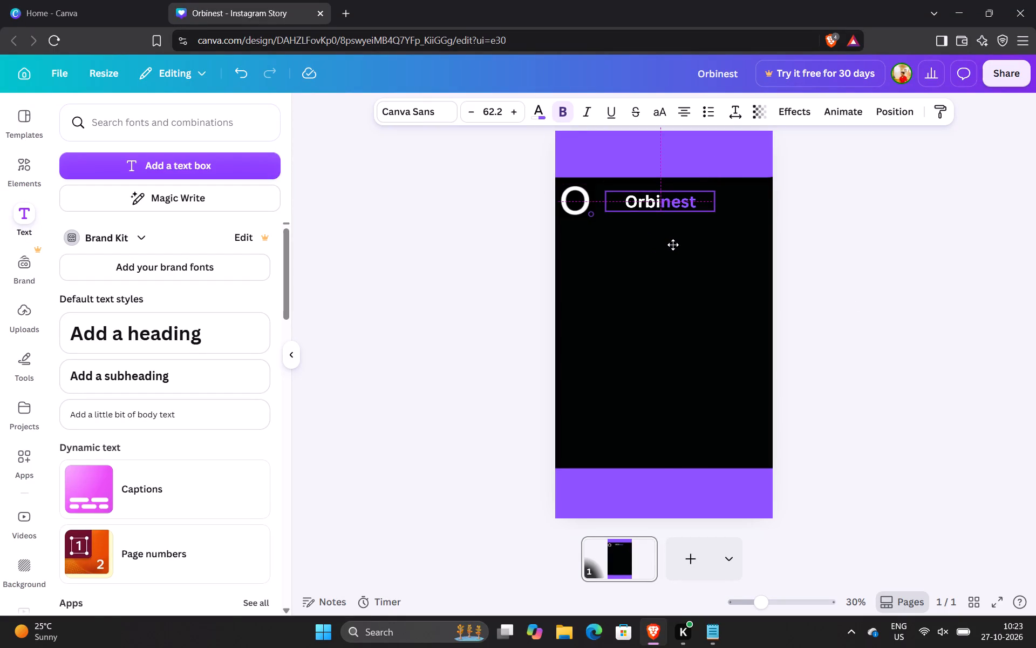
left_click_drag(673, 245, 673, 244)
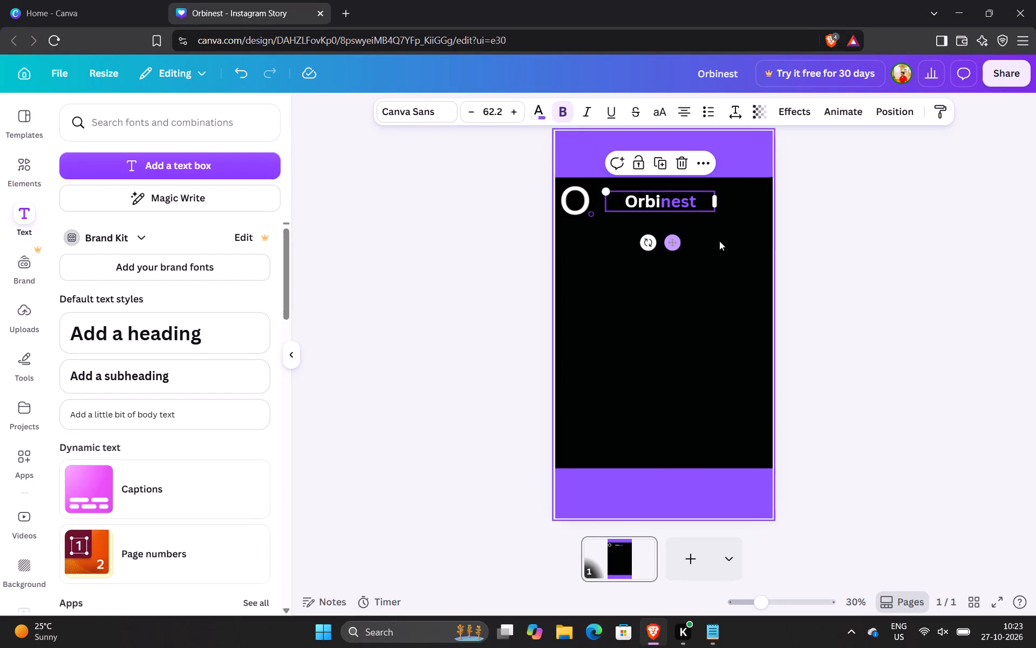
left_click(839, 281)
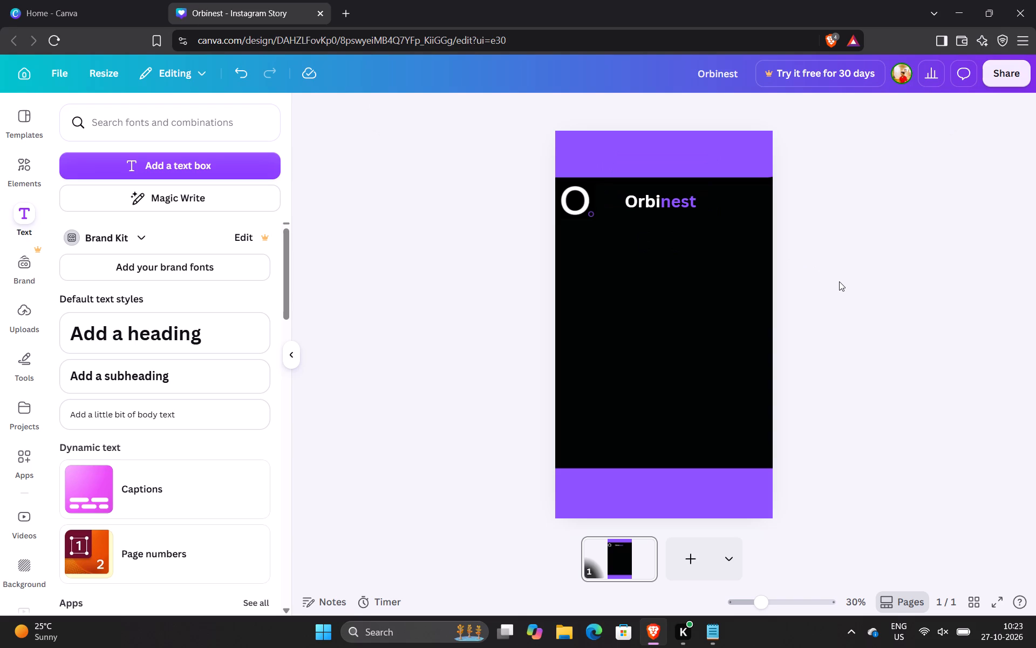
Switch to the Canva home page to view the recent designs.
left_click(585, 202)
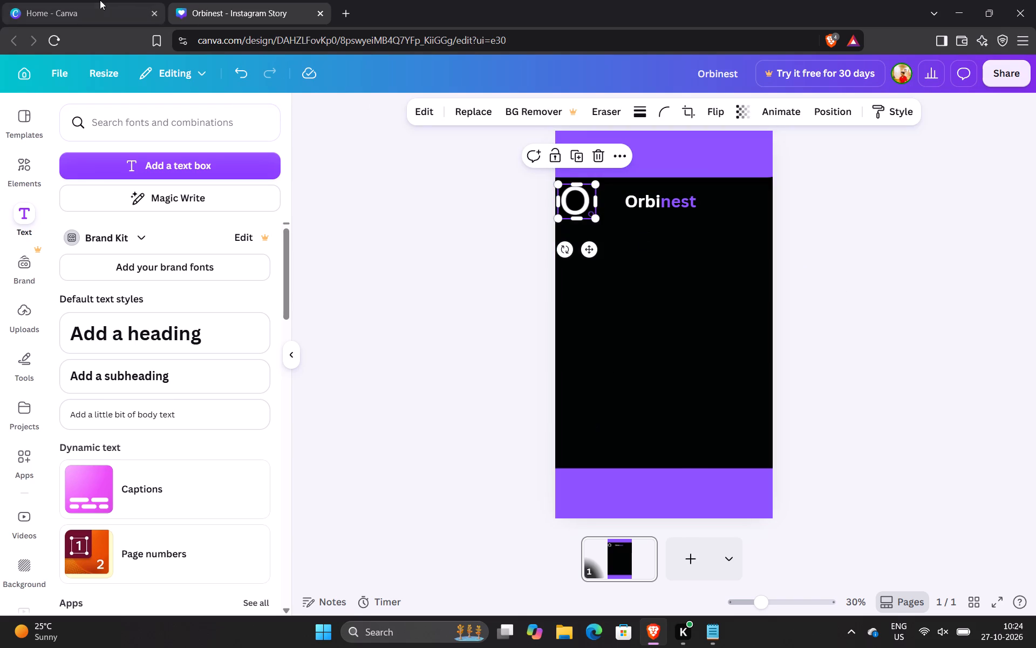
left_click(97, 0)
left_click(188, 71)
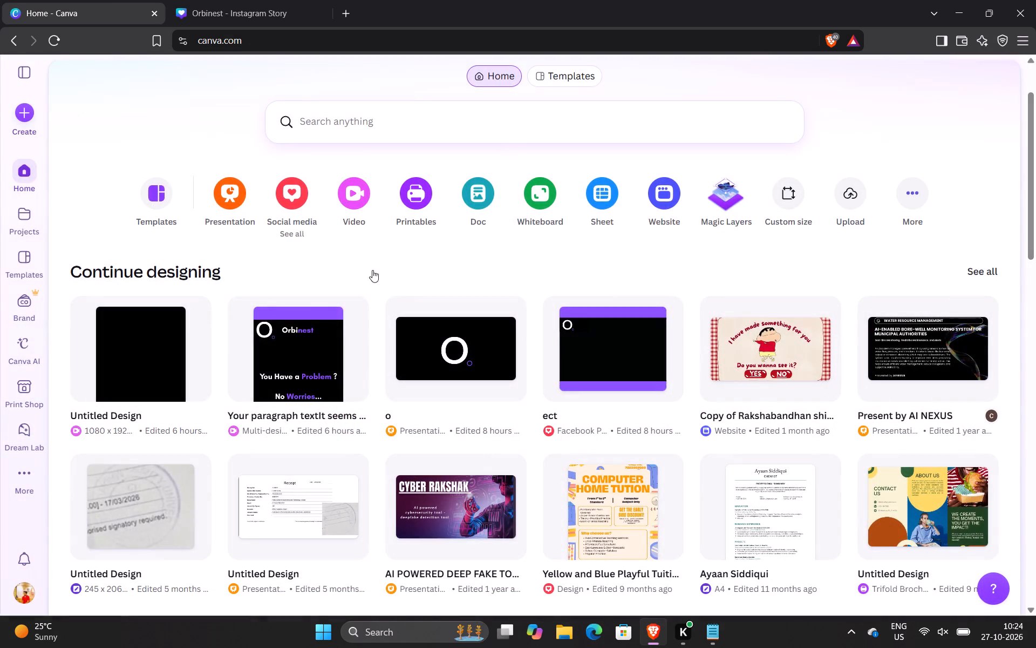
Open the earlier three-page Orbinest design with the "You Have a Problem ?" text in a new tab and preview its first page's animation.
right_click(304, 351)
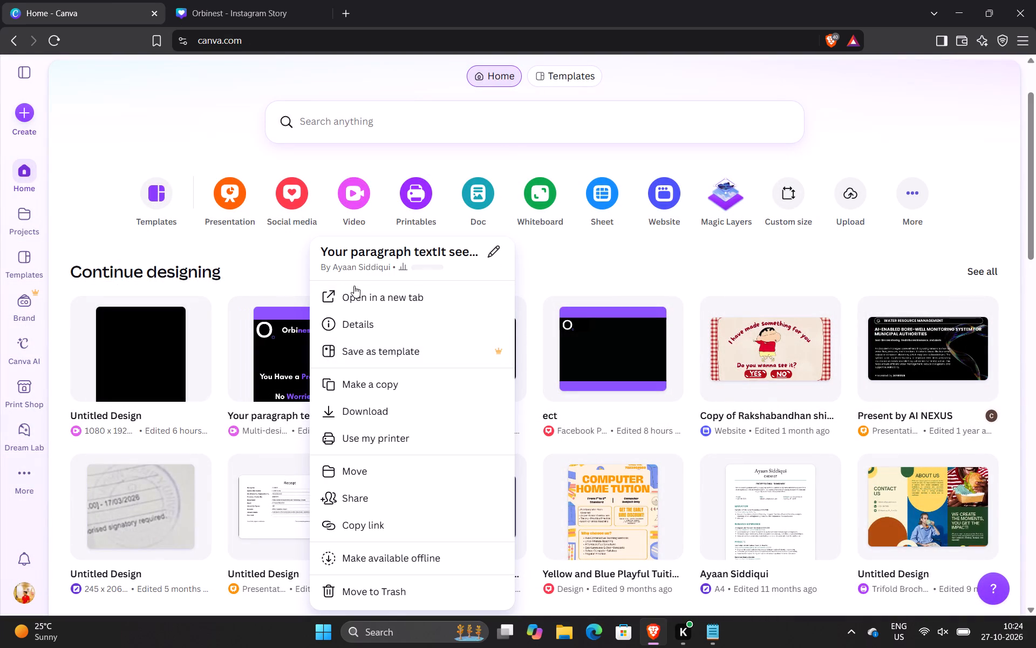
left_click(355, 295)
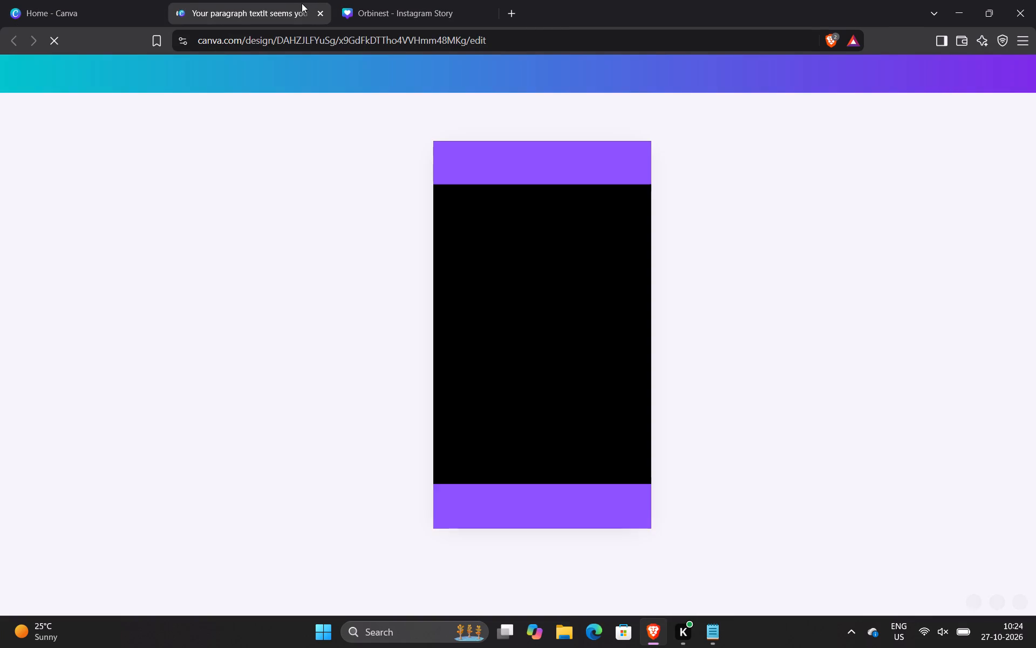
left_click(419, 200)
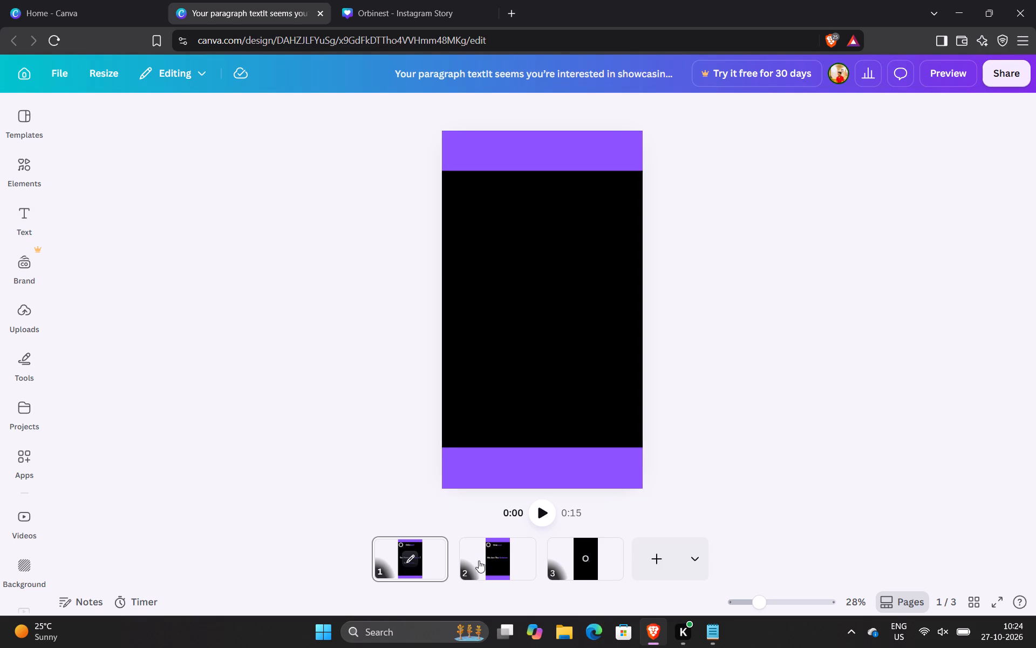
left_click(536, 516)
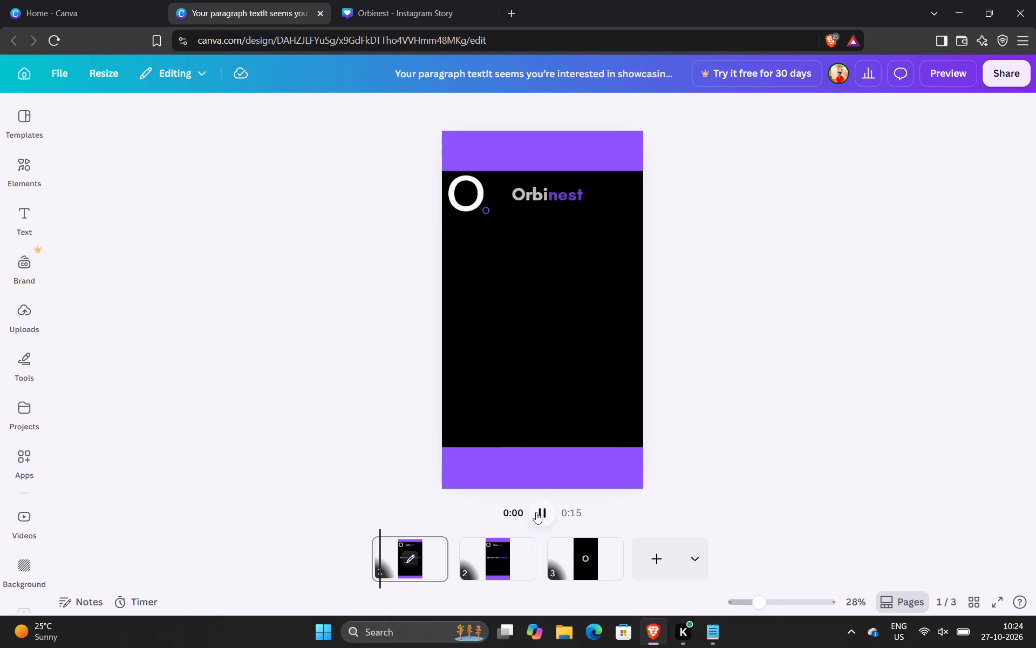
left_click(539, 512)
Examine the image-editing options and available actions for the O logo on the reference design's first page.
left_click(474, 197)
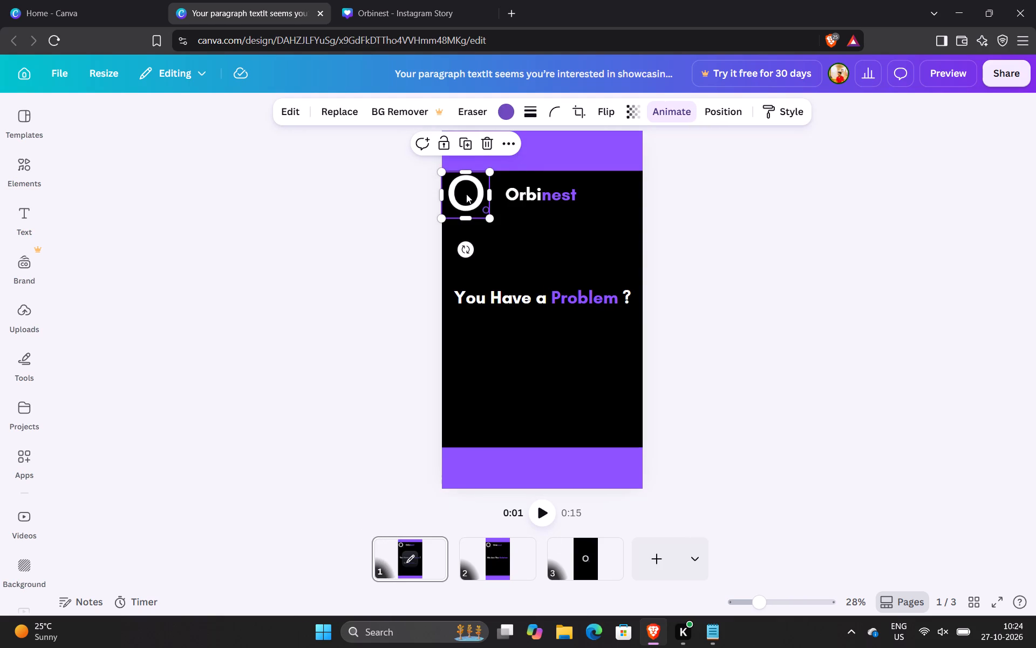
left_click(284, 111)
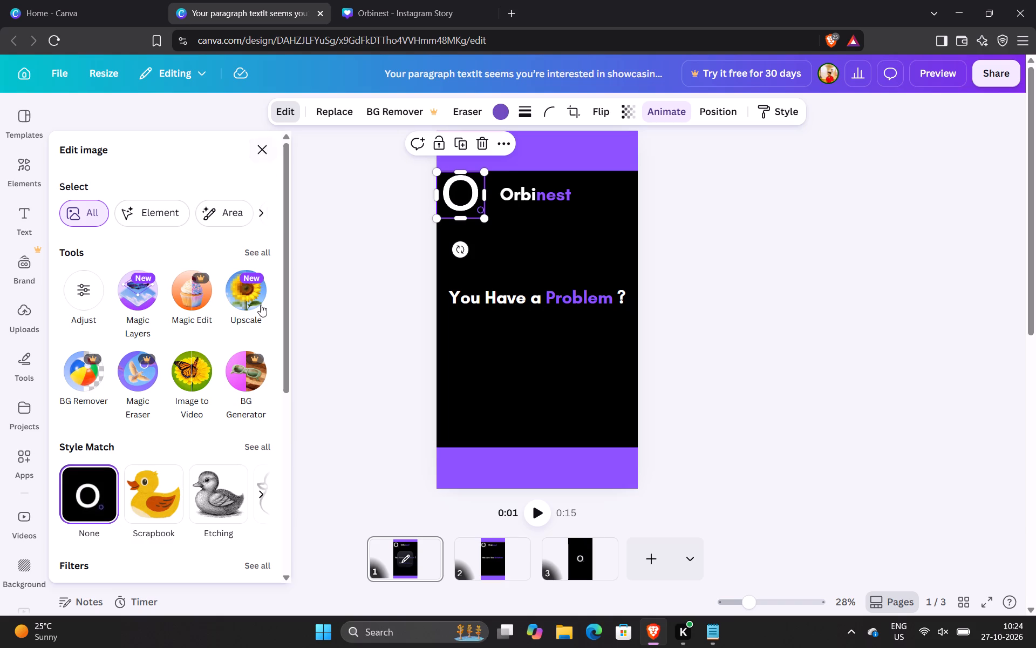
scroll(261, 305, "down", 2)
left_click(262, 148)
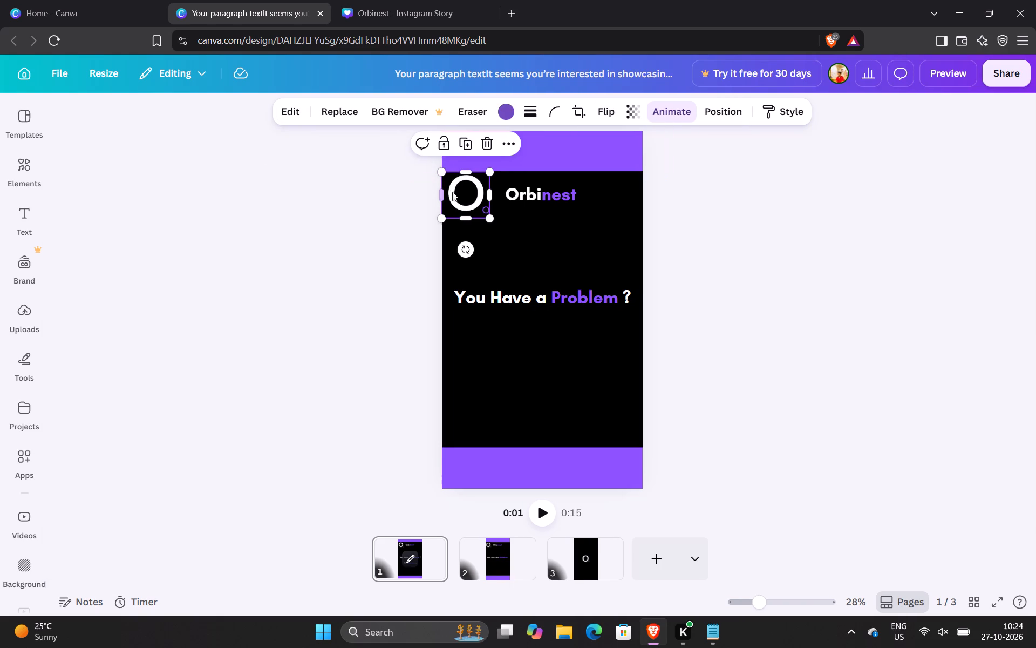
right_click(454, 192)
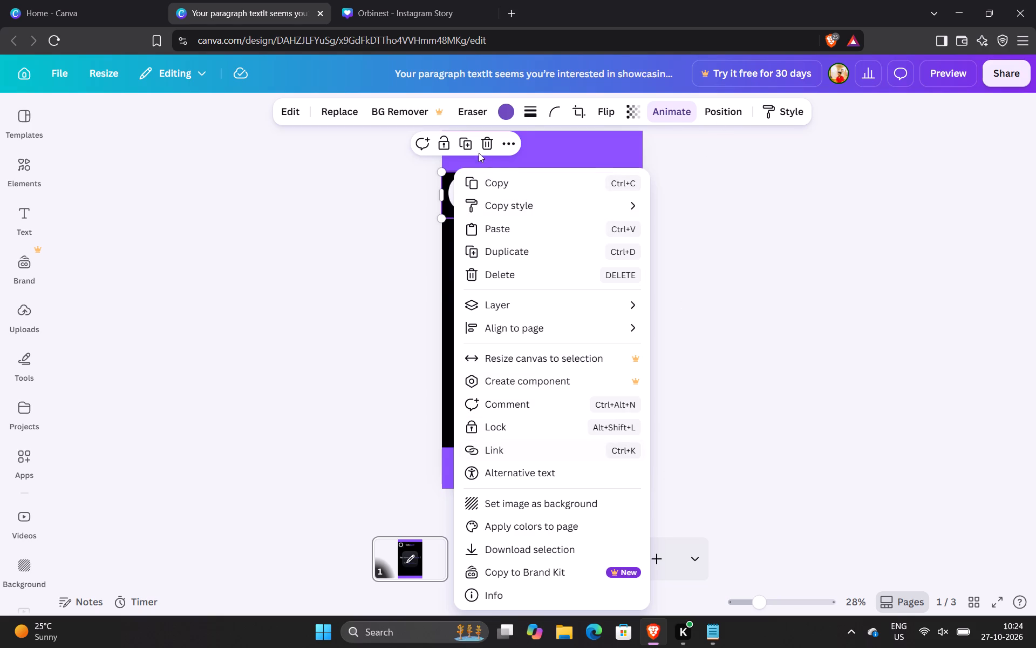
left_click(413, 230)
right_click(452, 201)
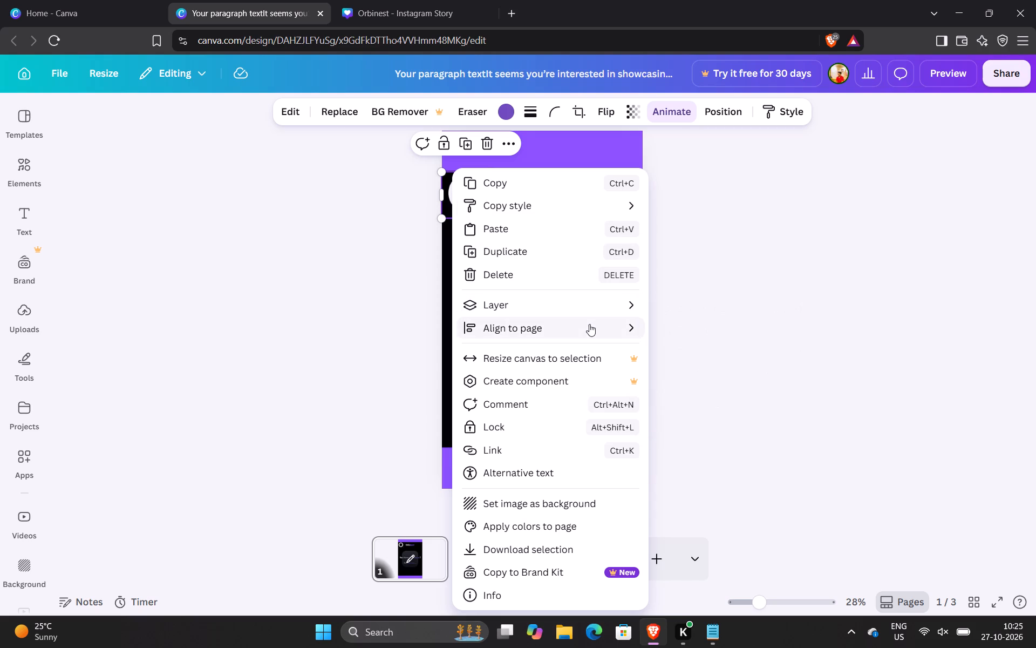
Check the O logo's dimensions and the "Orbinest" text's font and size on the reference design's first page.
left_click(759, 448)
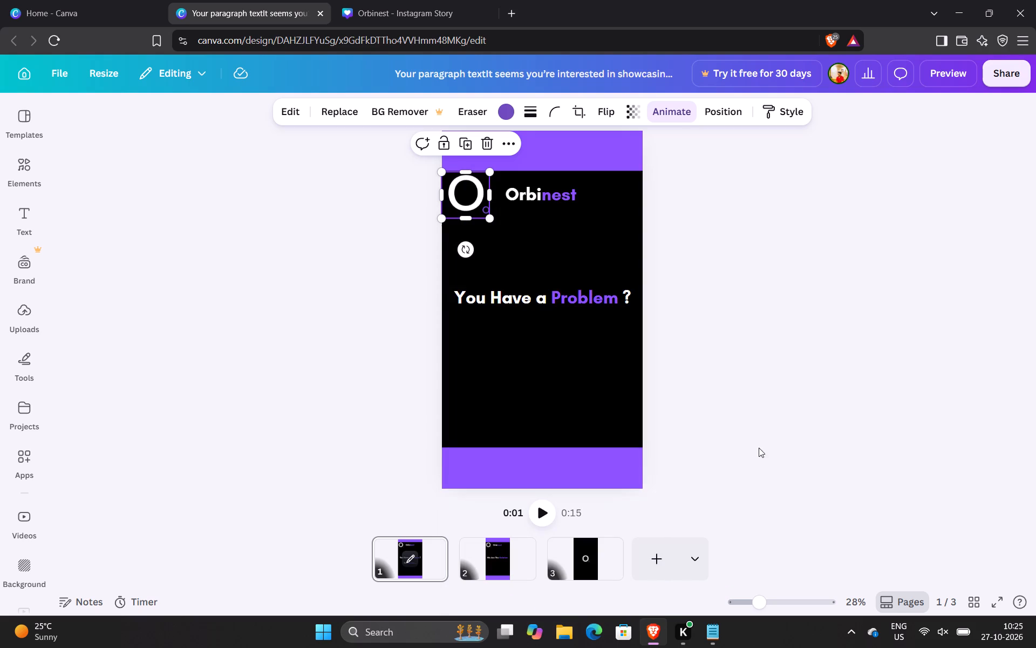
left_click(487, 219)
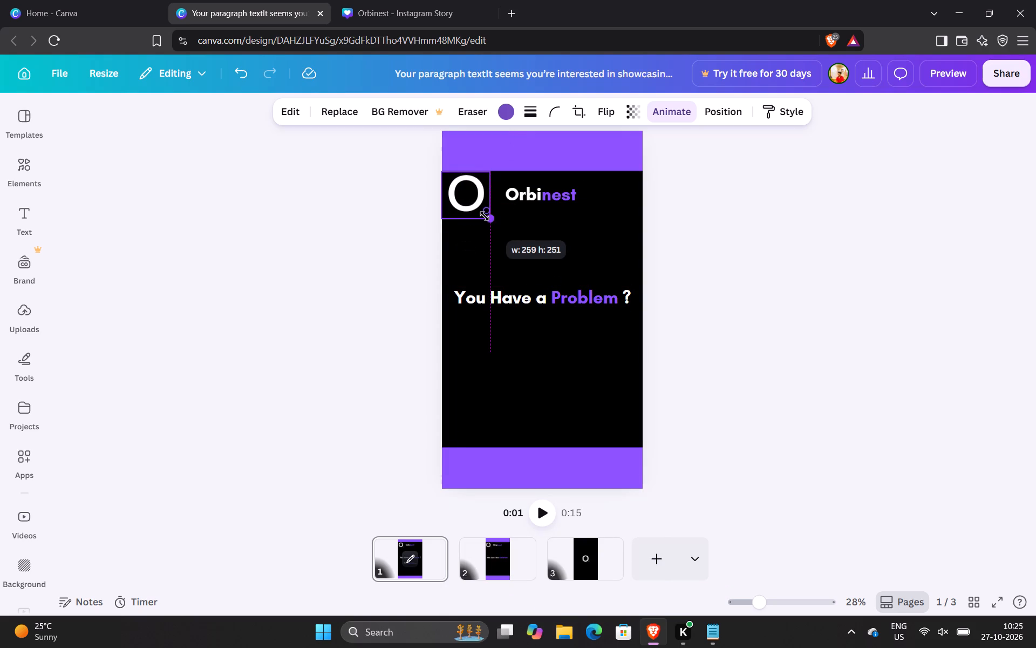
left_click(685, 295)
left_click(507, 188)
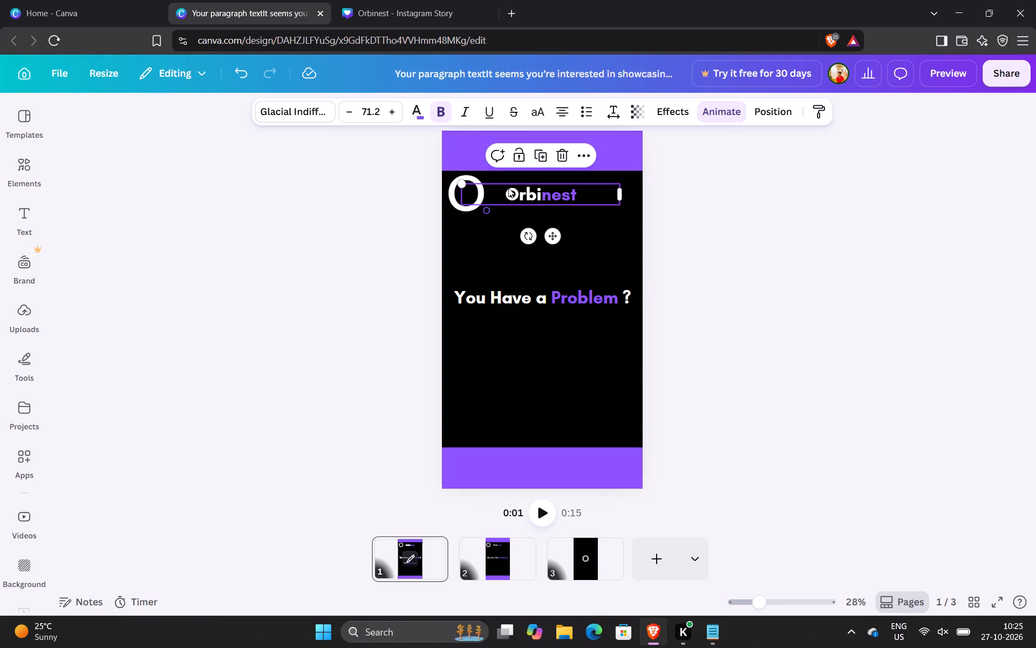
Return to the Orbinest Instagram Story design and enlarge the O logo to about 260 wide by 240 high.
left_click(369, 0)
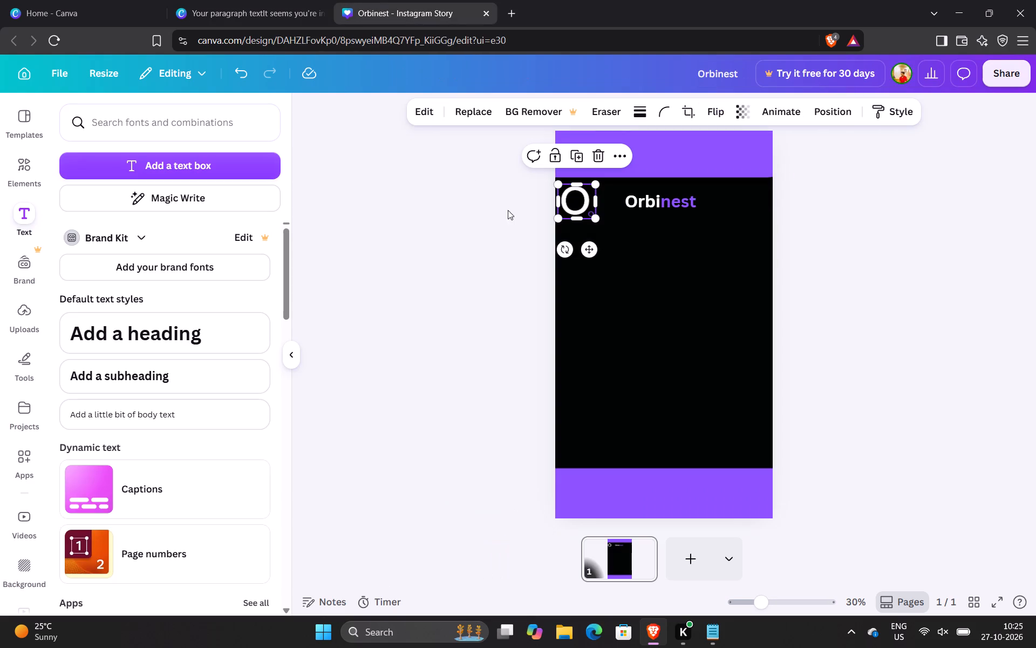
left_click_drag(596, 219, 602, 219)
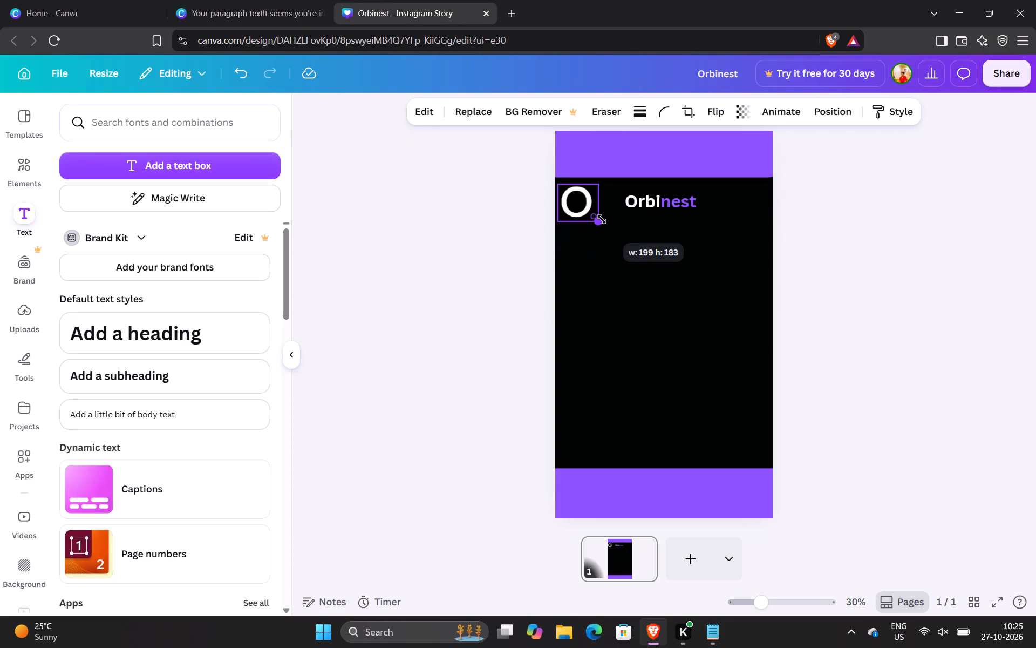
left_click_drag(602, 219, 618, 222)
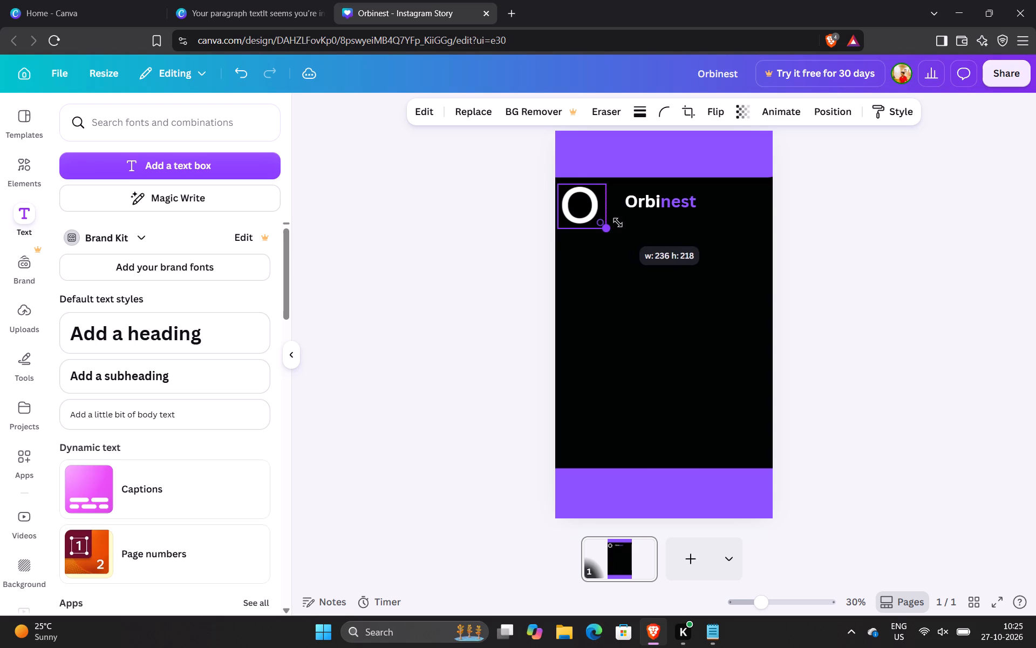
left_click_drag(618, 222, 619, 225)
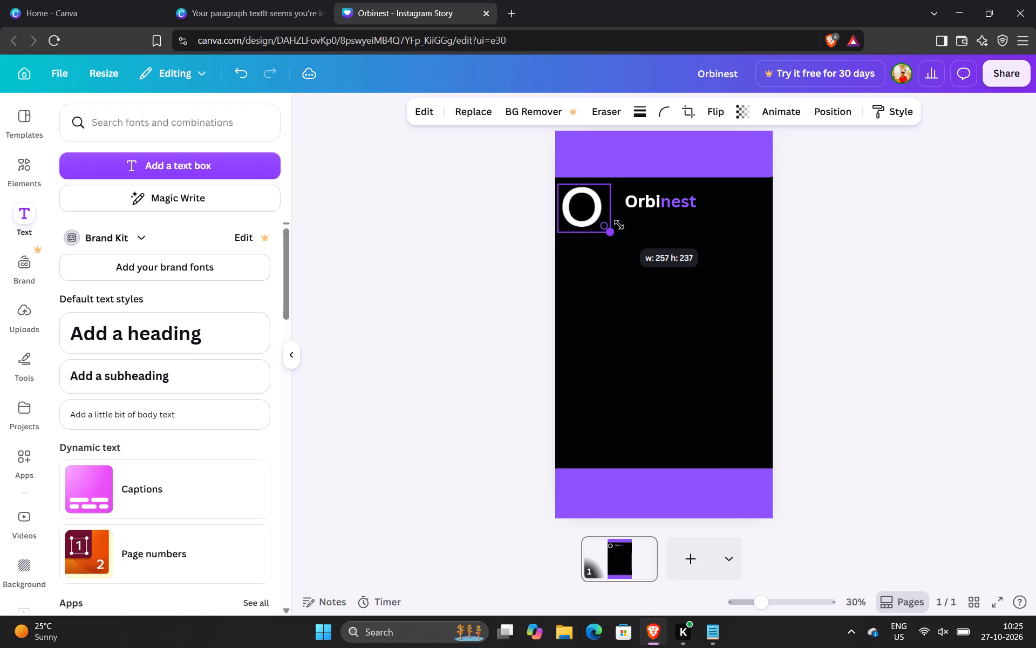
left_click_drag(619, 225, 619, 226)
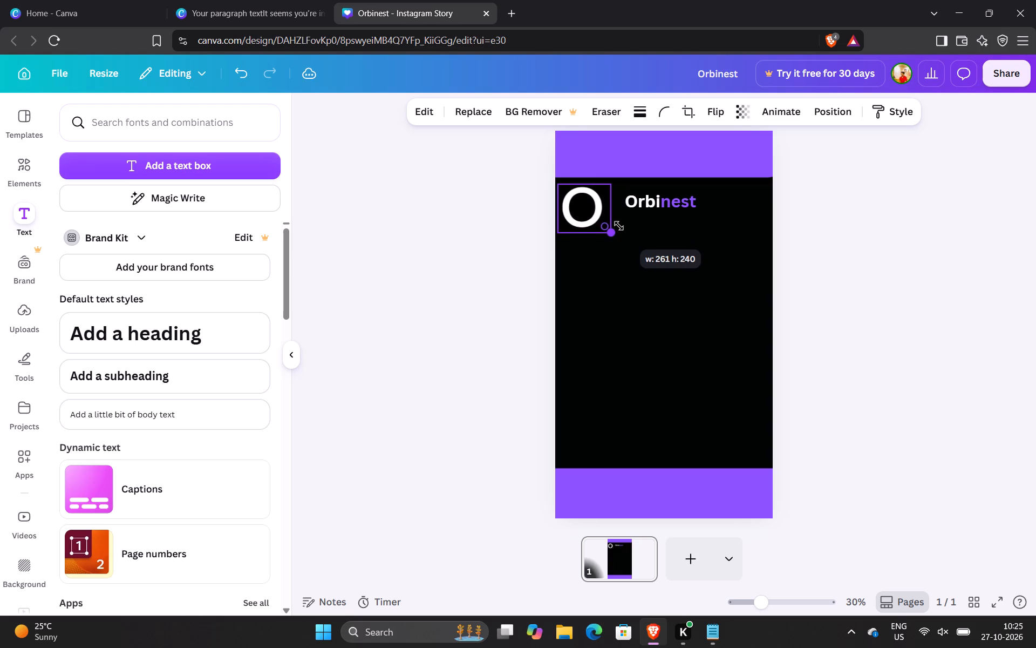
left_click_drag(619, 226, 619, 225)
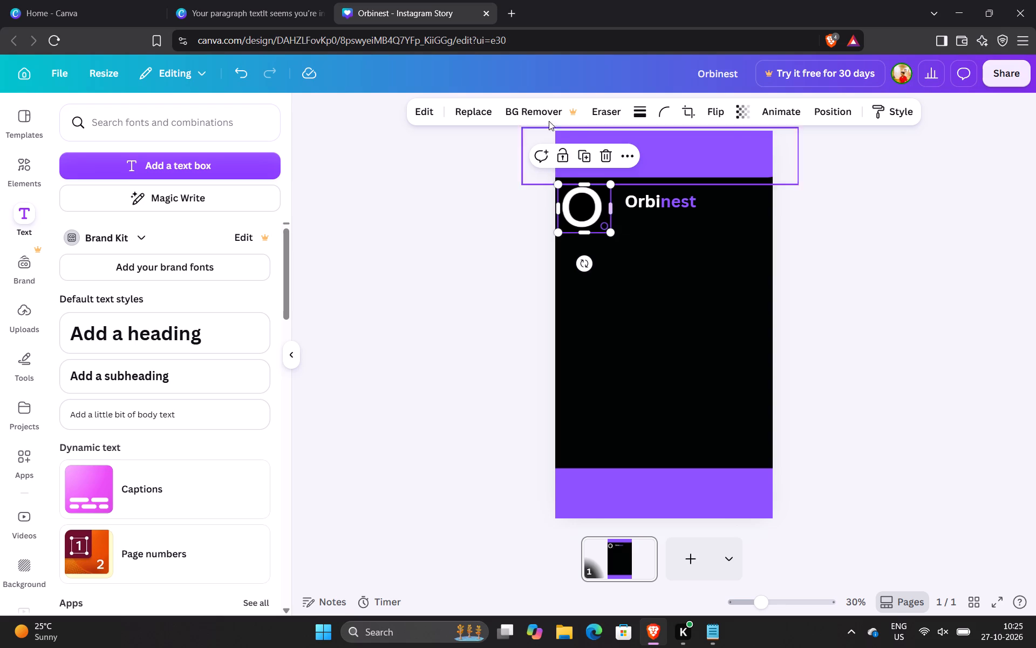
In the Orbinest Instagram Story, adjust the O logo's width slightly at its right edge.
left_click(610, 205)
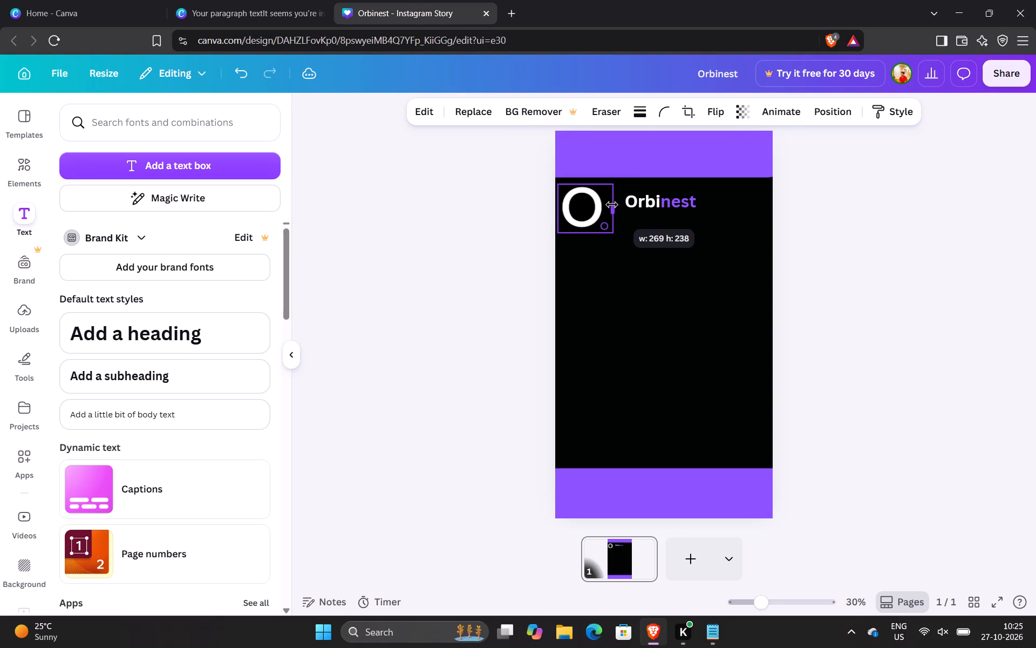
Trim and scale the O logo down slightly to about 259 wide by 235 high.
left_click(591, 234)
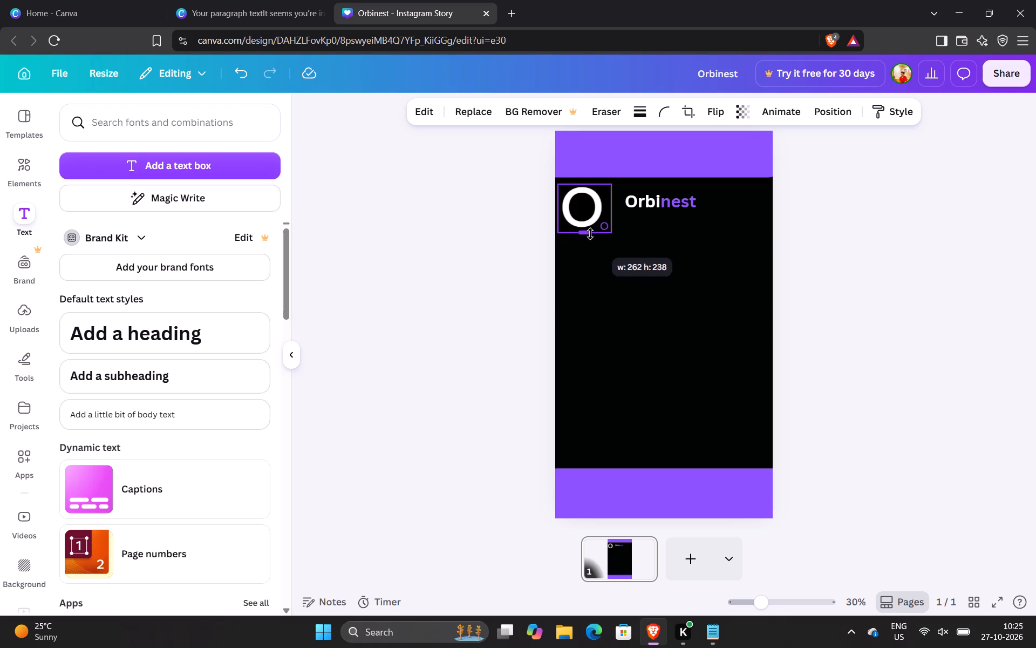
left_click(611, 226)
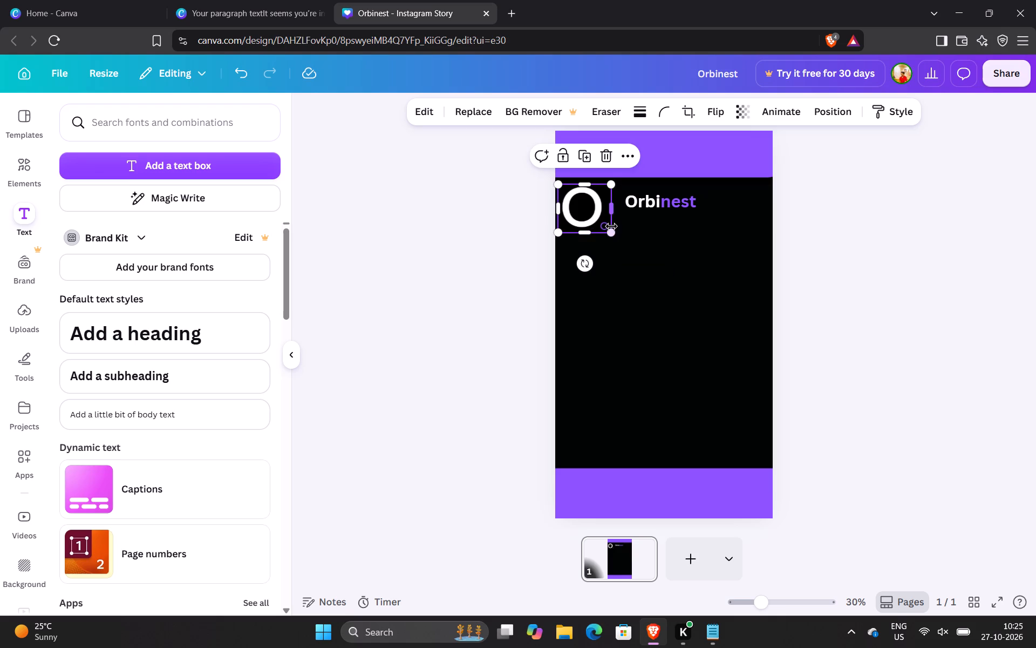
left_click(611, 227)
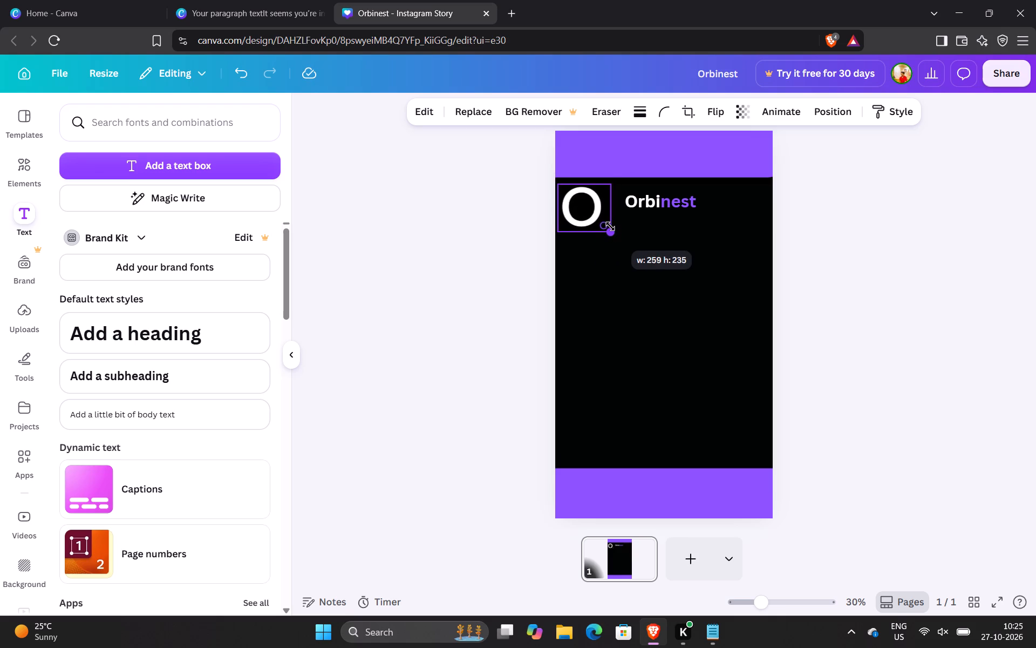
Set the "Orbinest" text to size 72 and change its font to Glacial Indifference.
left_click(689, 203)
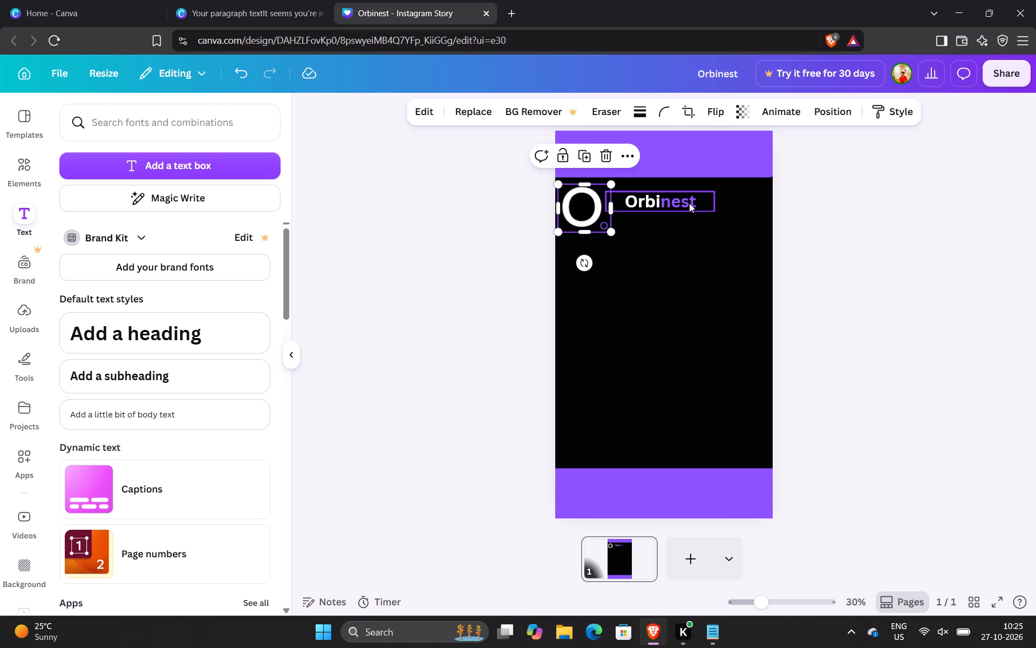
double_click(497, 112)
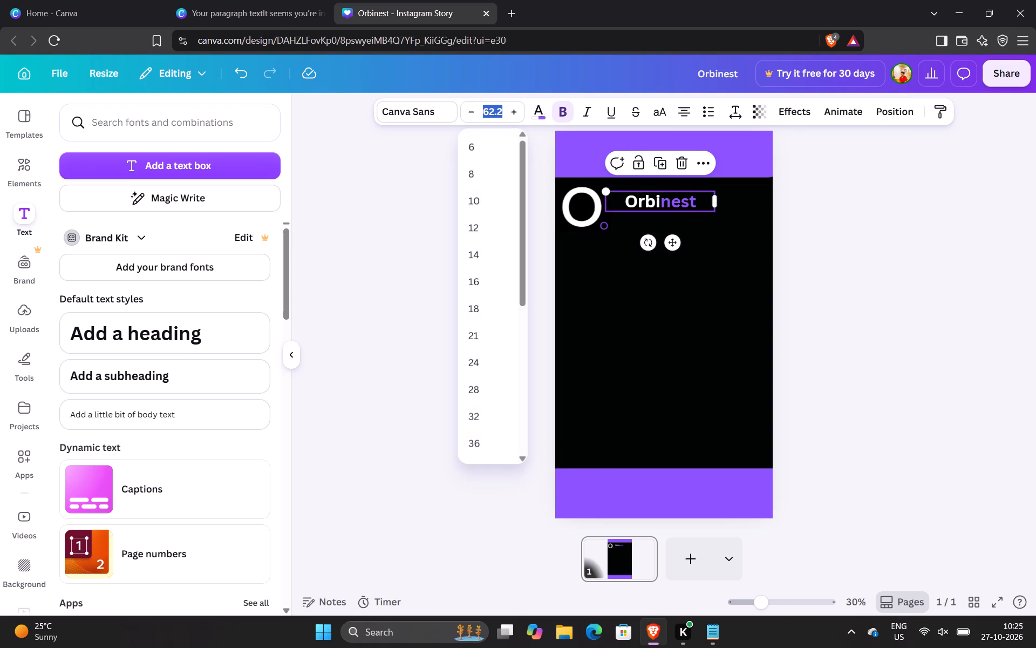
key("BackSpace")
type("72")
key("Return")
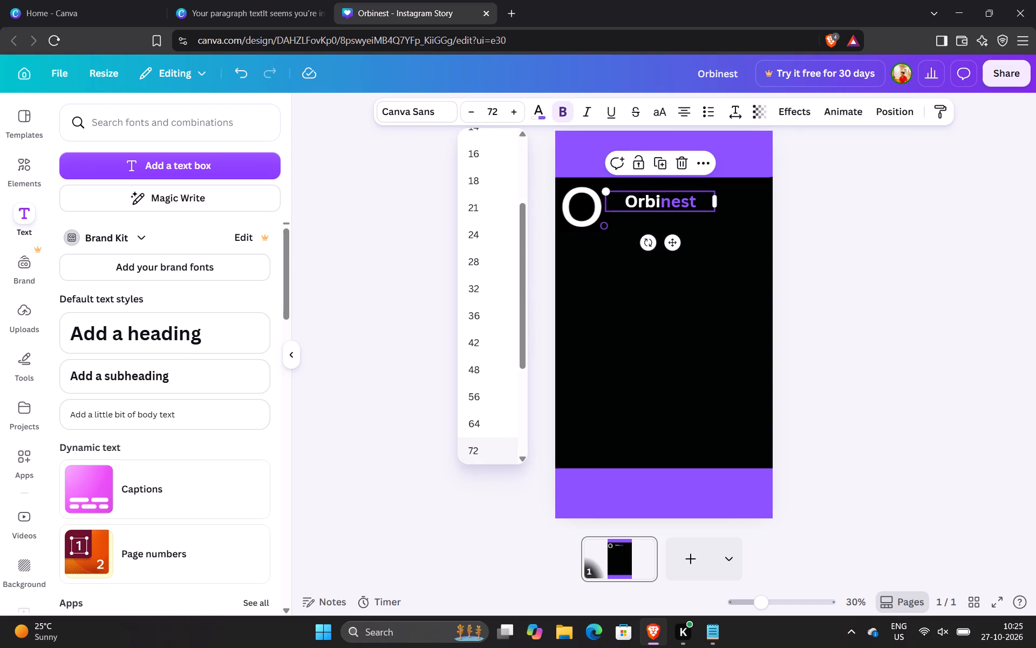
left_click(420, 116)
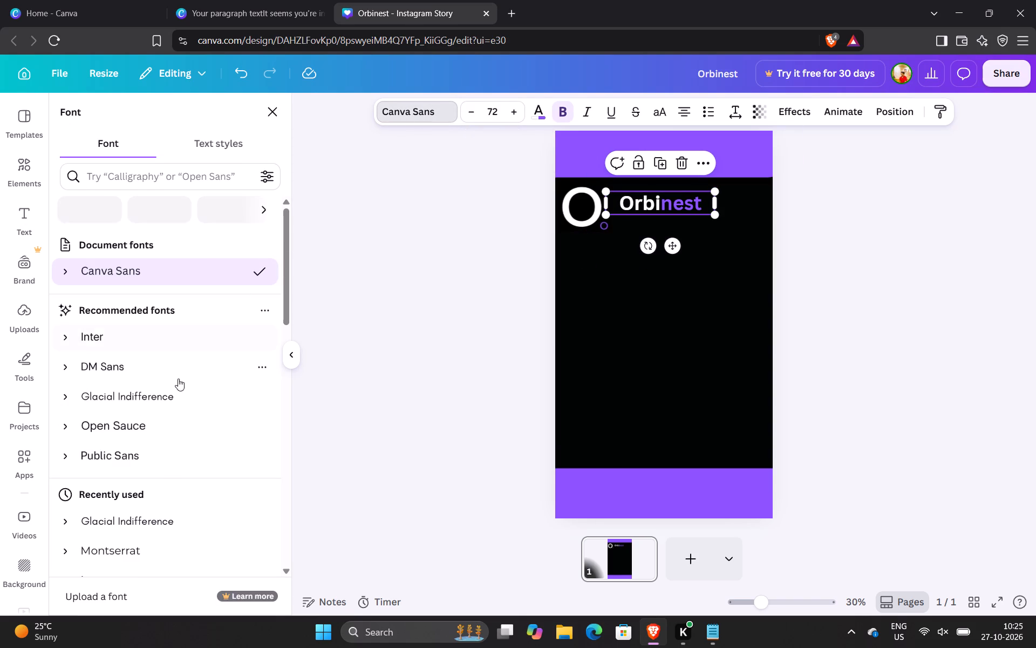
left_click(156, 517)
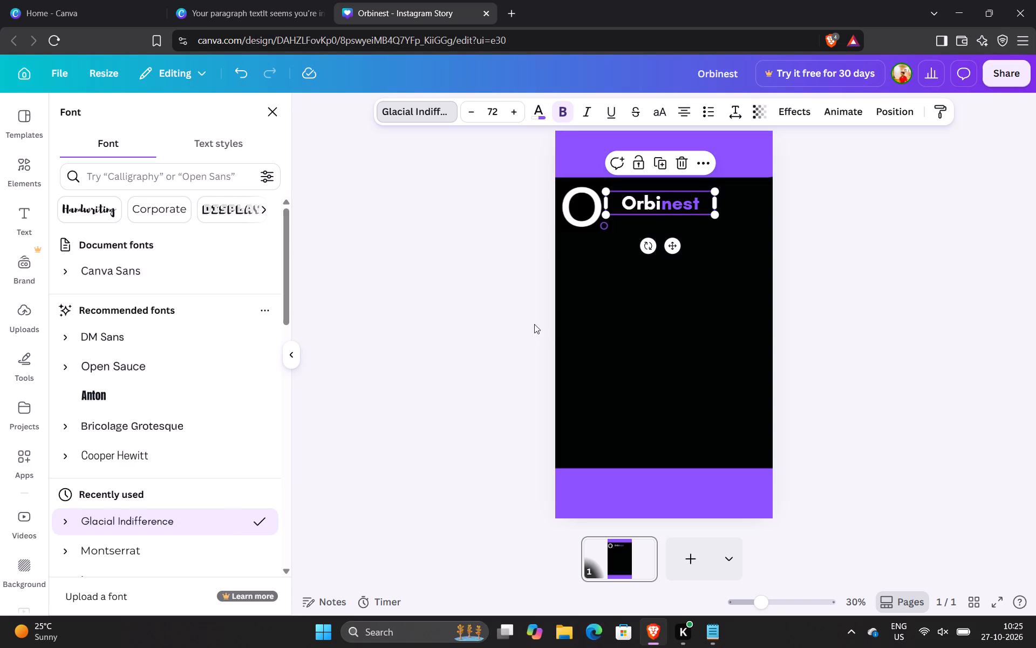
left_click(789, 228)
left_click(705, 242)
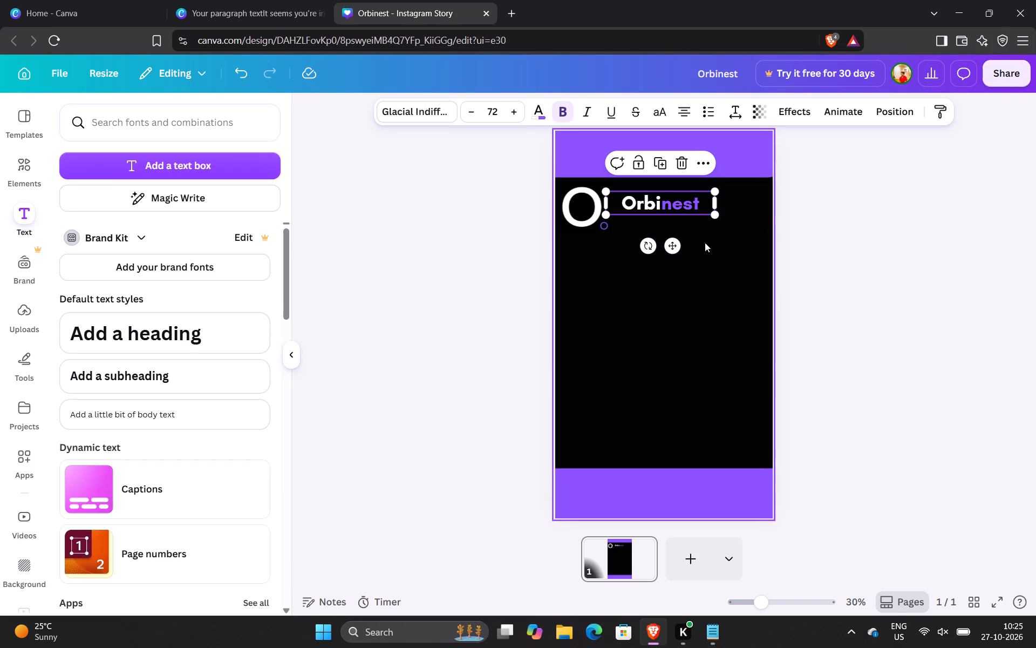
Move the "Orbinest" text slightly right and down so it lines up with the middle of the O logo.
left_click(678, 202)
left_click_drag(678, 202, 690, 208)
left_click(787, 259)
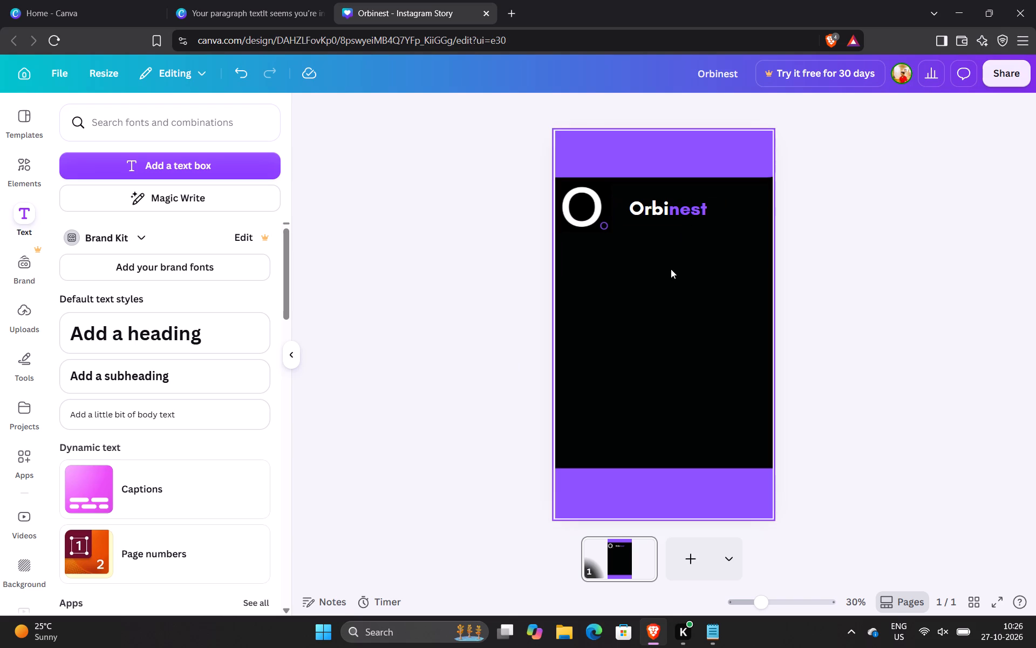
left_click(448, 264)
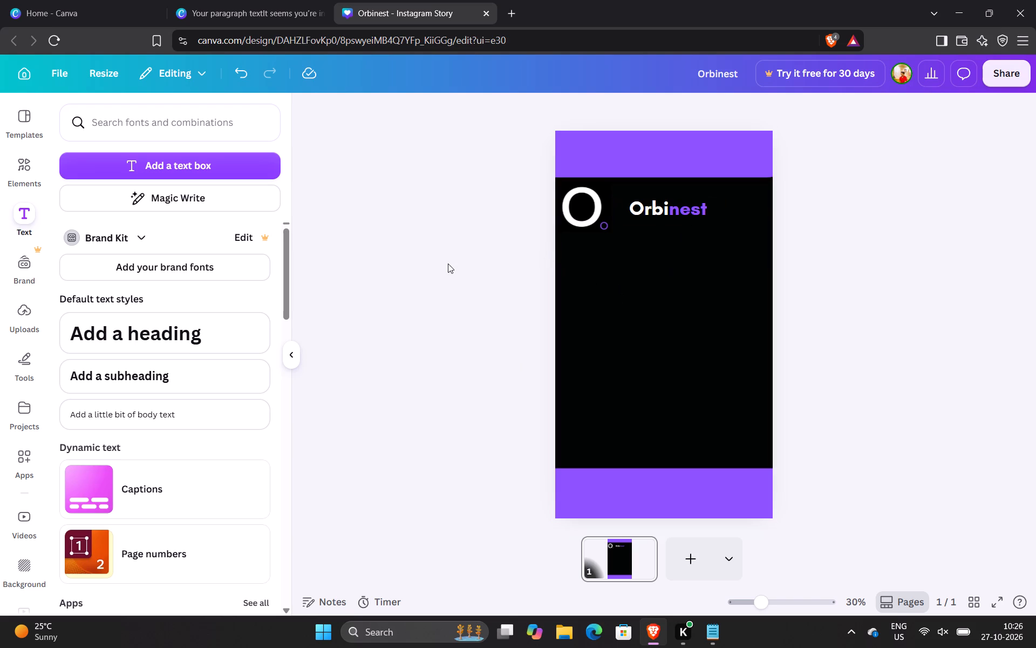
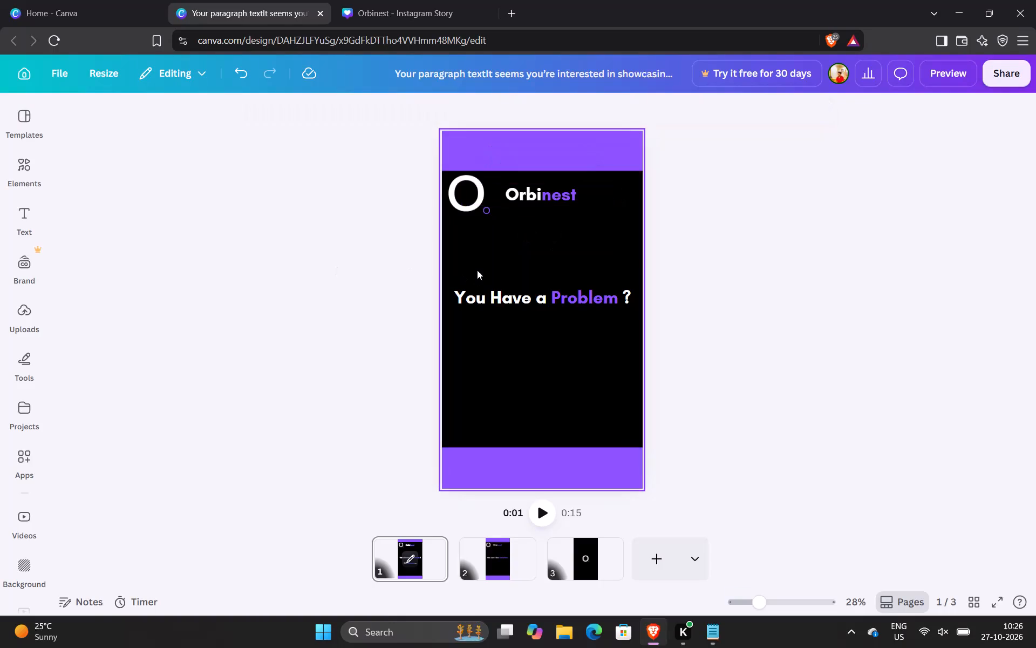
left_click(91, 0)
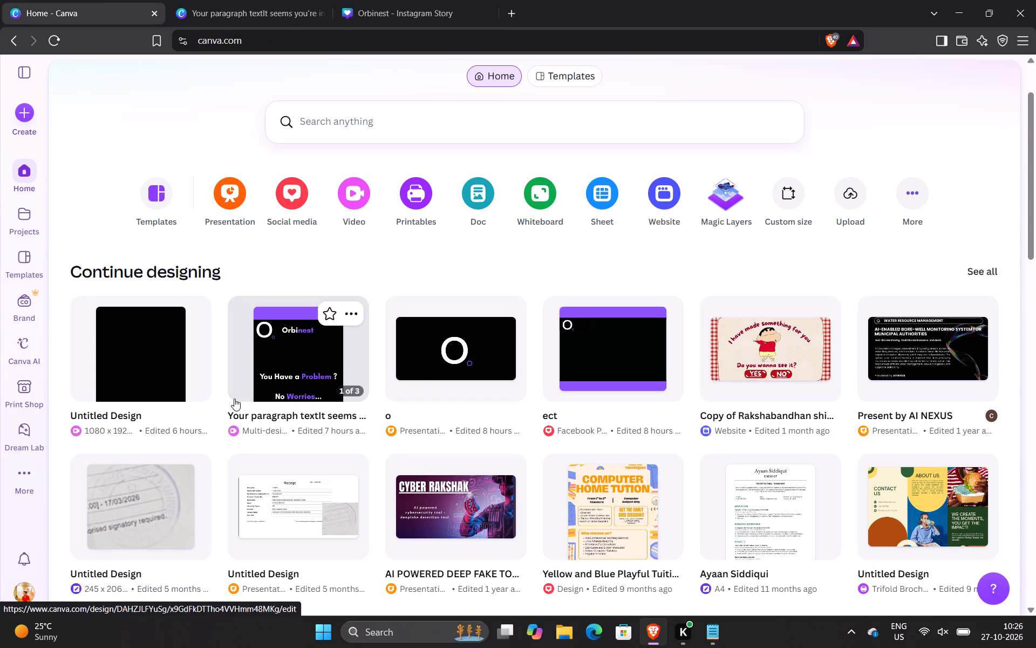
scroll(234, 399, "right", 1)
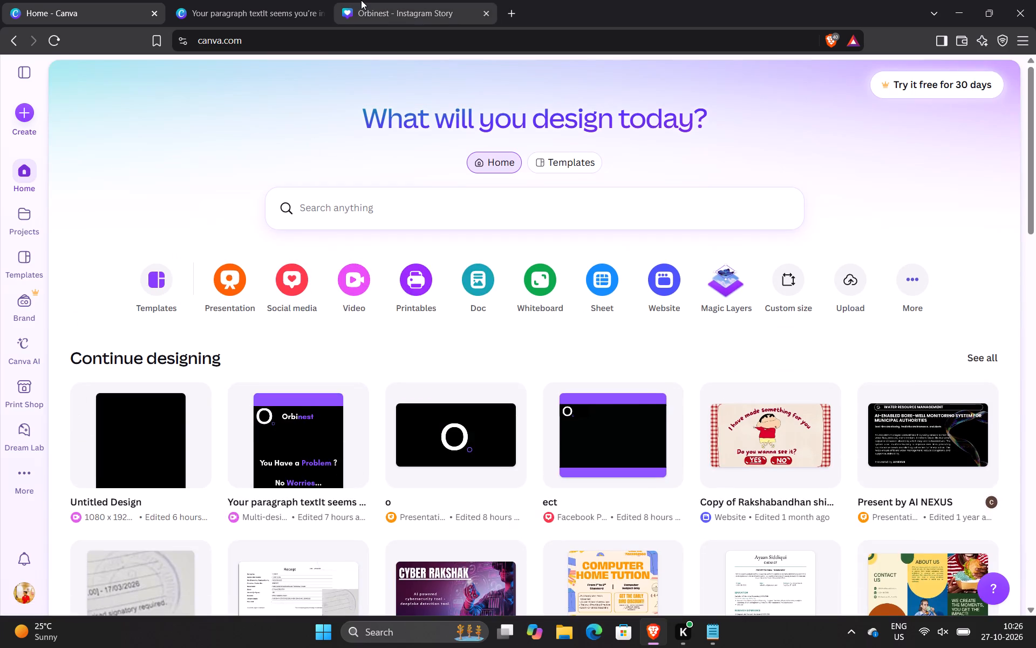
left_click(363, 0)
In a new browser tab, search the web for "school animated image" and show the image results.
left_click(515, 10)
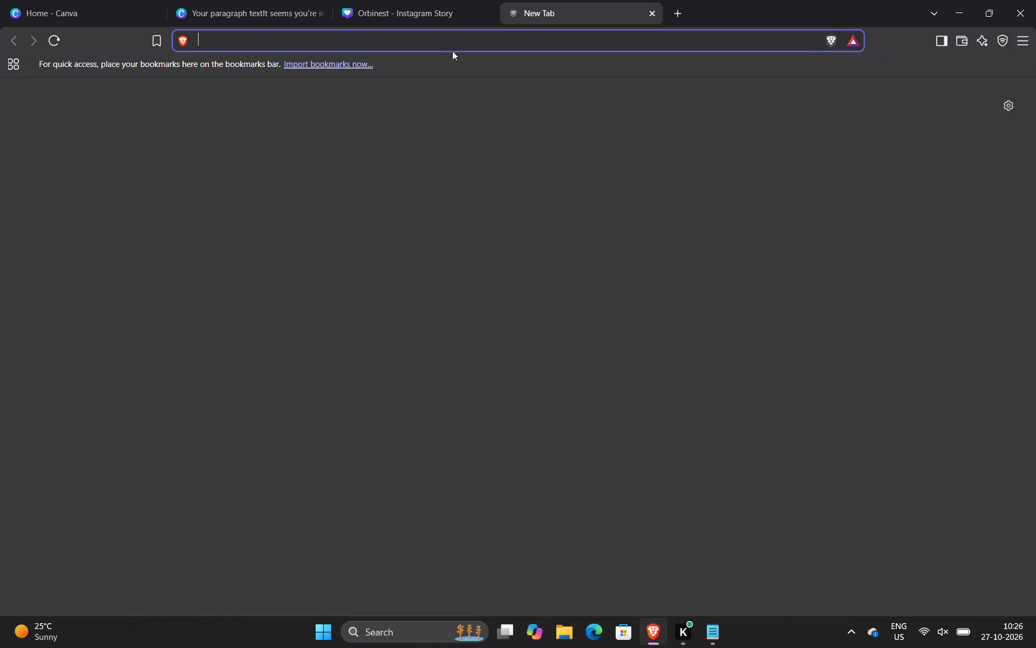
left_click(442, 55)
left_click(440, 49)
key("s")
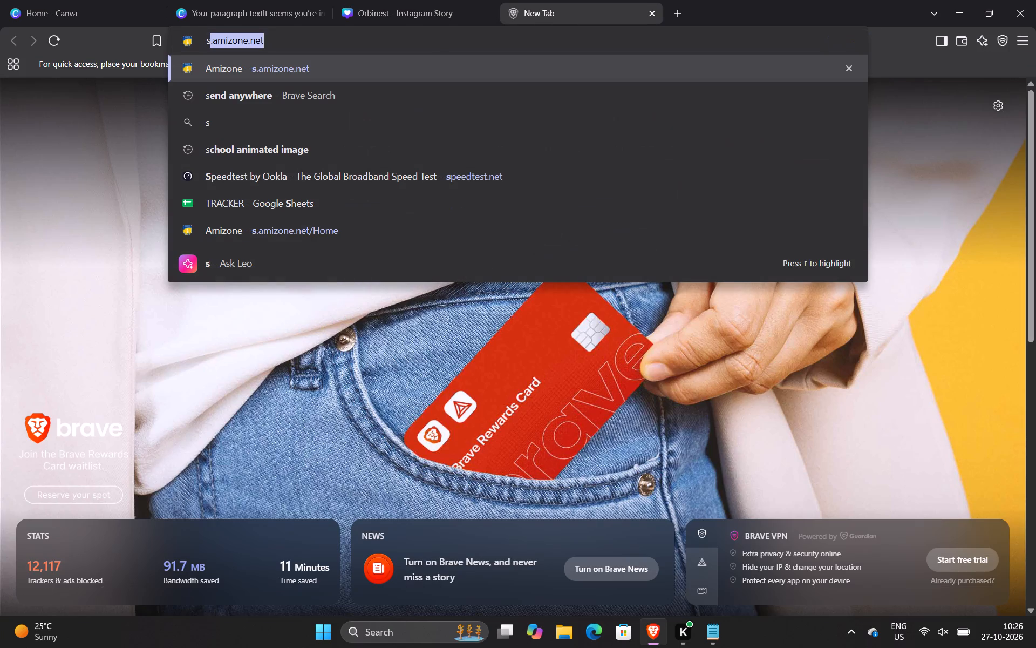
key("BackSpace")
key("BackSpace")
key("BackSpace")
type("school")
left_click(424, 97)
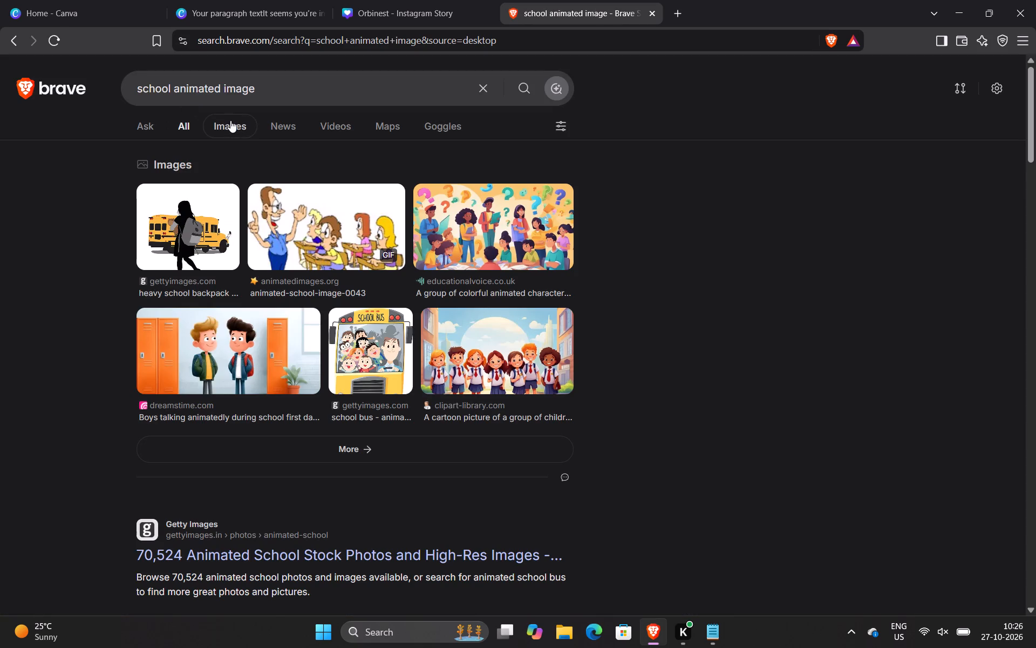
left_click(230, 120)
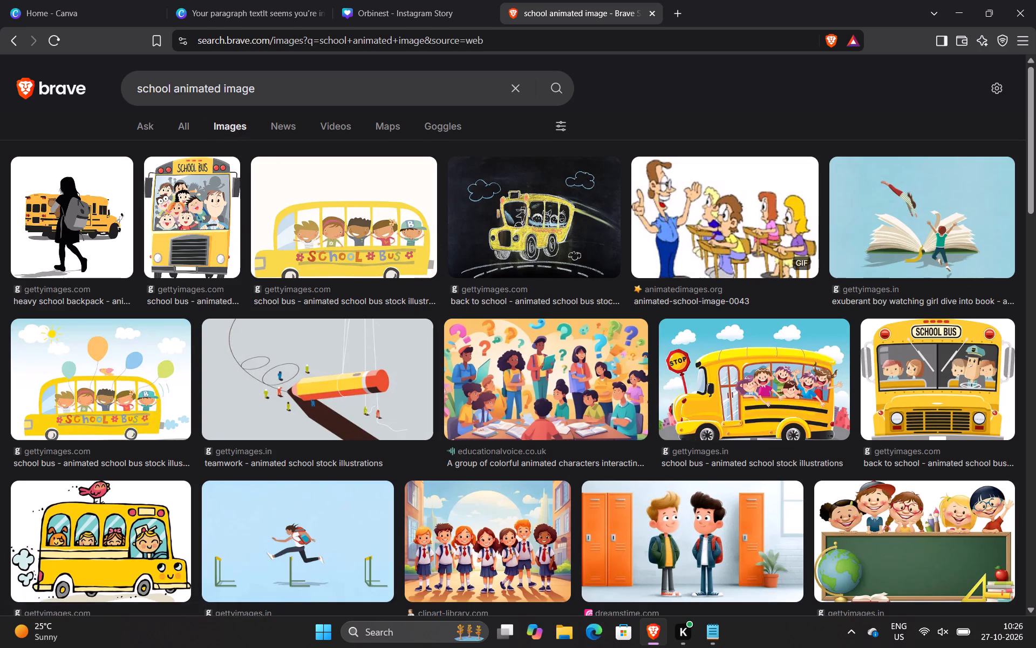
Refine the image search to "school building animated image".
left_click(171, 85)
key("space")
type("bu")
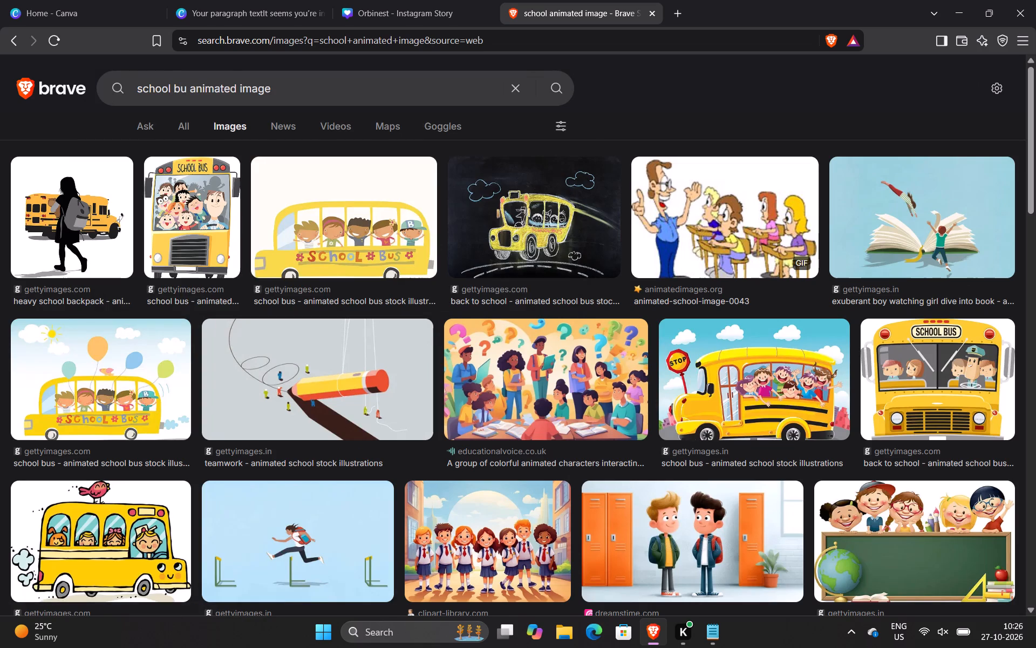
type("ilding")
key("space")
key("Return")
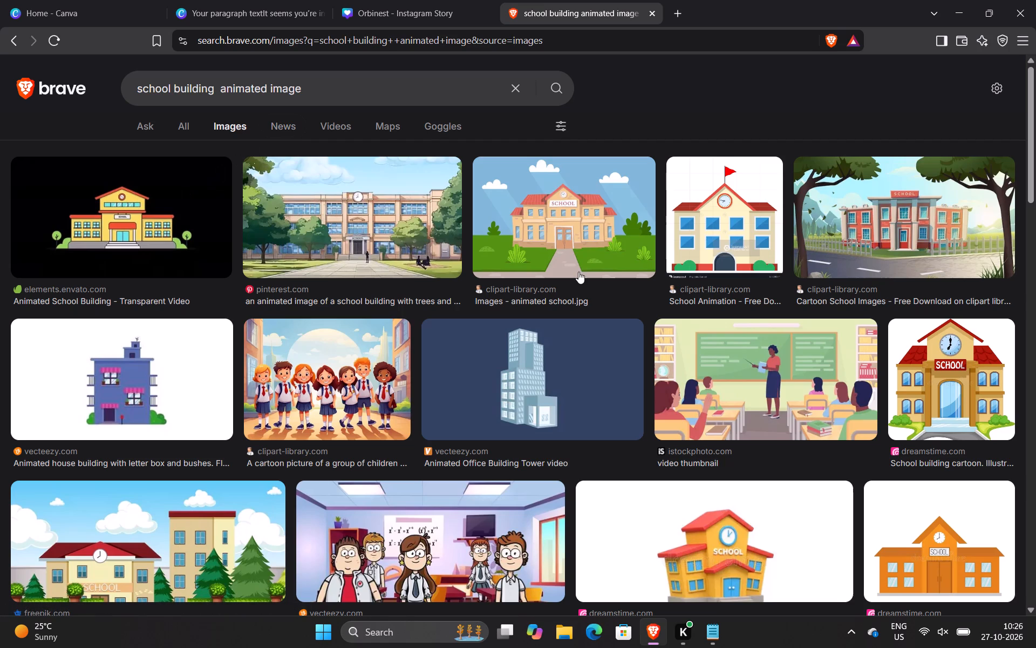
Find the cartoon school building with the wide red roof and clock among the results and copy its image.
left_click(928, 356)
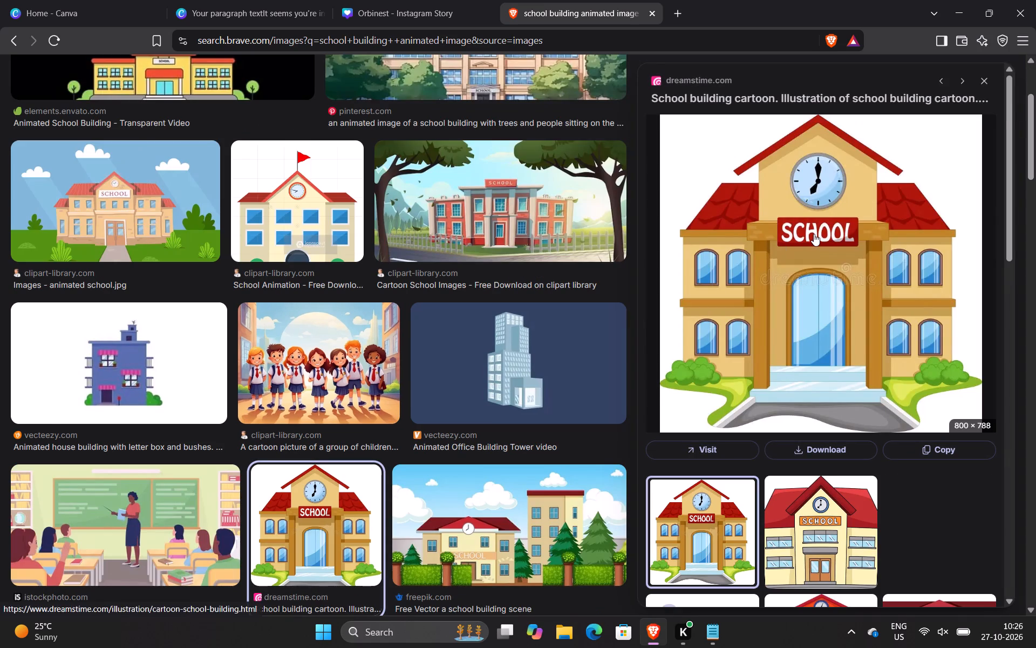
left_click(836, 521)
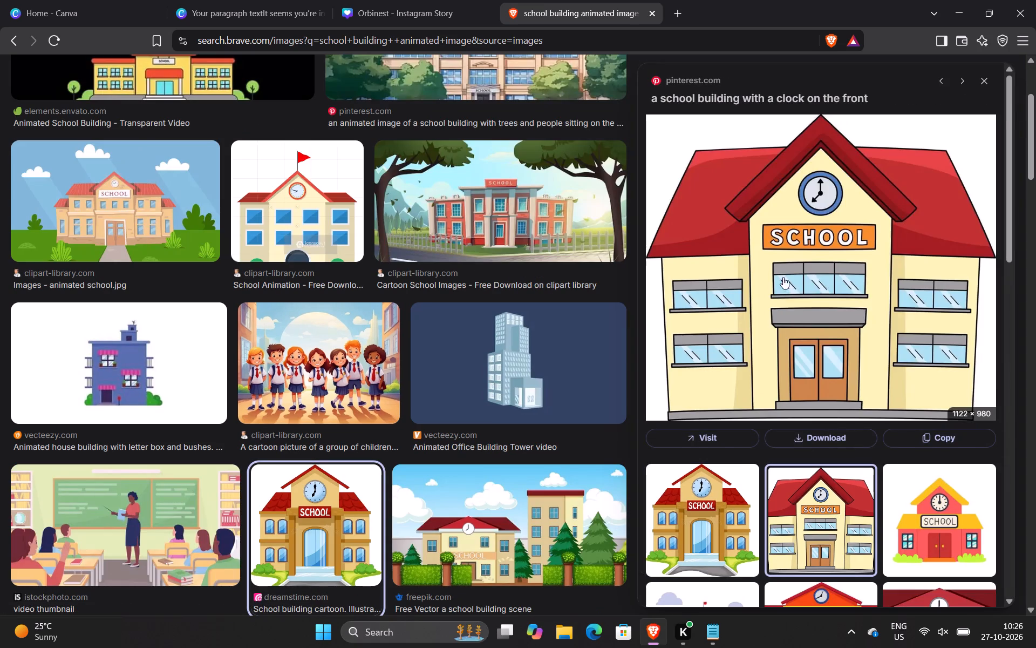
right_click(786, 256)
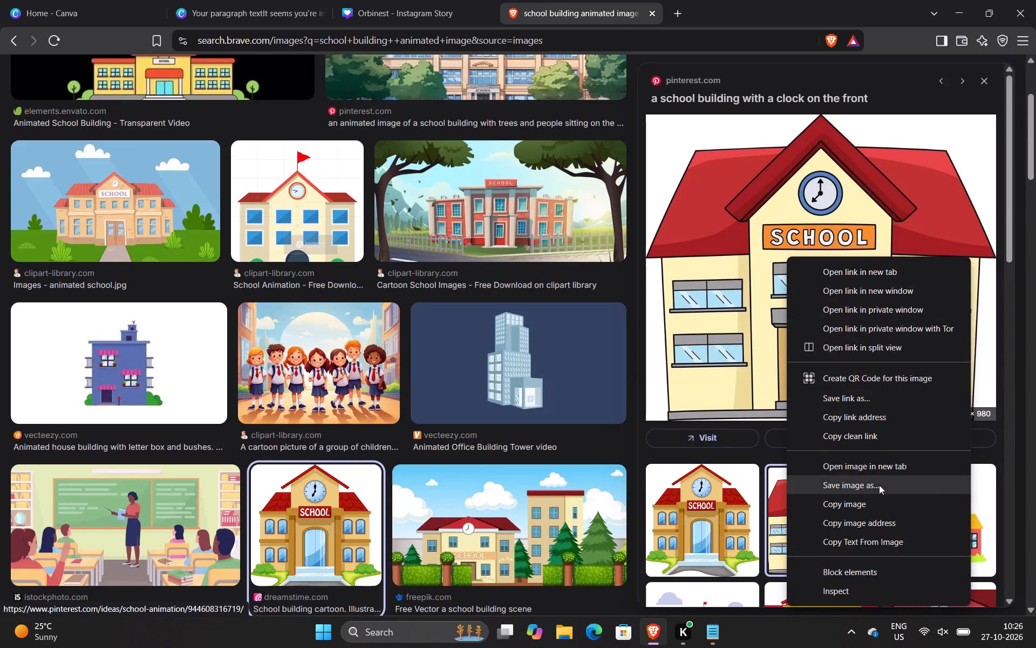
left_click(876, 505)
Open remove.bg in a new tab and paste the copied school image to remove its background.
left_click(684, 22)
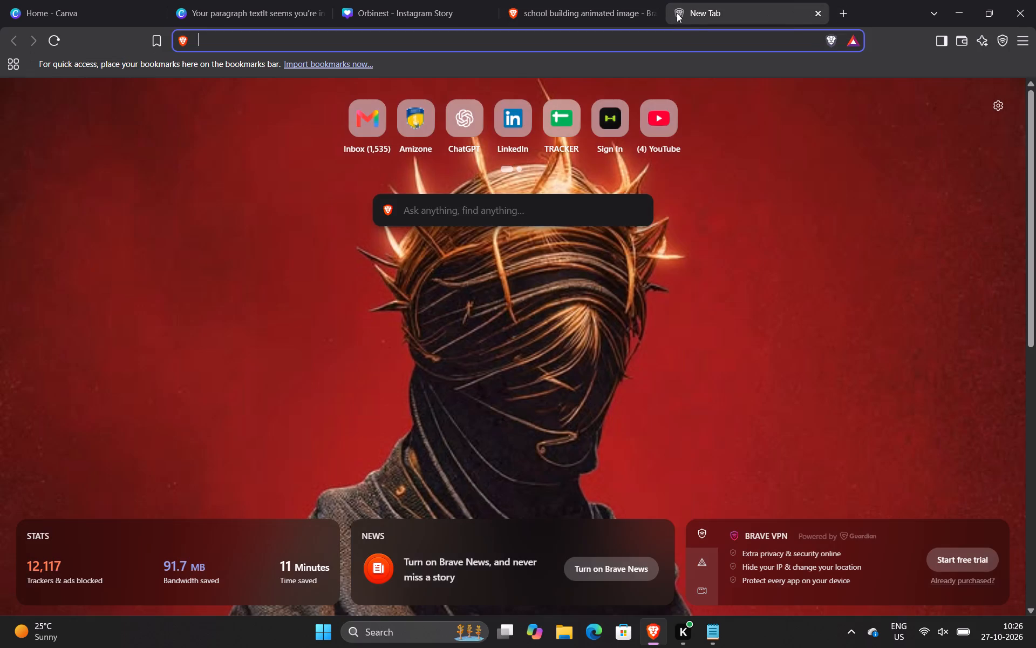
type("remove")
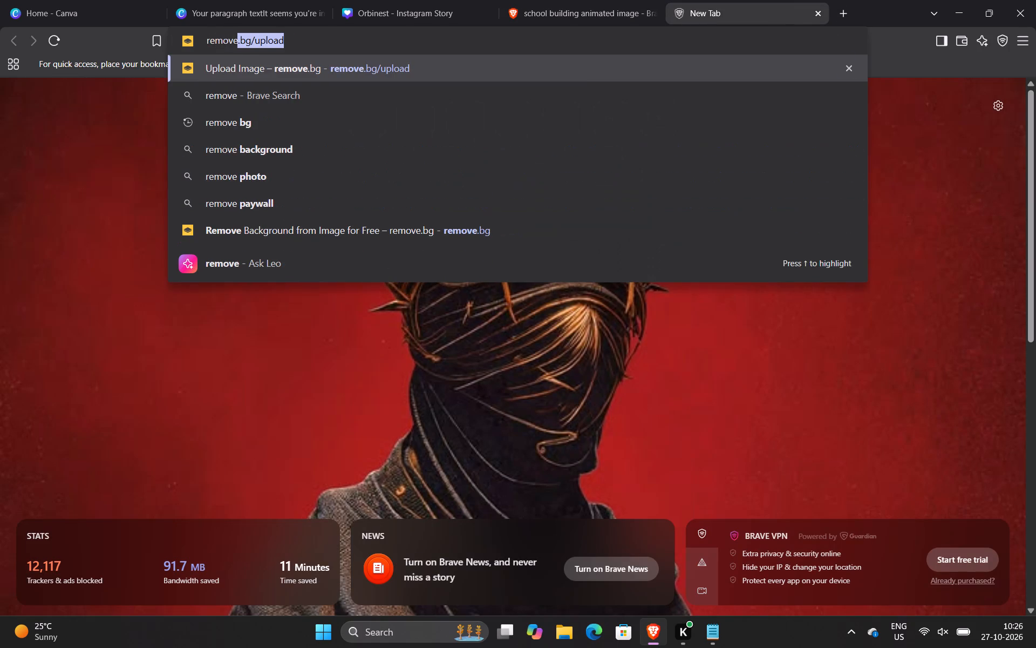
key("Tab")
key("Return")
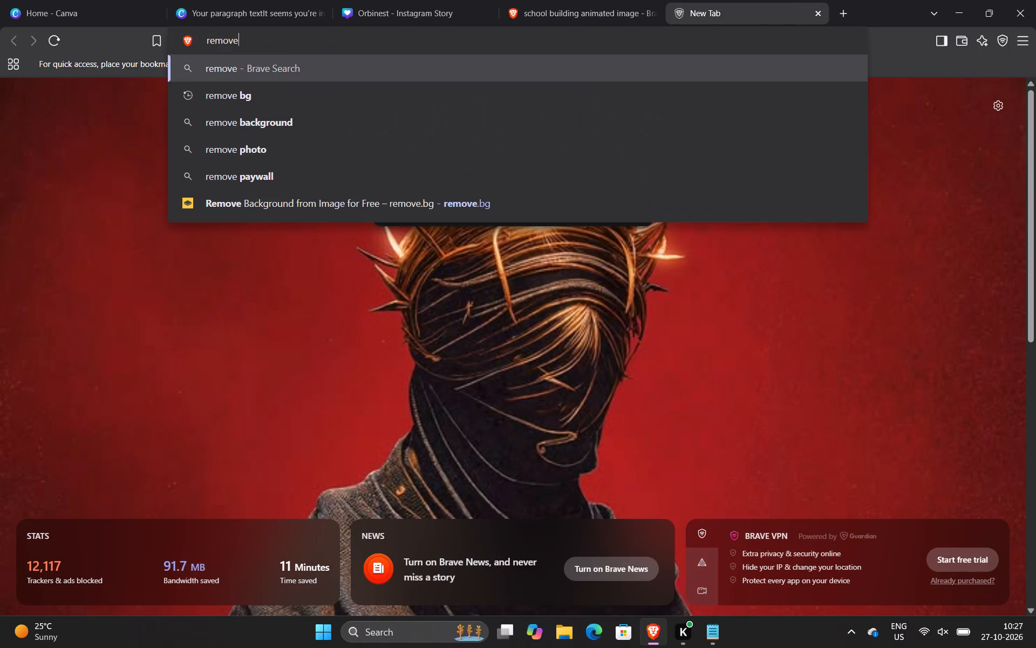
left_click(469, 204)
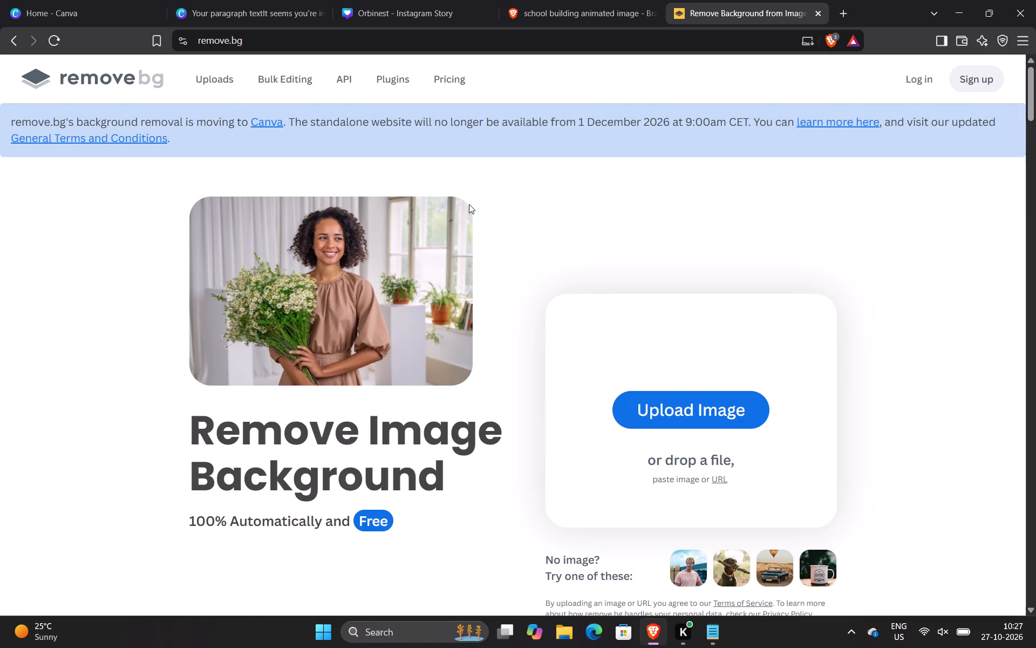
key("ctrl+v")
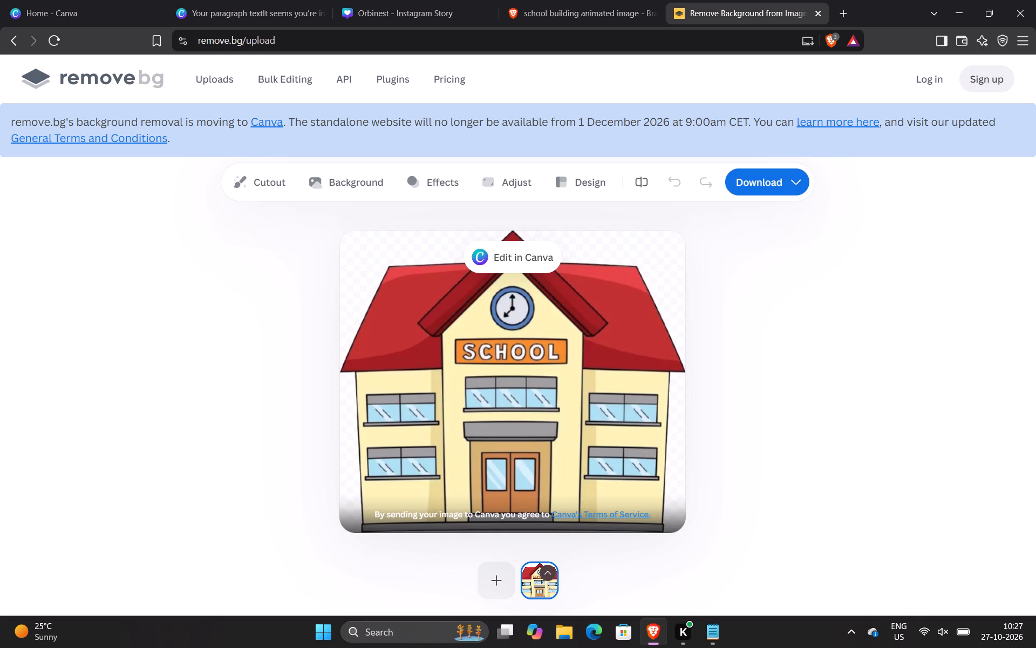
Copy the background-free school image from remove.bg and paste it into the black area of the Orbinest Instagram Story in Canva.
right_click(547, 360)
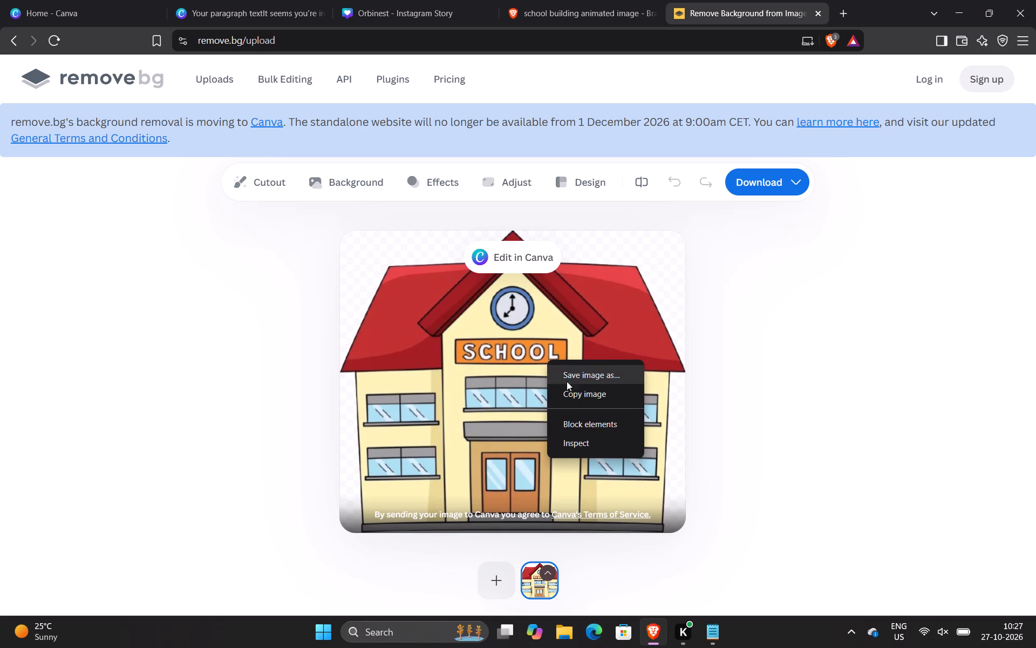
left_click(575, 391)
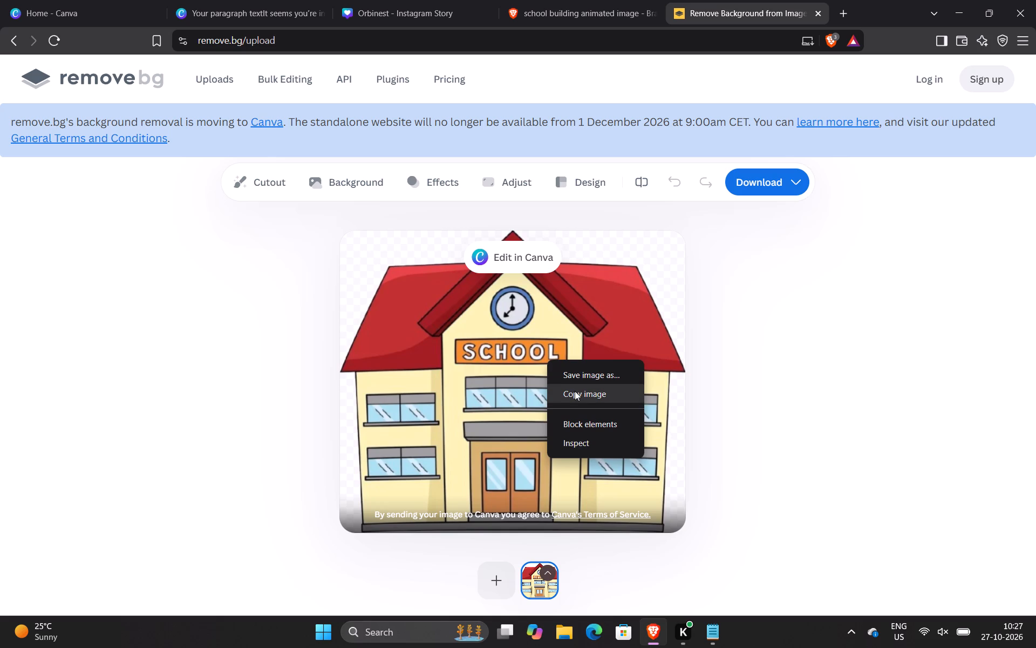
left_click(369, 0)
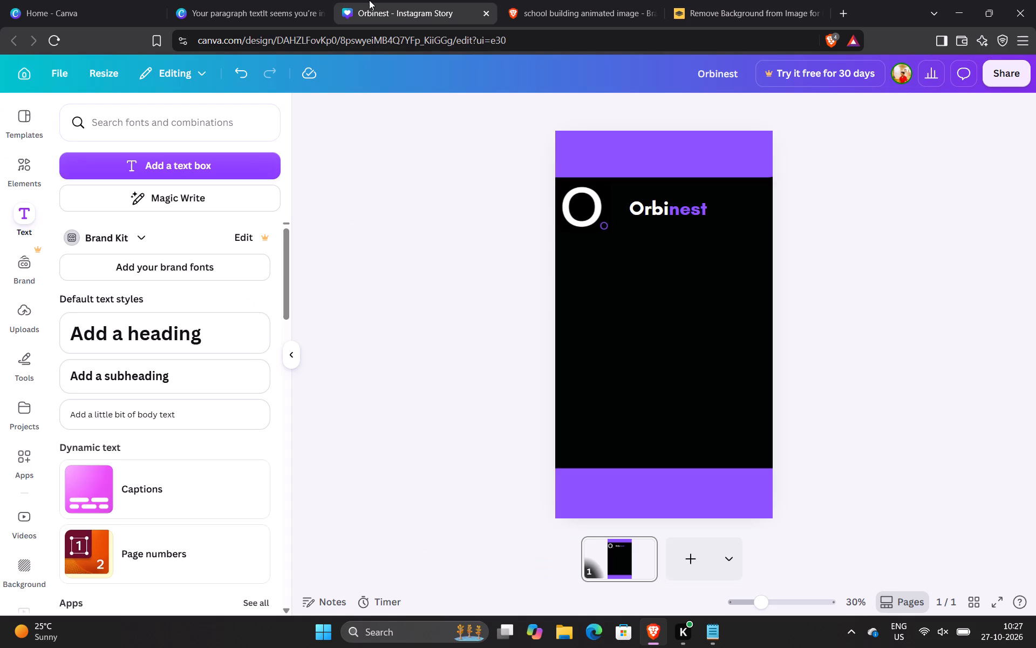
left_click(629, 331)
key("ctrl+v")
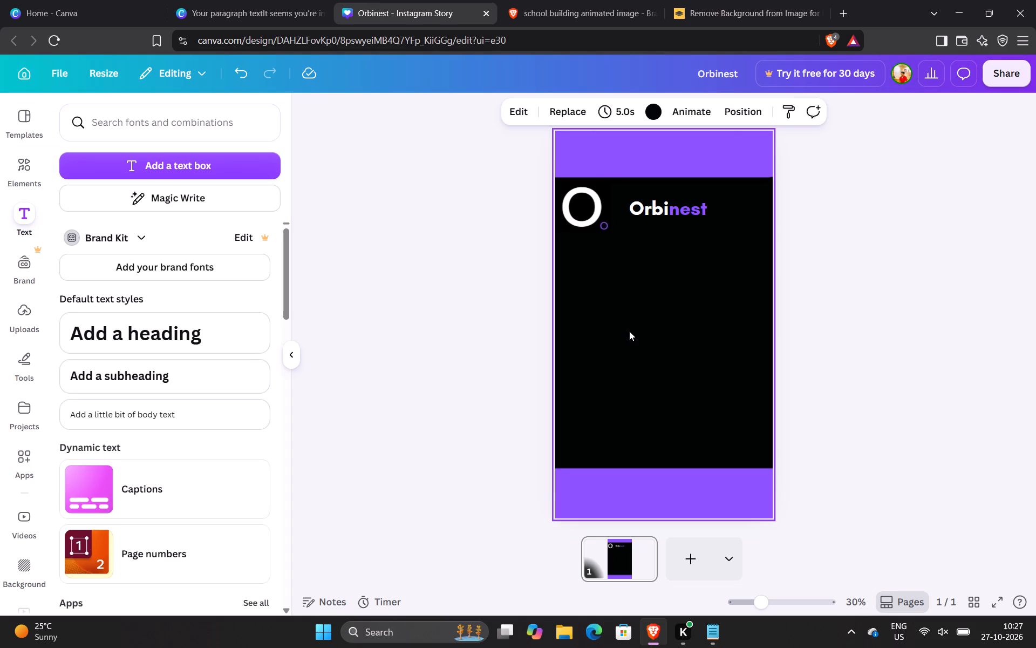
Shrink the pasted school building proportionally from its upper-left corner to a little over a quarter of the story's width.
left_click_drag(599, 267, 631, 289)
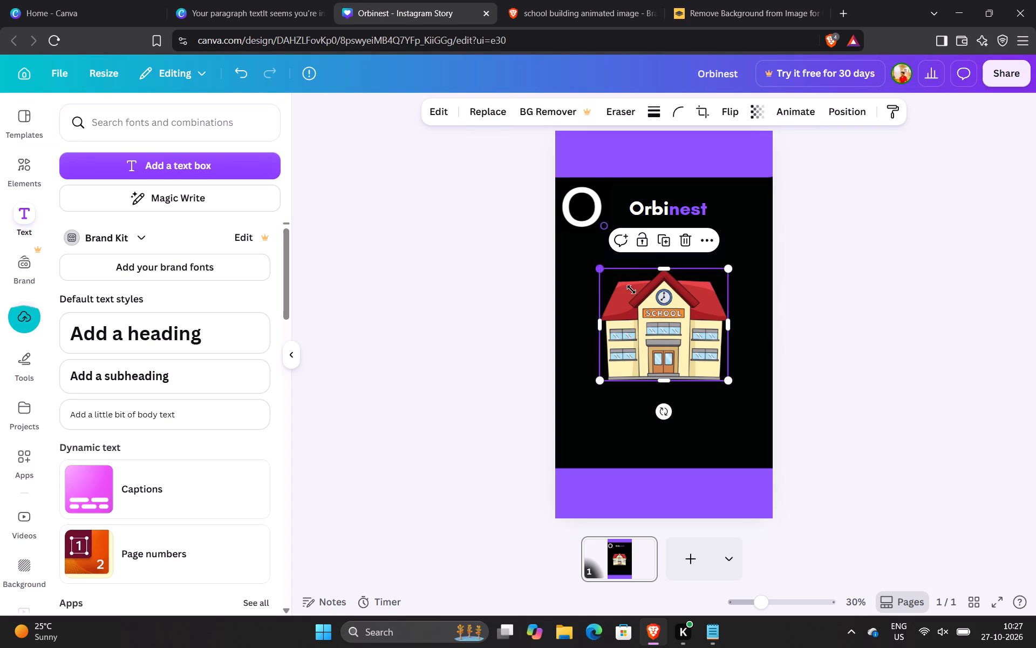
left_click_drag(631, 289, 624, 318)
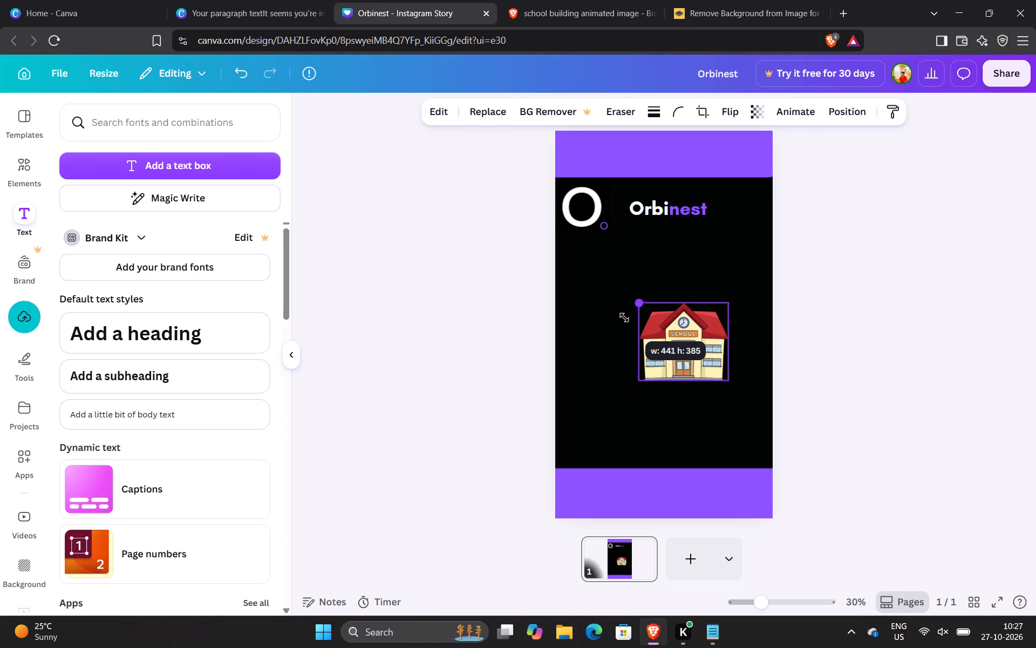
left_click_drag(624, 318, 637, 327)
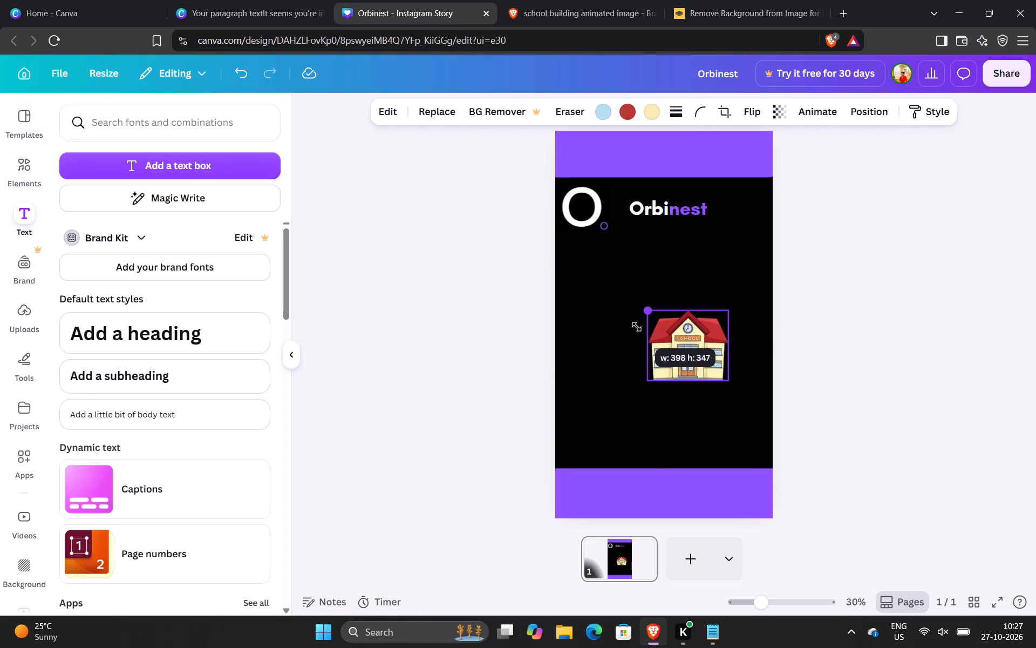
left_click_drag(637, 327, 655, 343)
left_click(850, 388)
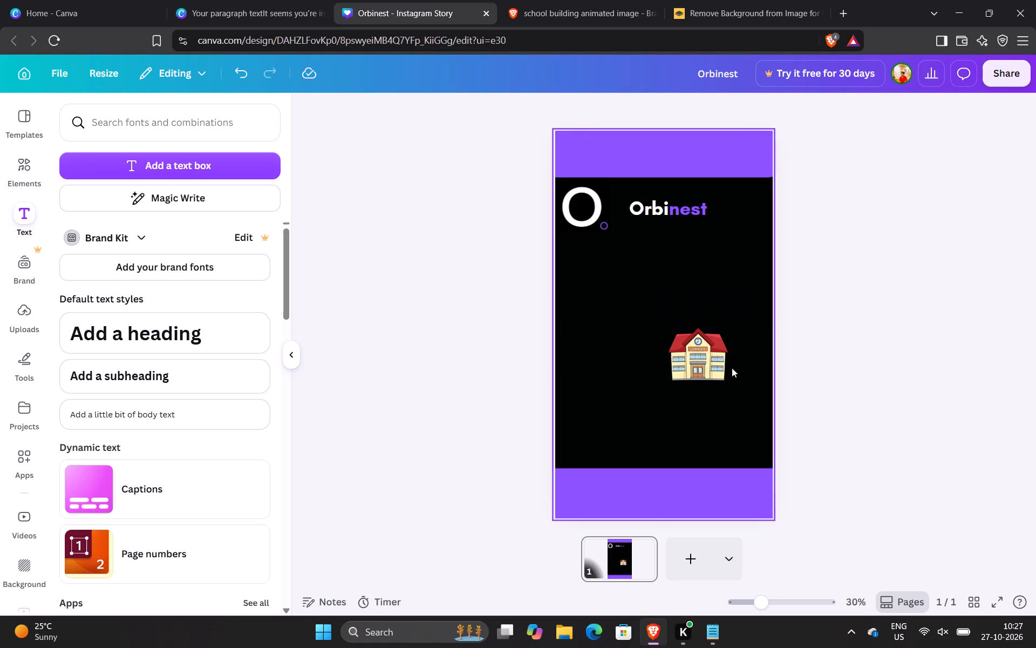
left_click(695, 359)
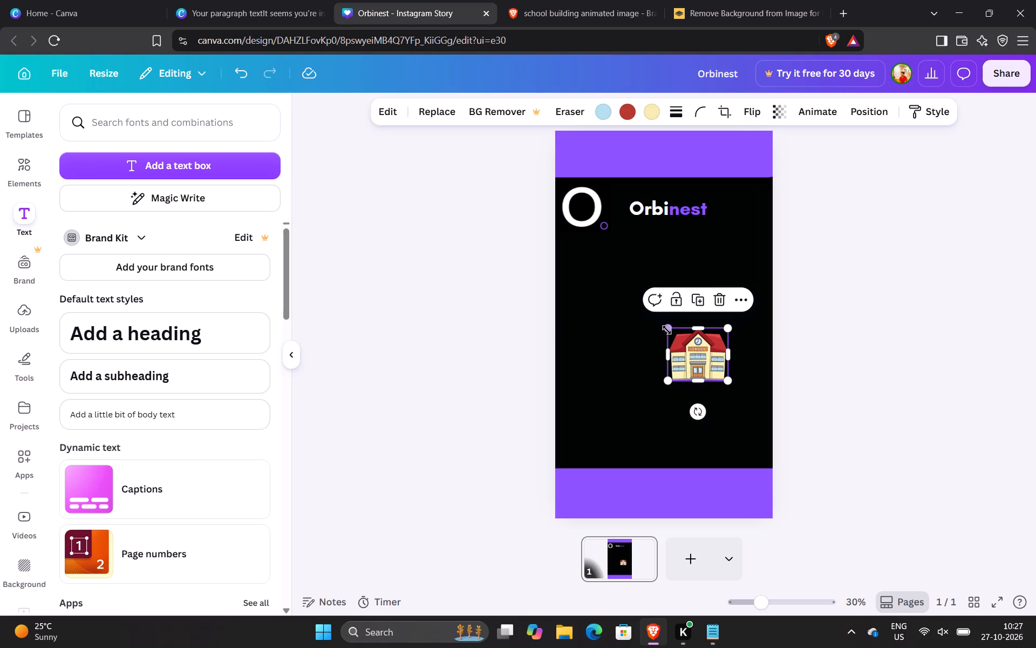
In the Orbinest Instagram Story, enlarge the school building cutout slightly and place it just below the O logo.
left_click_drag(667, 332, 628, 292)
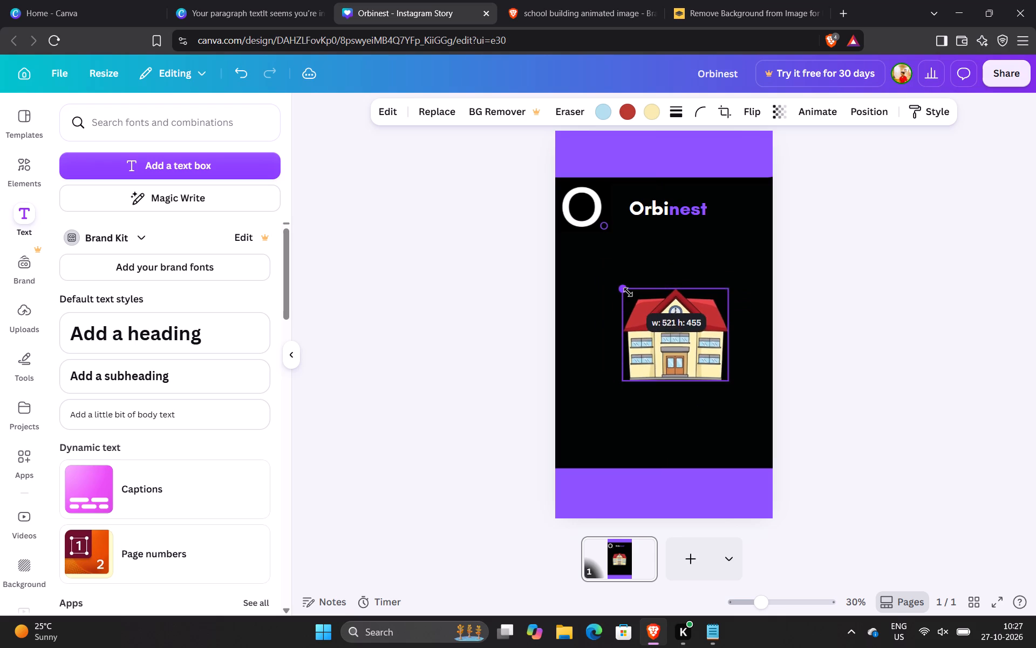
left_click_drag(628, 292, 633, 299)
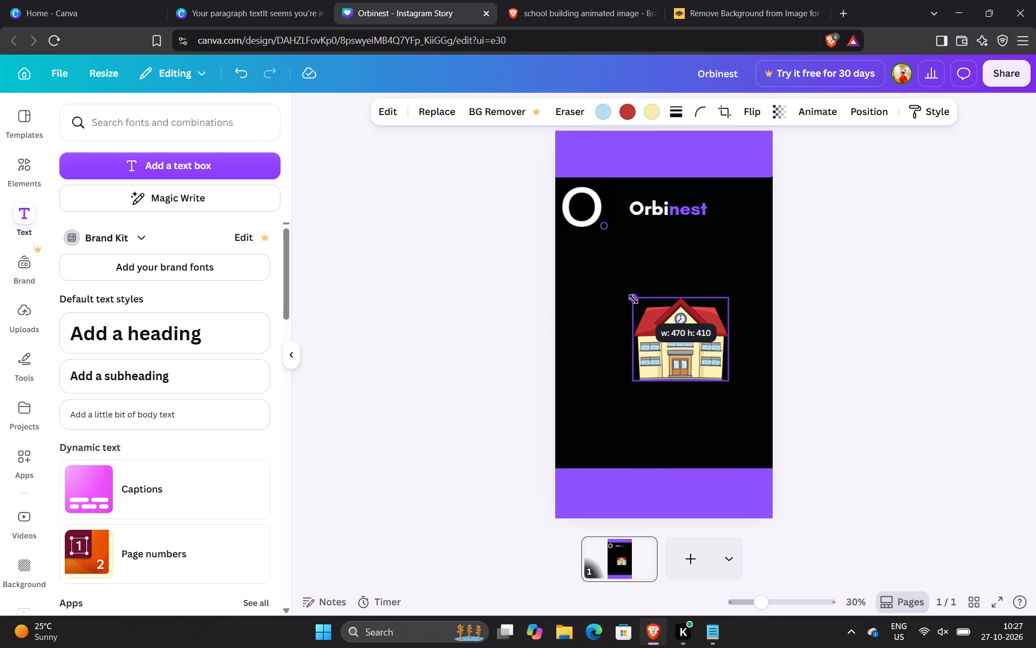
left_click_drag(633, 299, 634, 300)
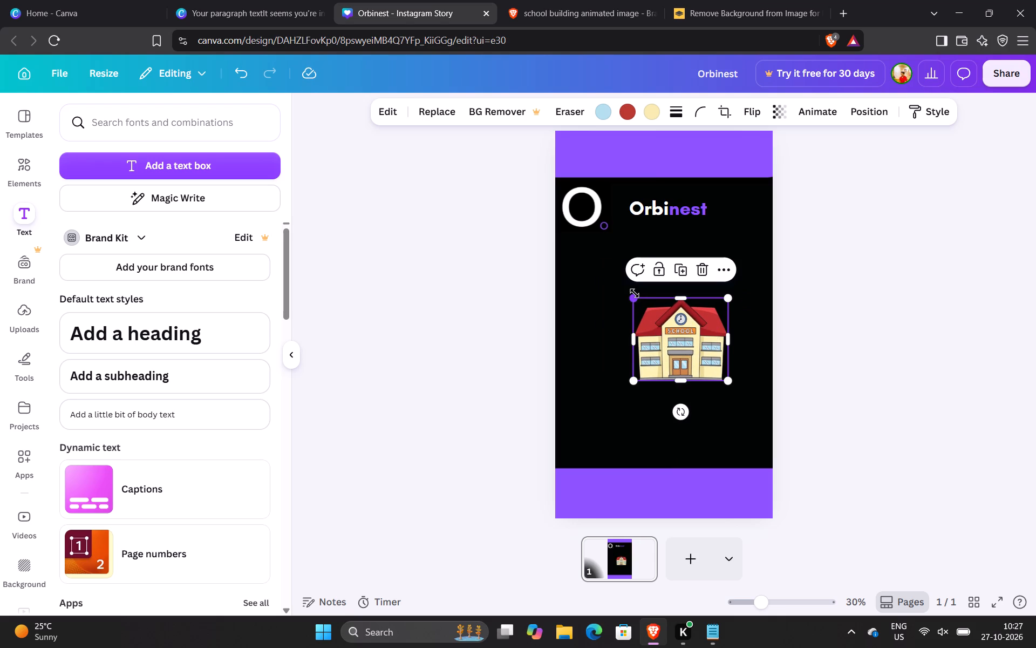
left_click(633, 295)
left_click_drag(633, 295, 649, 312)
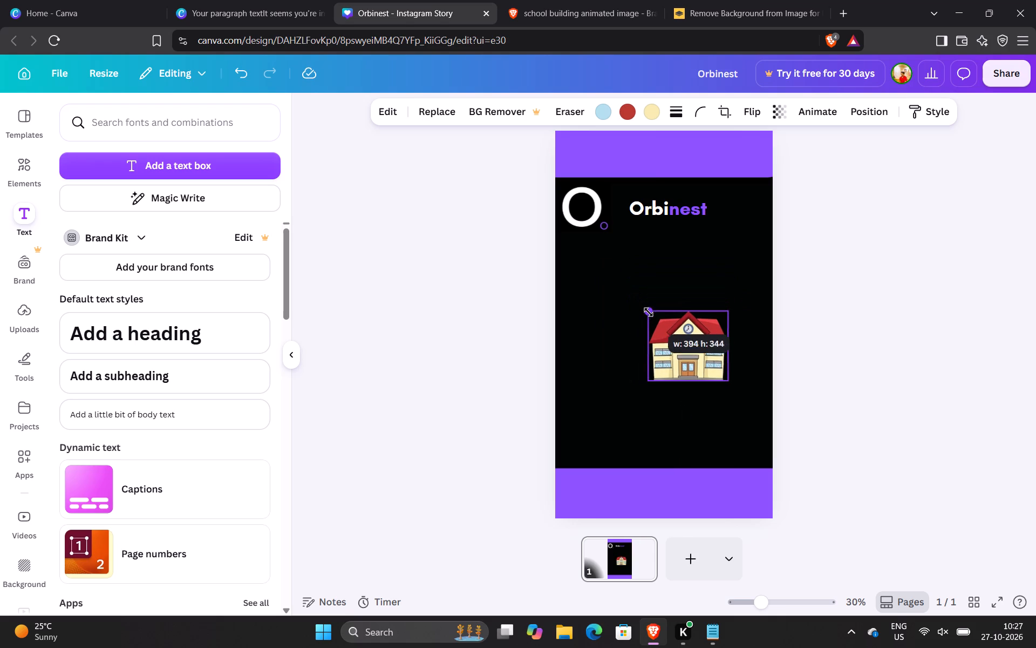
left_click_drag(649, 312, 650, 313)
left_click(828, 404)
left_click(703, 363)
left_click_drag(703, 363, 665, 336)
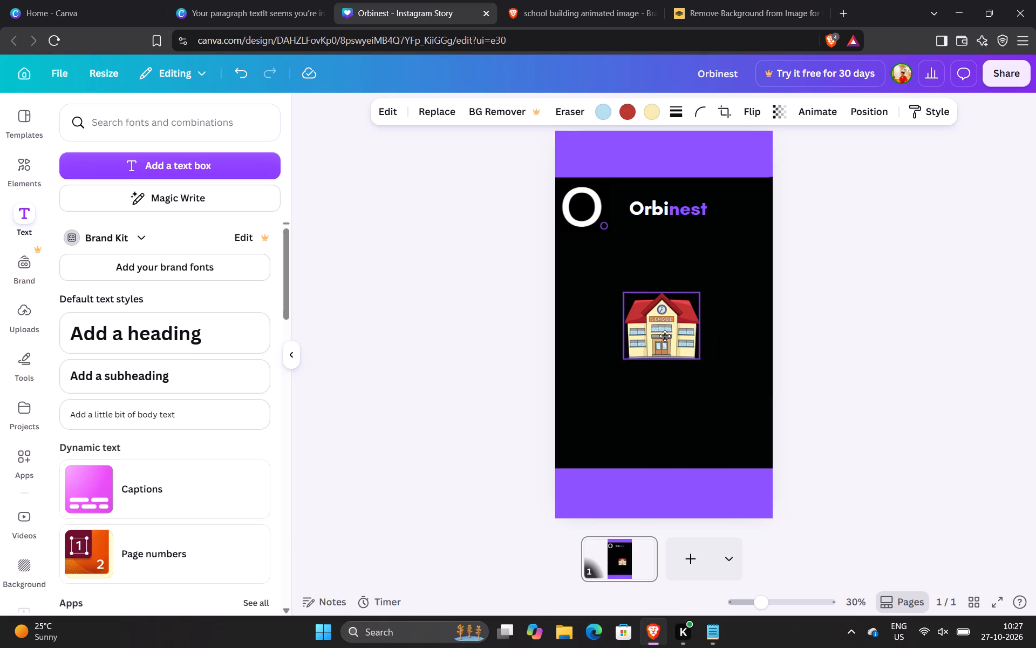
left_click_drag(665, 336, 609, 293)
left_click(493, 307)
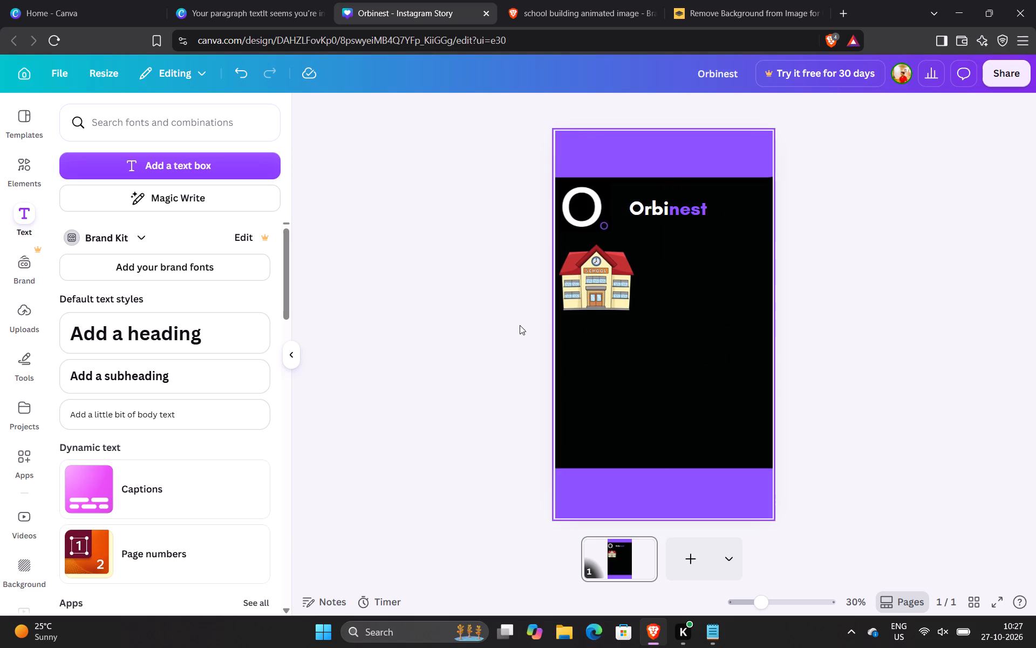
Return to the school building image search results in the browser.
left_click(733, 2)
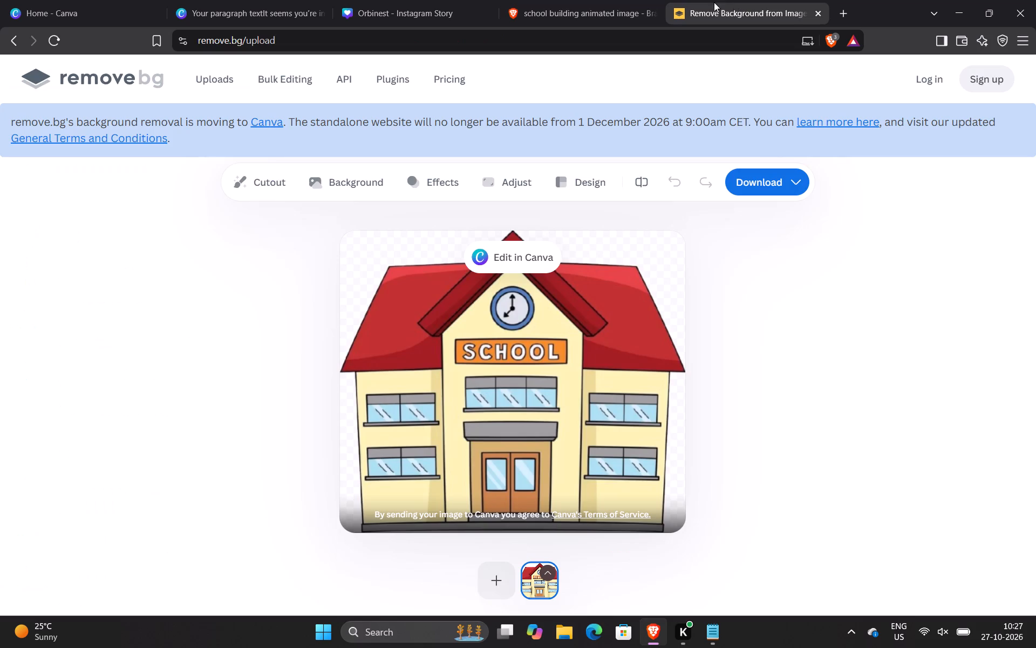
left_click(611, 1)
scroll(413, 137, "up", 6)
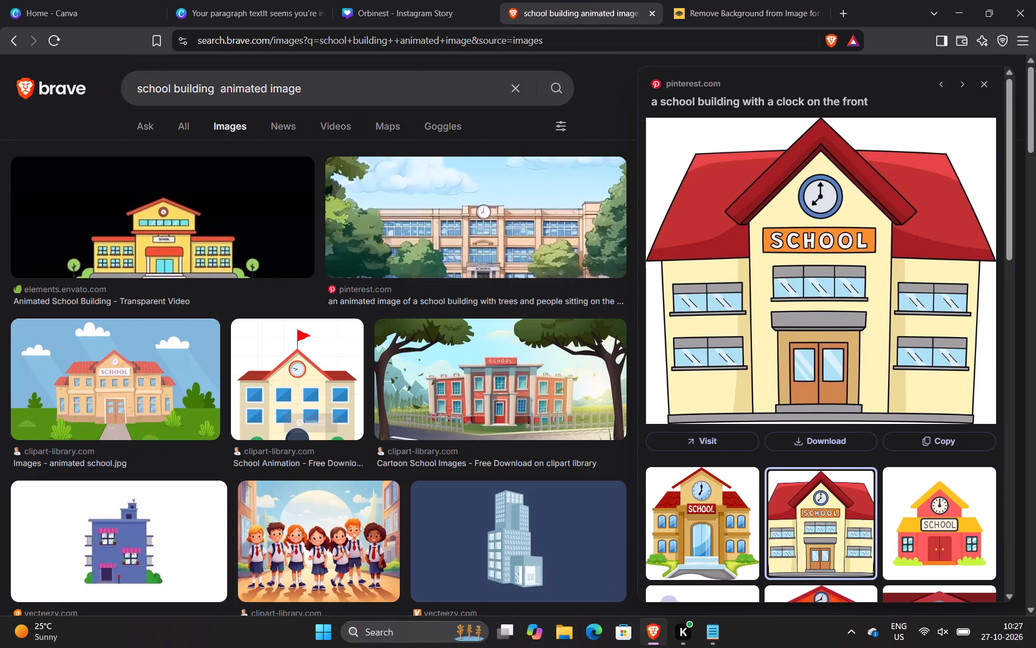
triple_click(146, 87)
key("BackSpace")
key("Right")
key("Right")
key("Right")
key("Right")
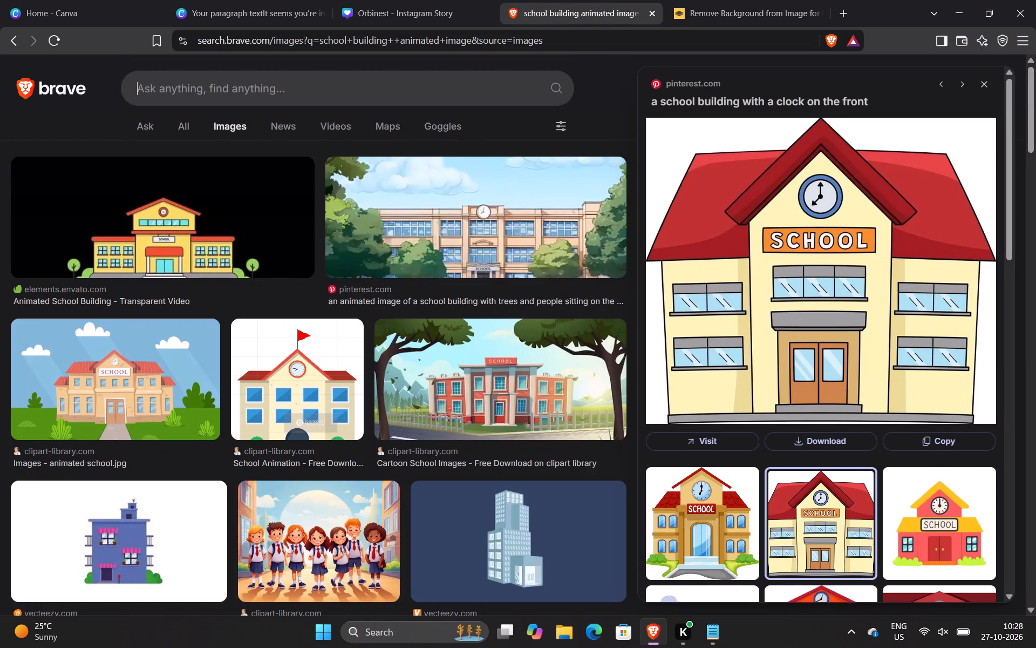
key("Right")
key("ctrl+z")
Replace the school building wording in the query and search images for "clinic animated image".
left_click(146, 87)
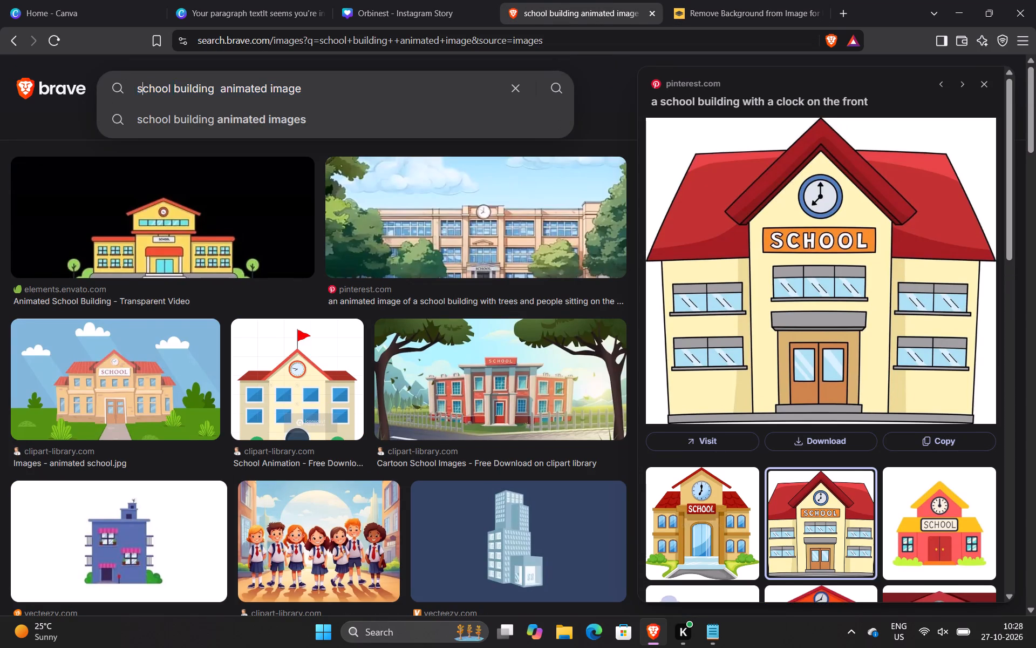
left_click(146, 87)
key("BackSpace")
double_click(164, 88)
key("BackSpace")
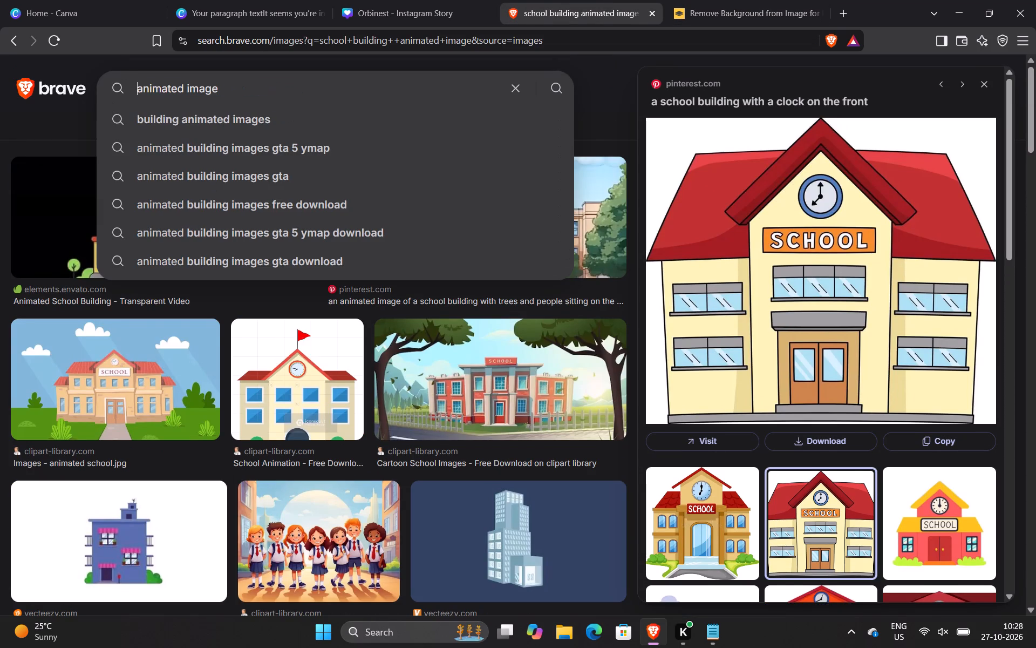
key("space")
key("BackSpace")
type("clinic")
key("space")
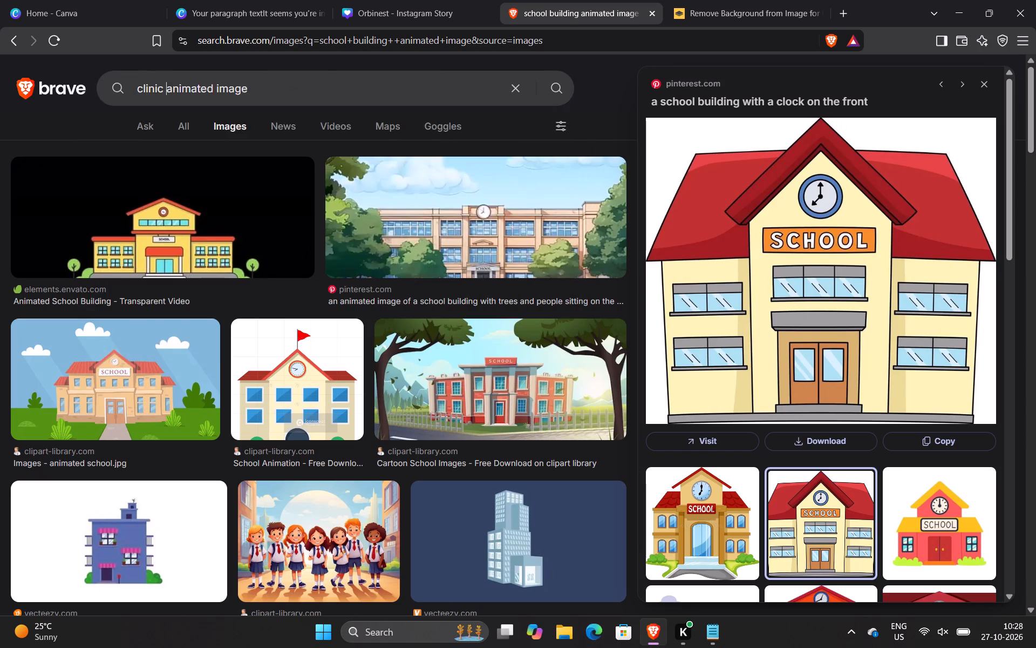
key("Return")
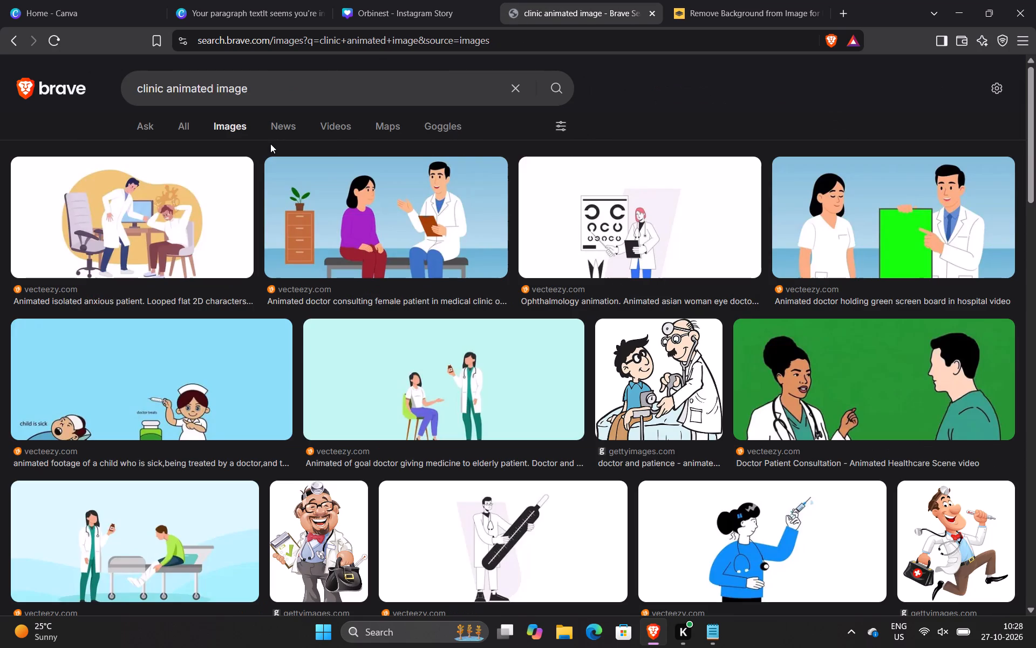
Refine the image search to "clinic building animated image".
scroll(302, 321, "down", 3)
scroll(302, 321, "up", 5)
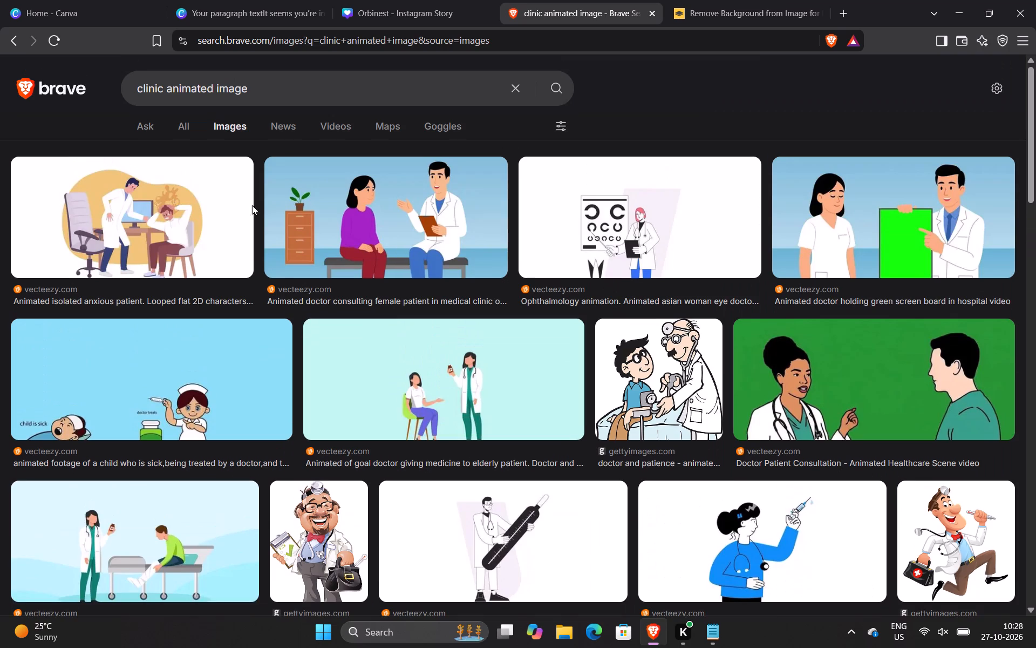
left_click(167, 94)
key("b")
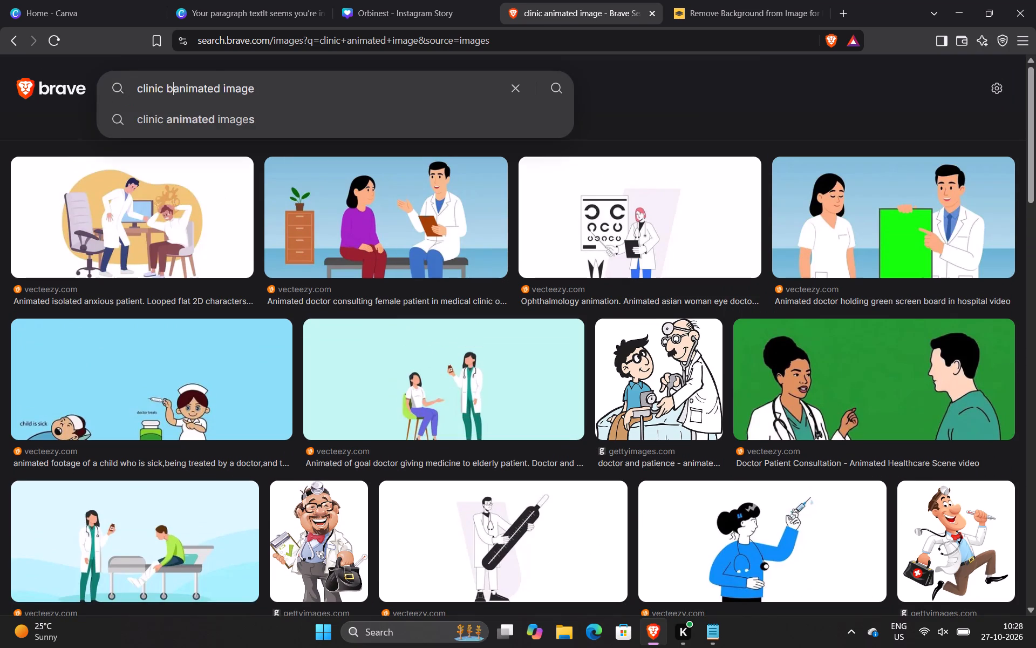
type("uildi g")
key("space")
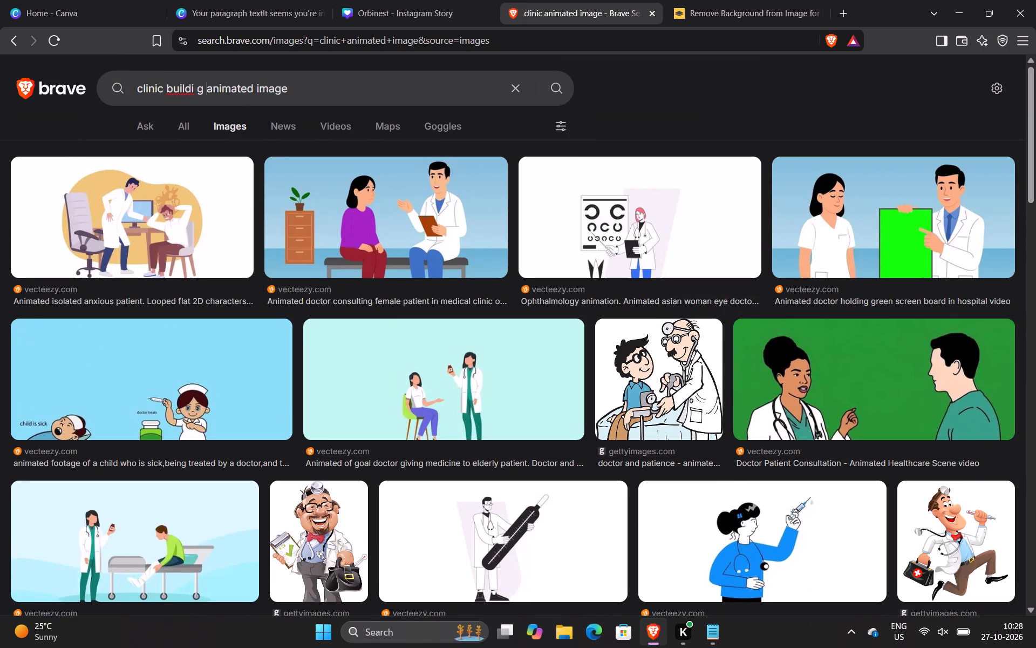
key("BackSpace")
key("BackSpace")
key("n")
key("BackSpace")
key("BackSpace")
type("ng")
key("space")
key("Return")
key("backslash")
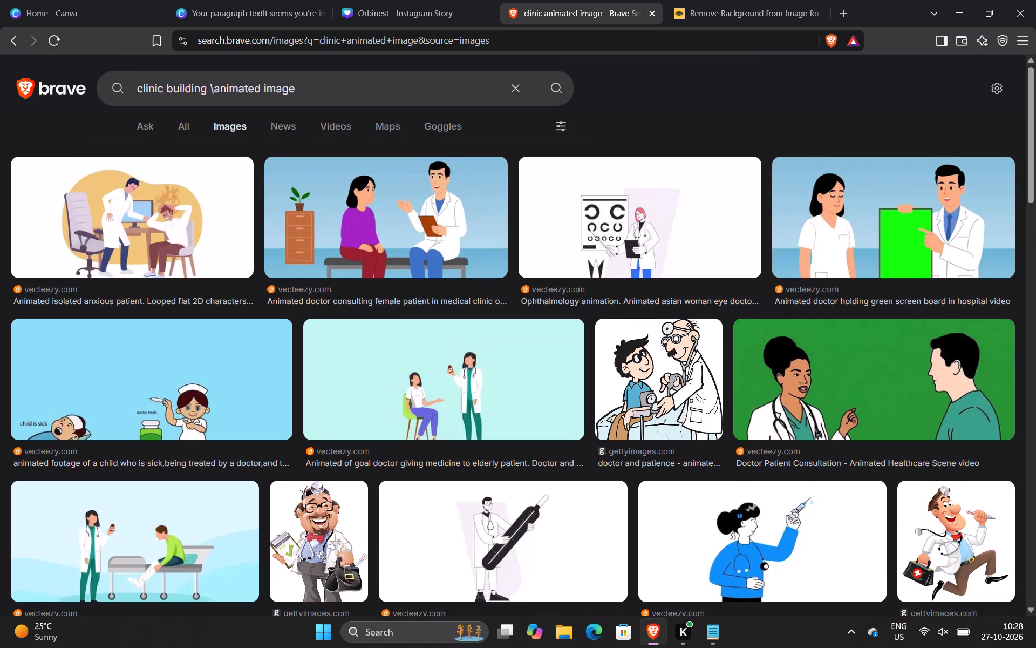
key("BackSpace")
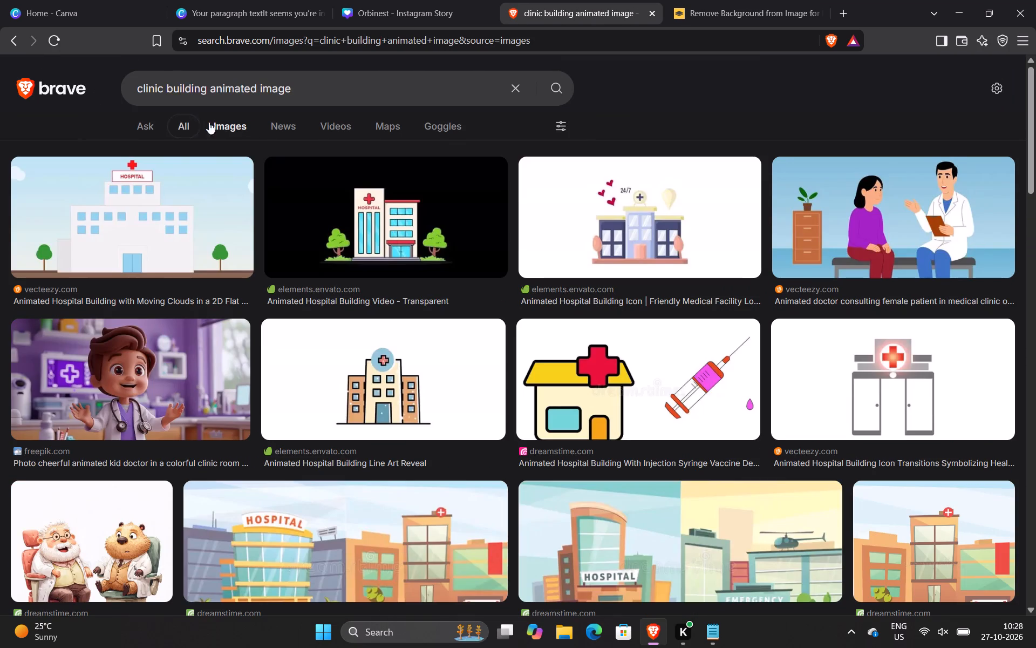
Preview the clinic building results and pick the grey "Hospital building doodle vector" picture as the clinic image.
left_click(657, 229)
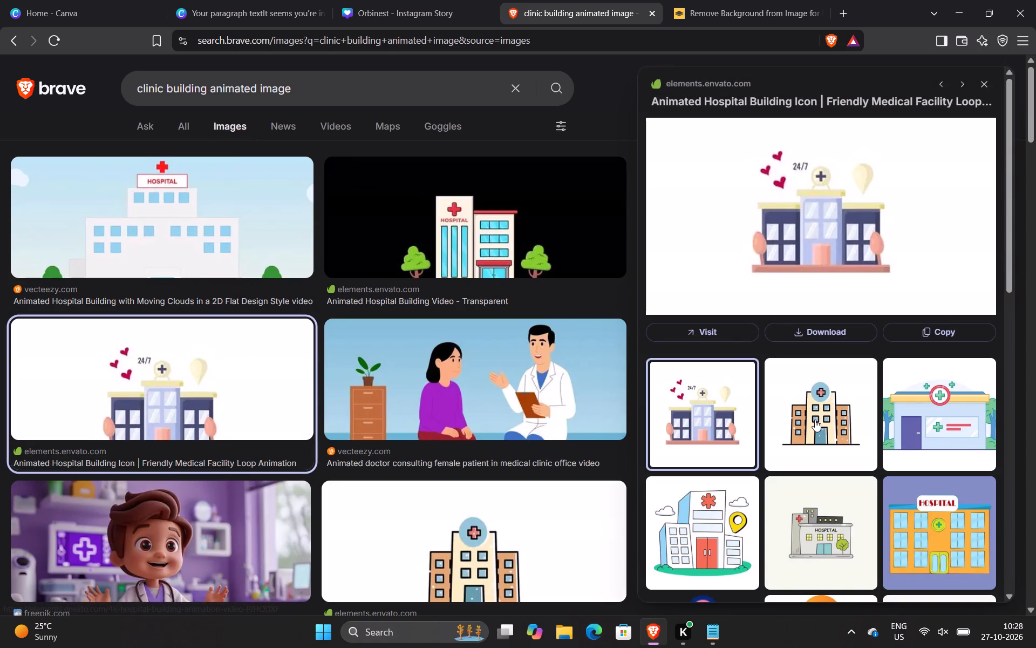
left_click(916, 431)
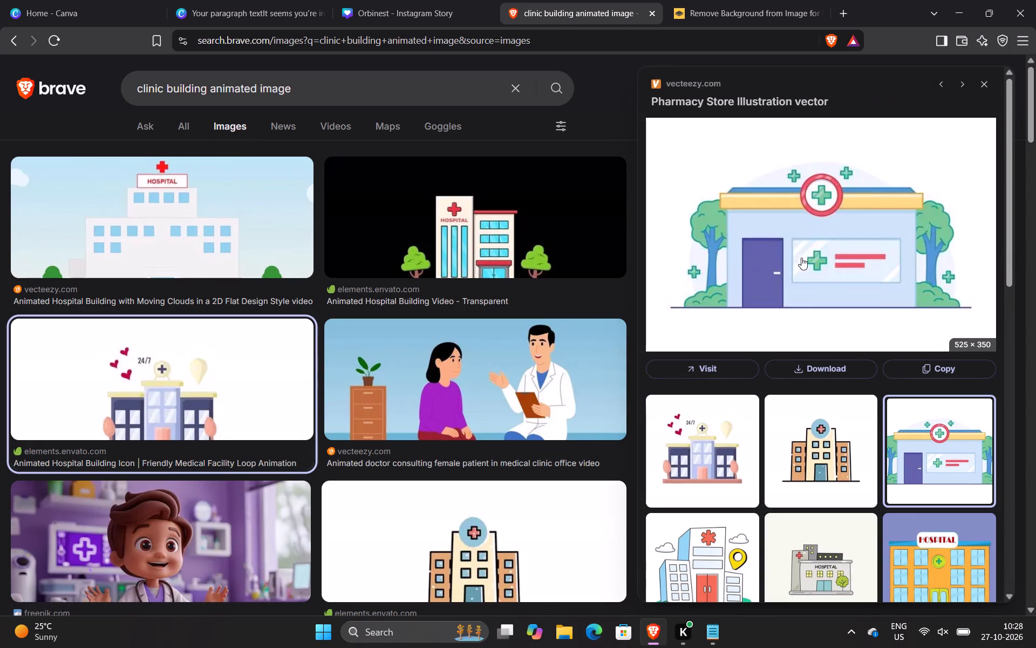
right_click(799, 249)
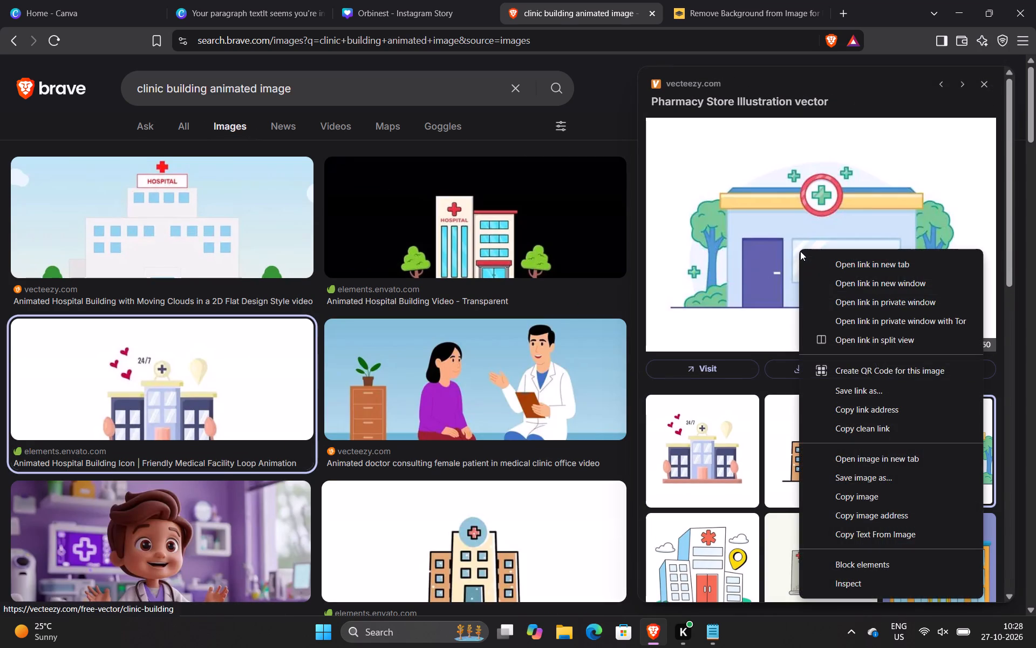
left_click(759, 388)
scroll(771, 447, "down", 1)
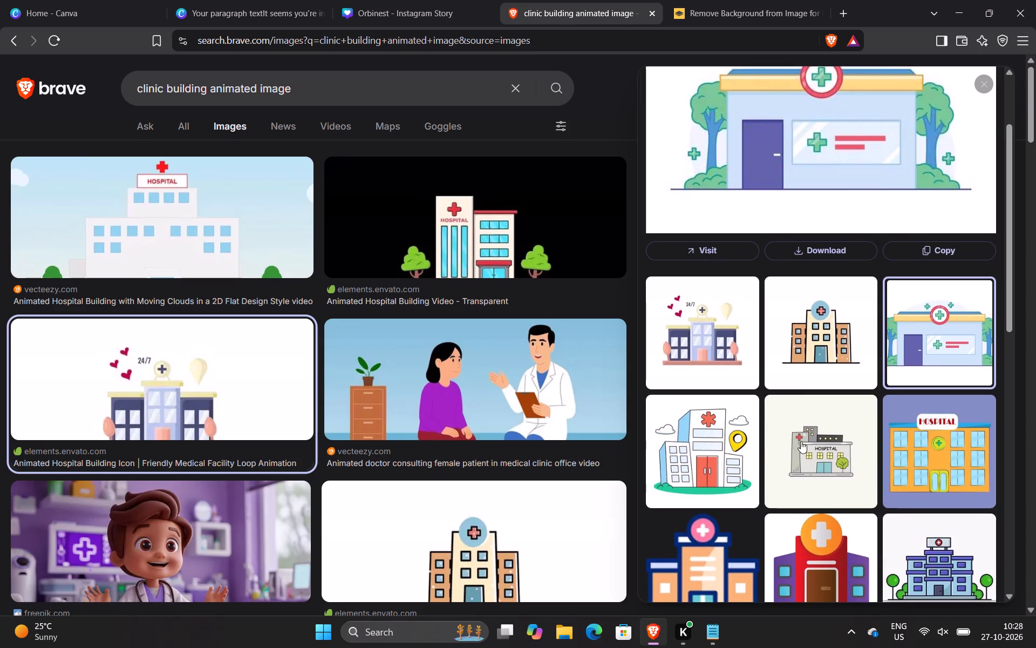
left_click(801, 441)
right_click(793, 306)
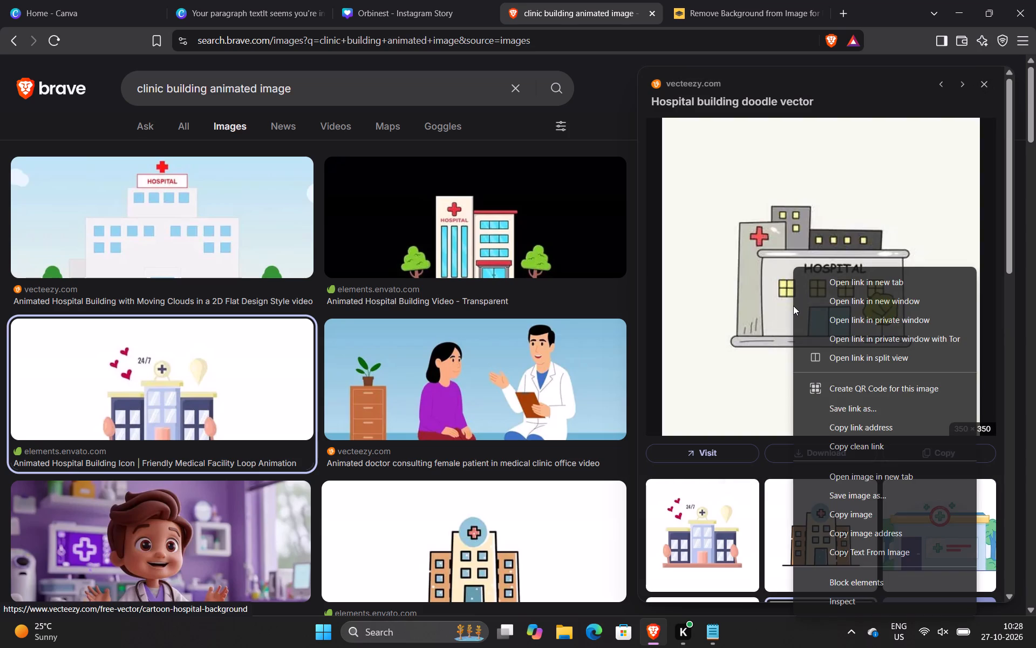
Copy the hospital doodle picture into remove.bg to strip its background, and copy the resulting cutout.
left_click(881, 510)
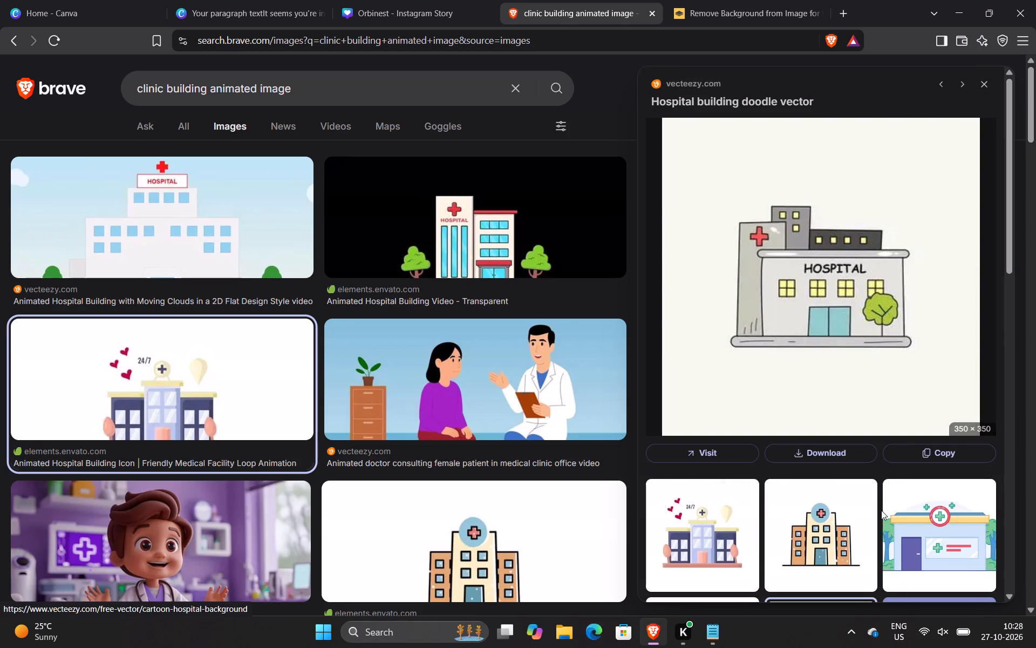
left_click(407, 0)
left_click(692, 0)
key("ctrl+v")
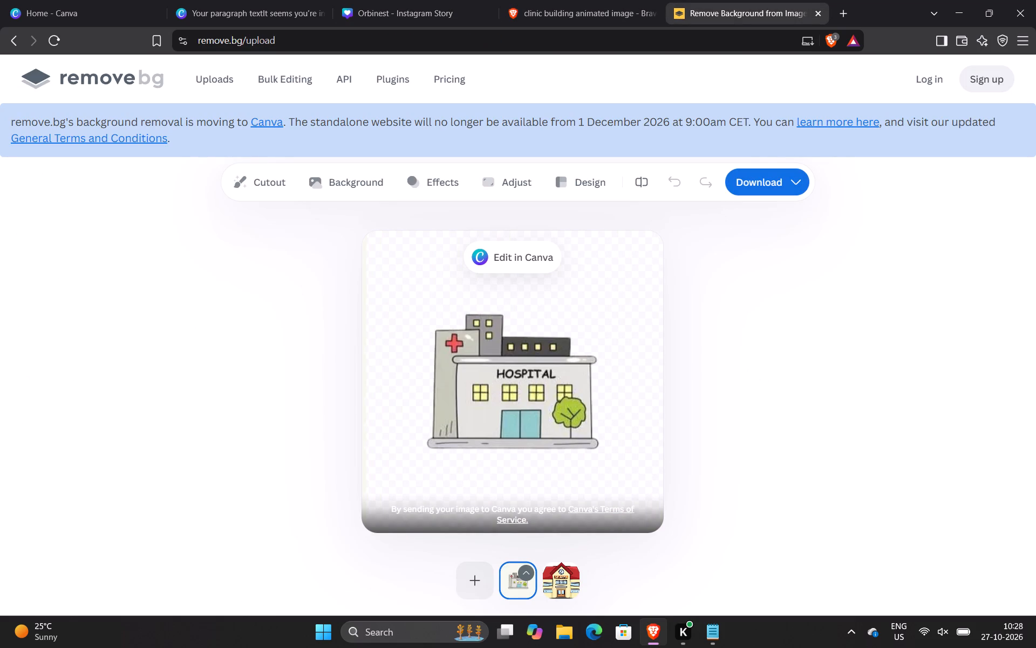
right_click(450, 289)
left_click(509, 320)
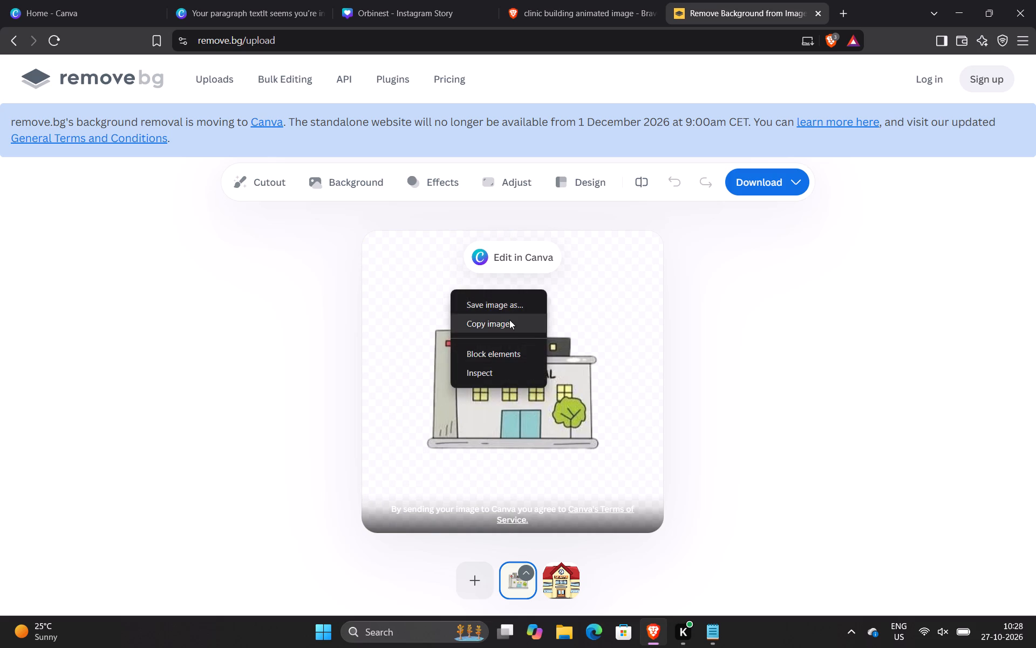
Paste the hospital cutout into the Orbinest Instagram Story in Canva and place it below the school building.
left_click(434, 0)
left_click(616, 350)
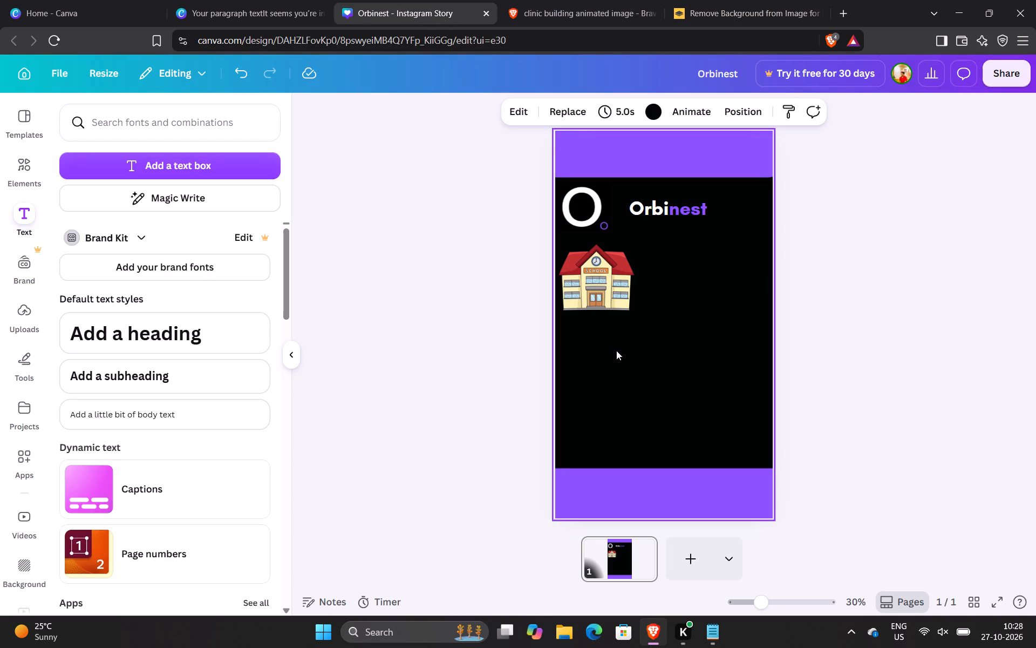
key("ctrl+v")
left_click_drag(634, 332, 592, 376)
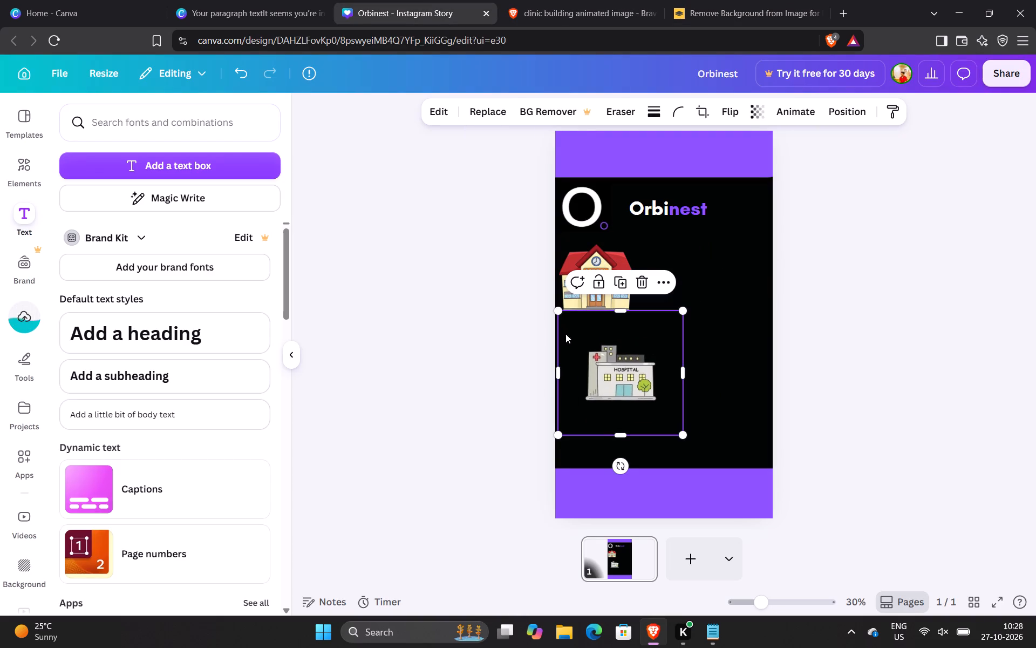
Crop the empty margins on all four sides of the hospital image to a frame of about 376 × 313.
left_click_drag(612, 309, 617, 338)
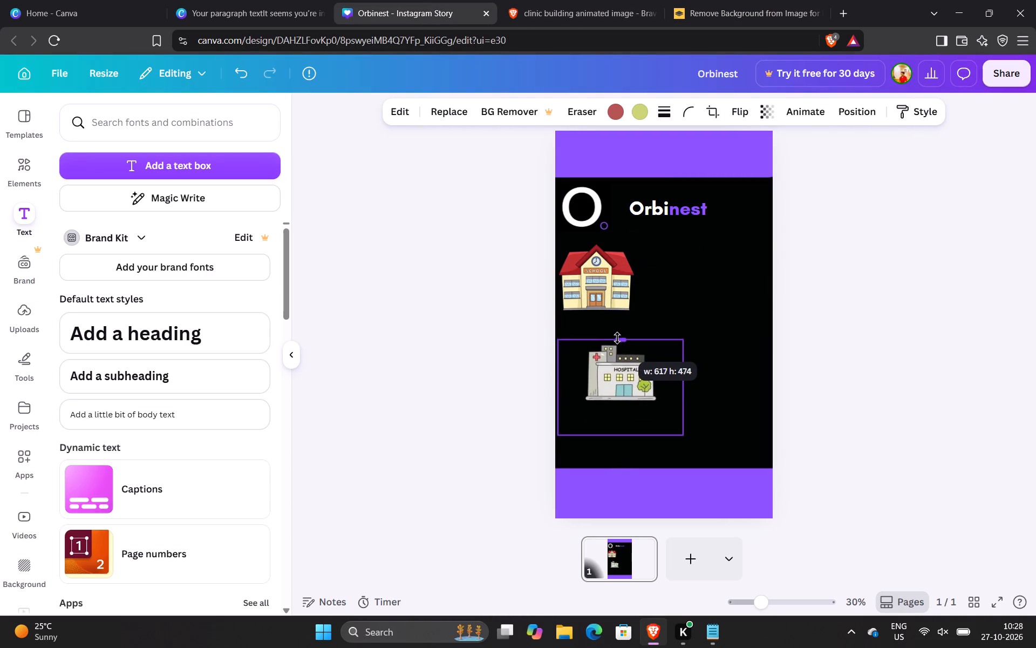
left_click_drag(617, 338, 617, 339)
left_click_drag(622, 433, 625, 396)
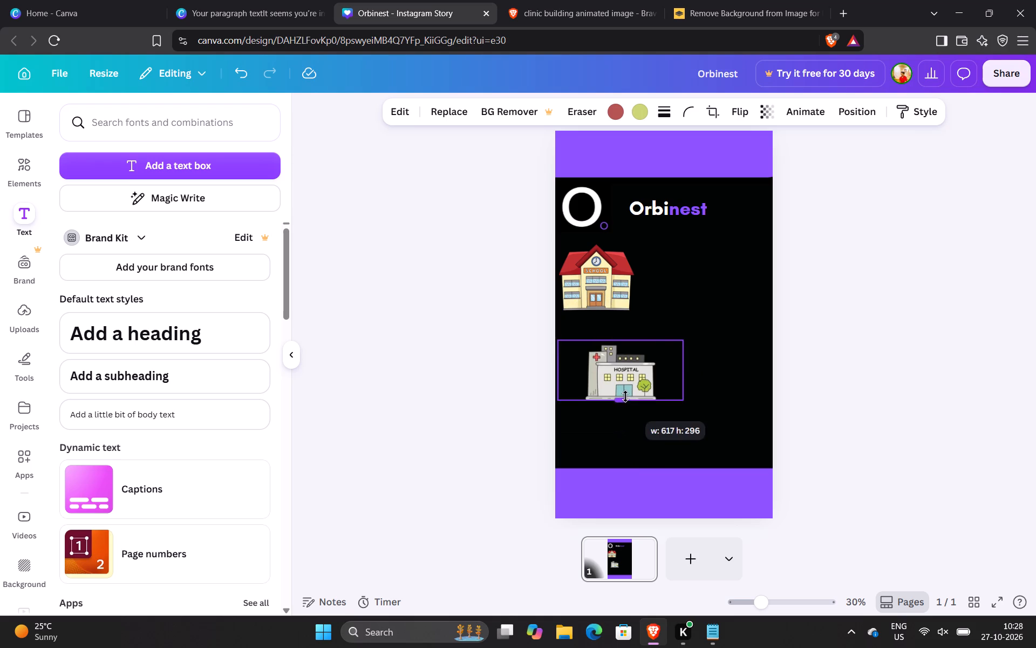
left_click_drag(625, 396, 626, 401)
left_click_drag(557, 372, 582, 371)
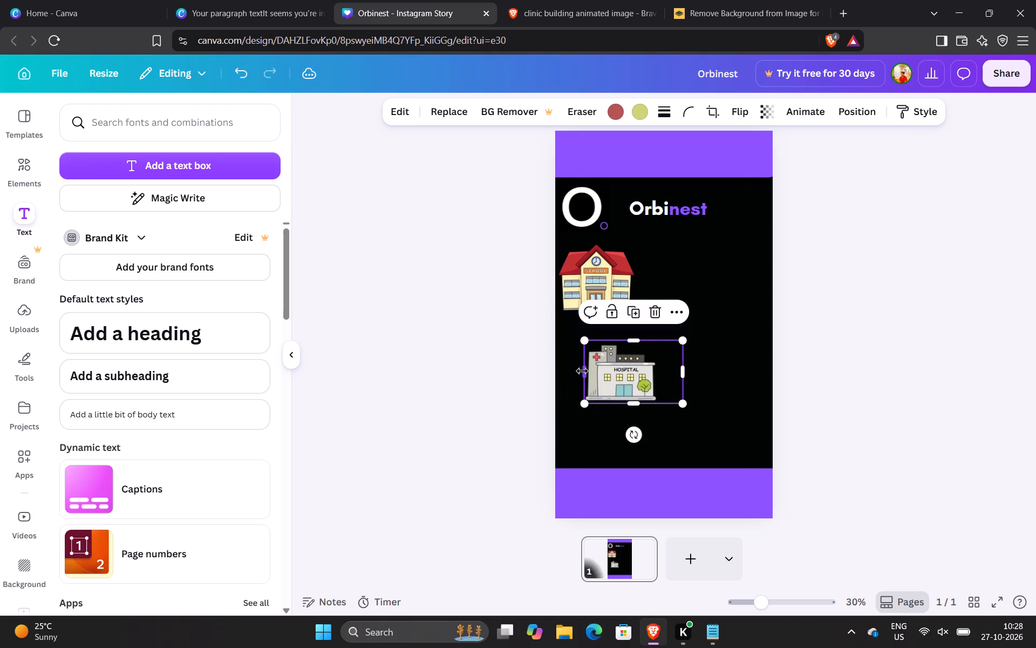
left_click_drag(680, 371, 667, 371)
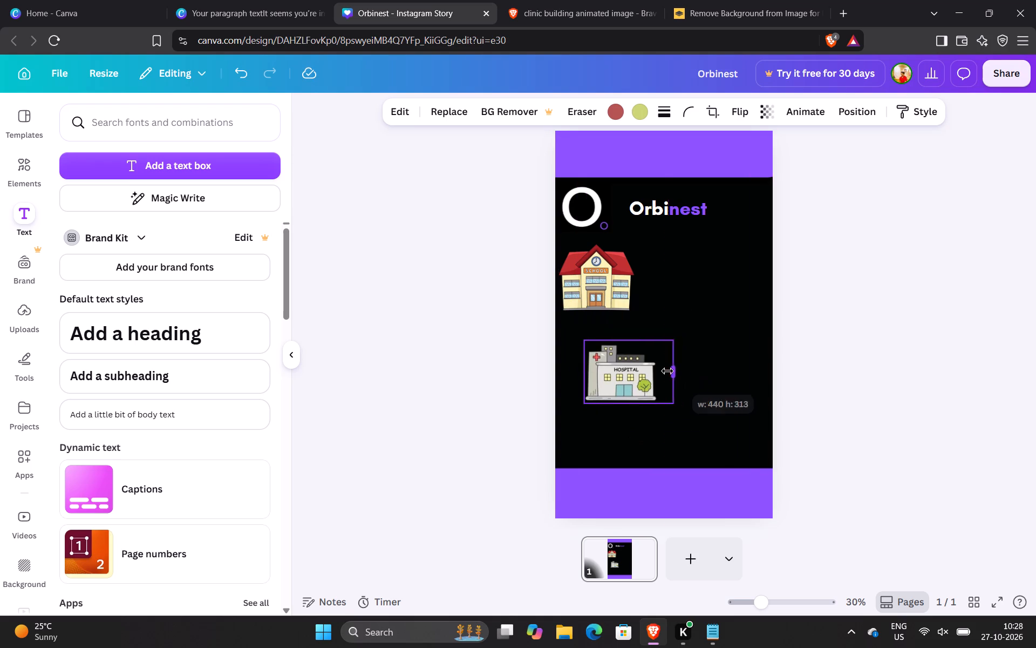
left_click_drag(667, 371, 658, 370)
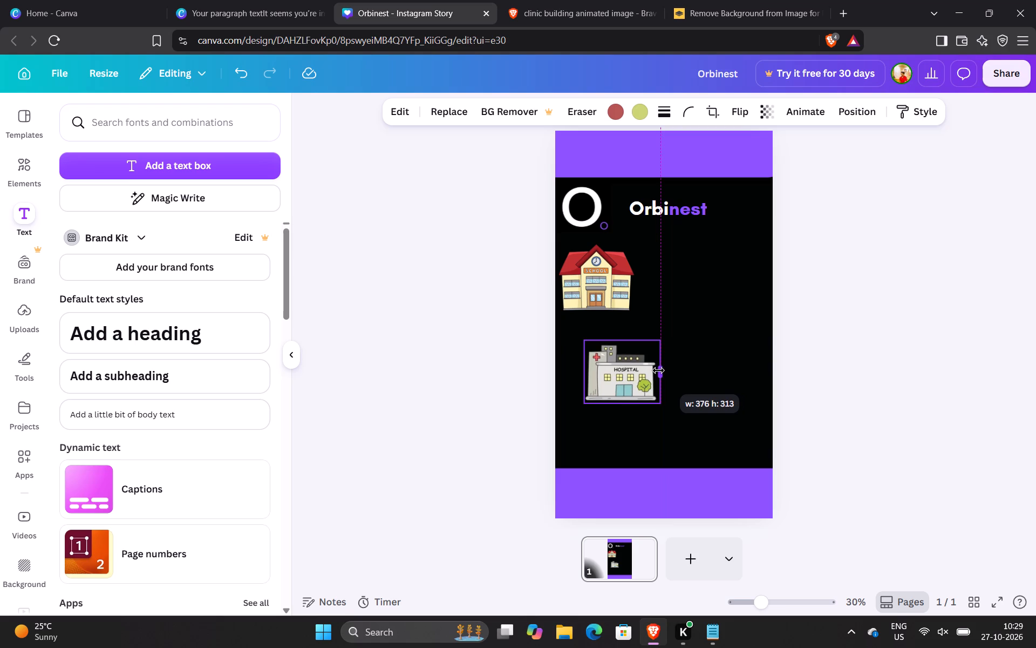
left_click_drag(658, 370, 657, 369)
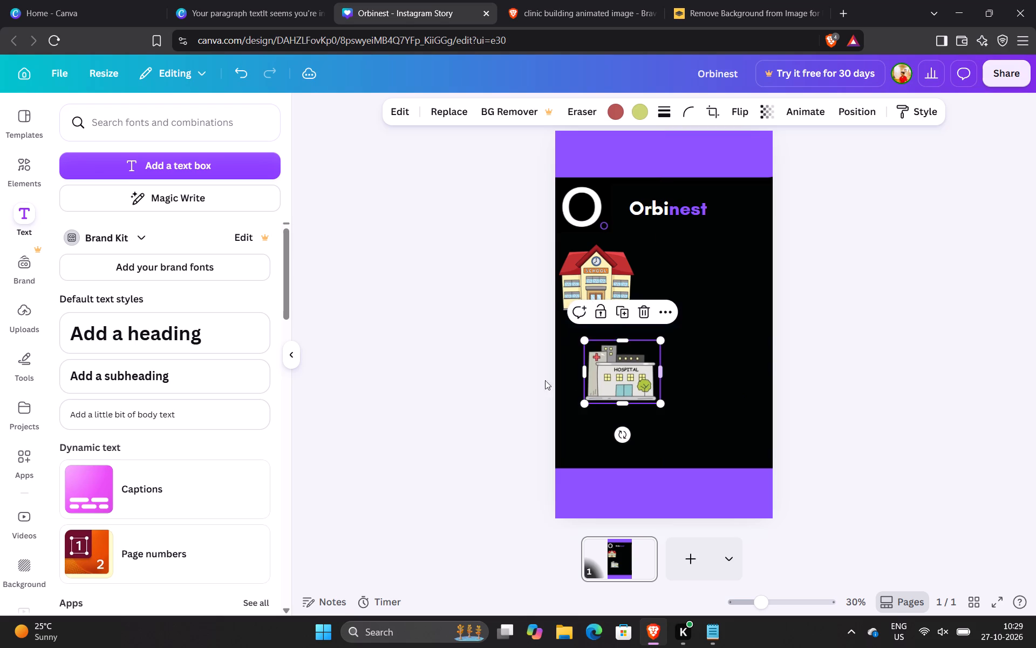
Enlarge the cropped hospital image slightly and position it directly beneath the school building, matching its width and left alignment.
left_click(532, 380)
left_click(601, 350)
left_click_drag(588, 342, 568, 333)
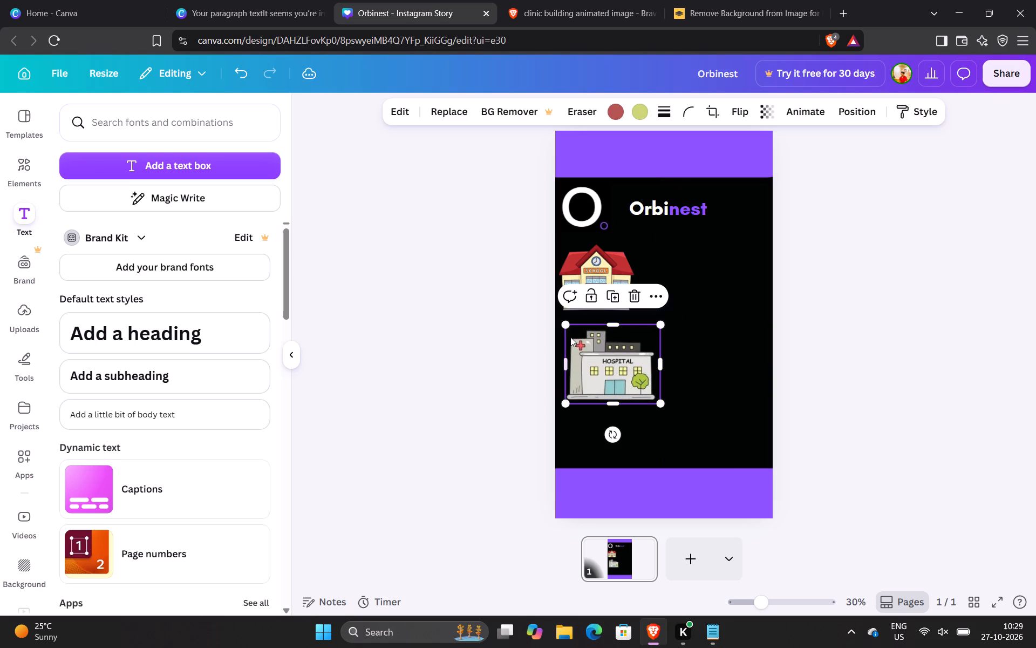
left_click_drag(566, 326, 575, 332)
left_click_drag(603, 366, 588, 352)
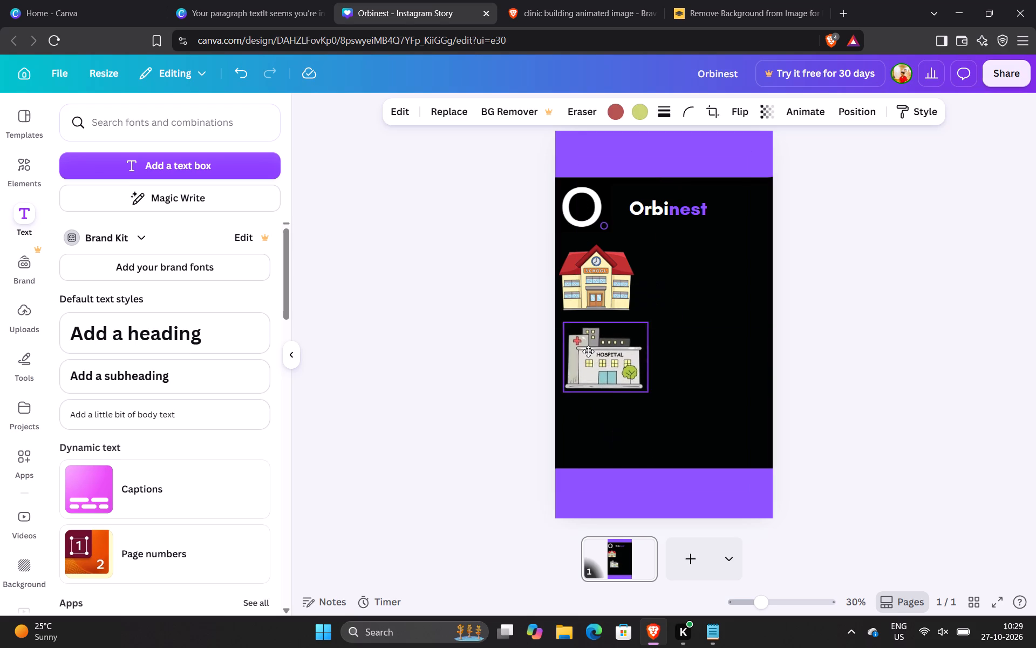
left_click_drag(588, 352, 588, 348)
left_click(509, 364)
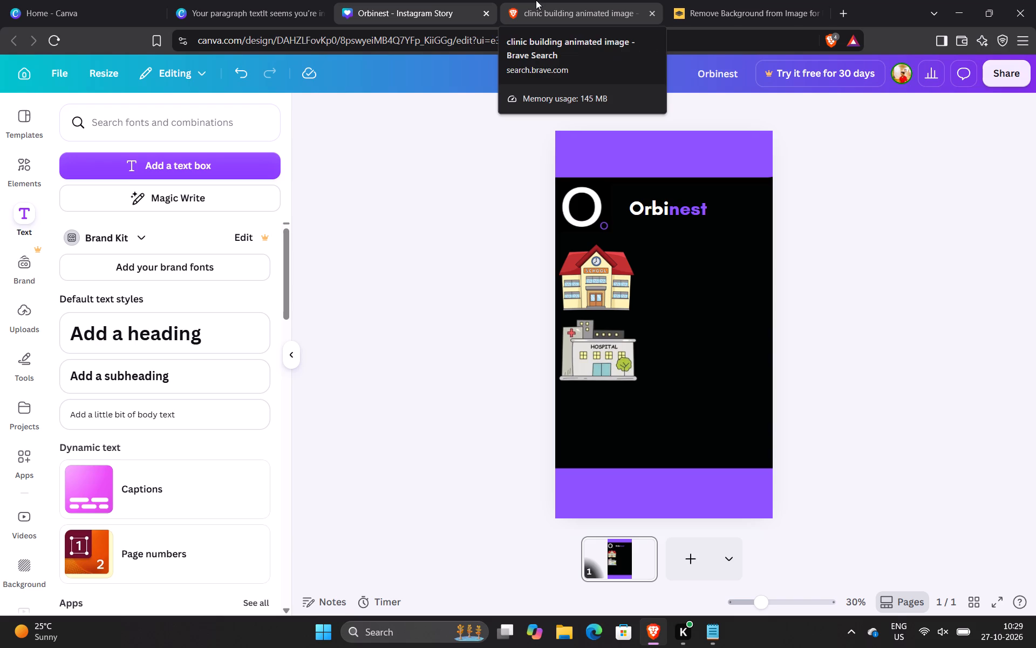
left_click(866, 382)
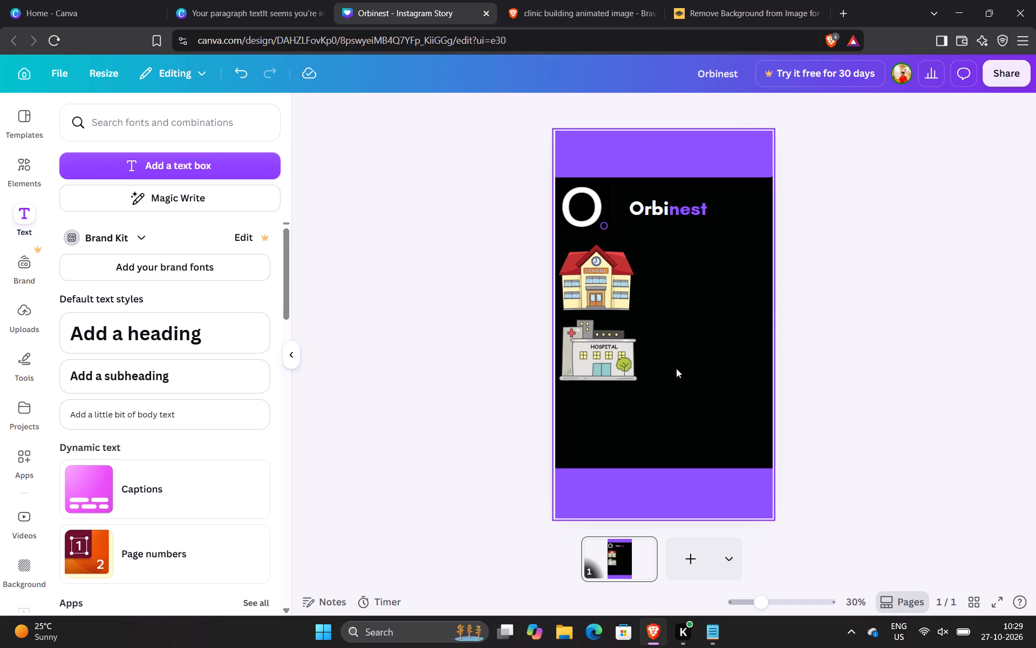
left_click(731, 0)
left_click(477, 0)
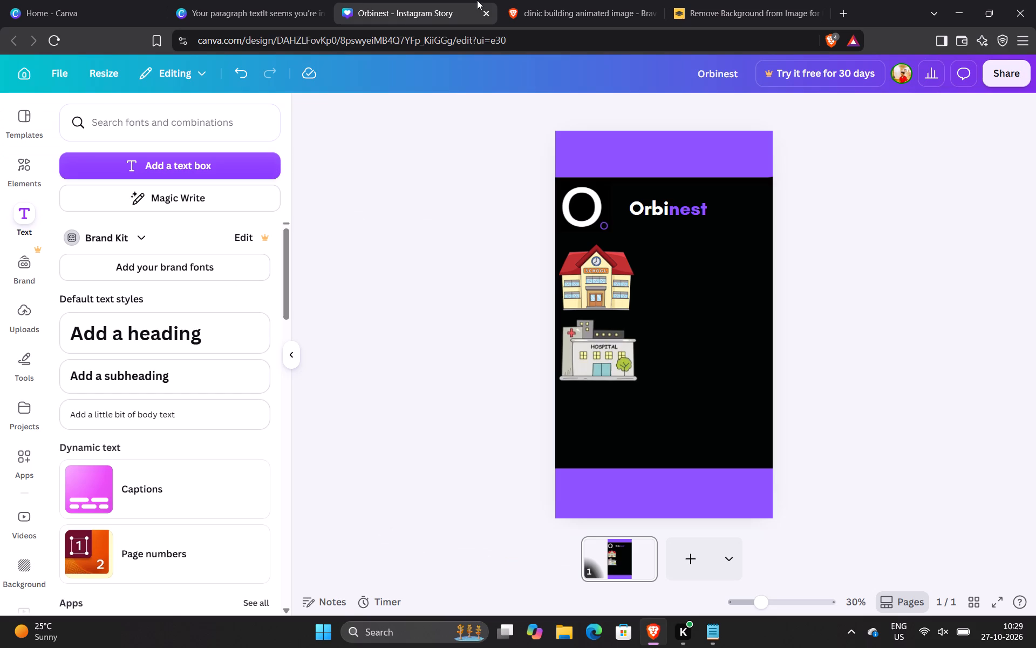
Return to the clinic image results and change the search to "business building animated image".
left_click(557, 3)
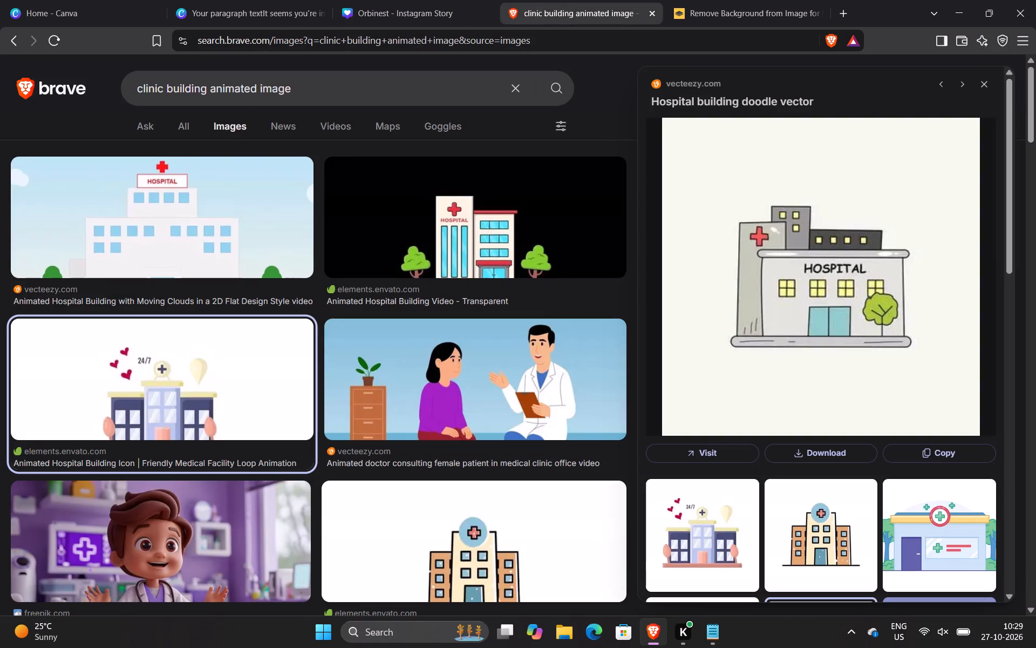
double_click(149, 94)
key("BackSpace")
type("buisni")
key("BackSpace")
key("BackSpace")
key("BackSpace")
key("BackSpace")
type("ines")
key("BackSpace")
key("BackSpace")
key("BackSpace")
key("BackSpace")
type("siness")
key("space")
key("Return")
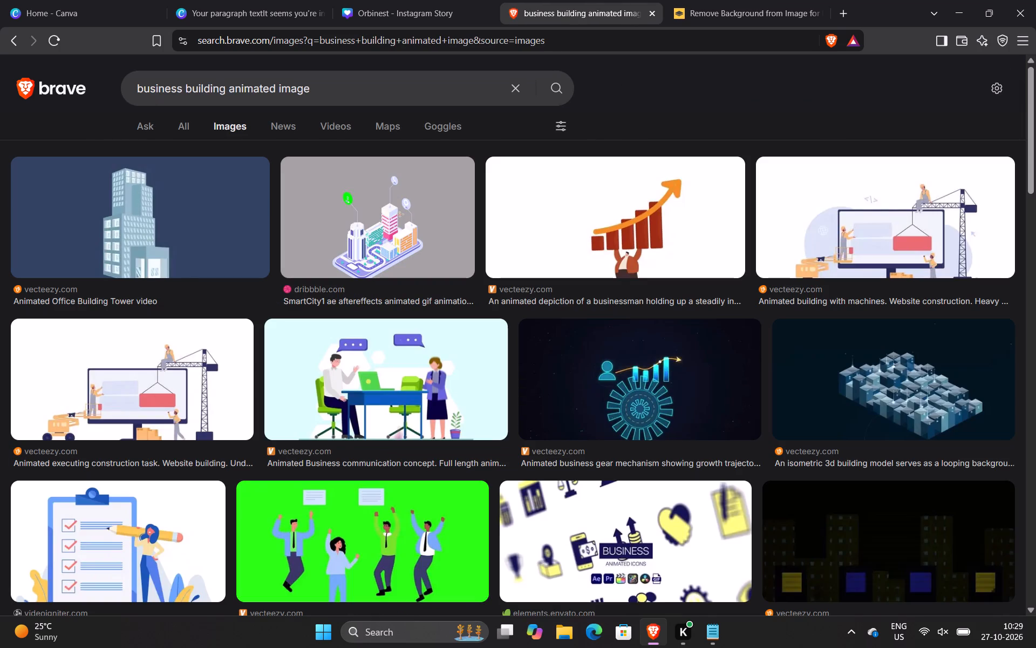
Shorten the image search to "business animated image".
double_click(213, 88)
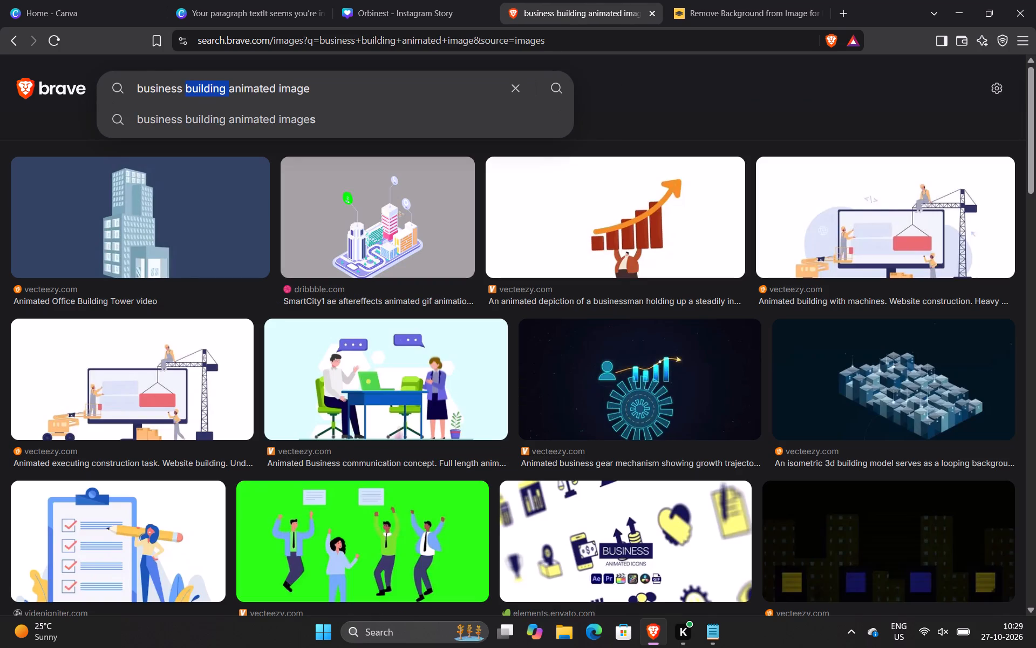
key("BackSpace")
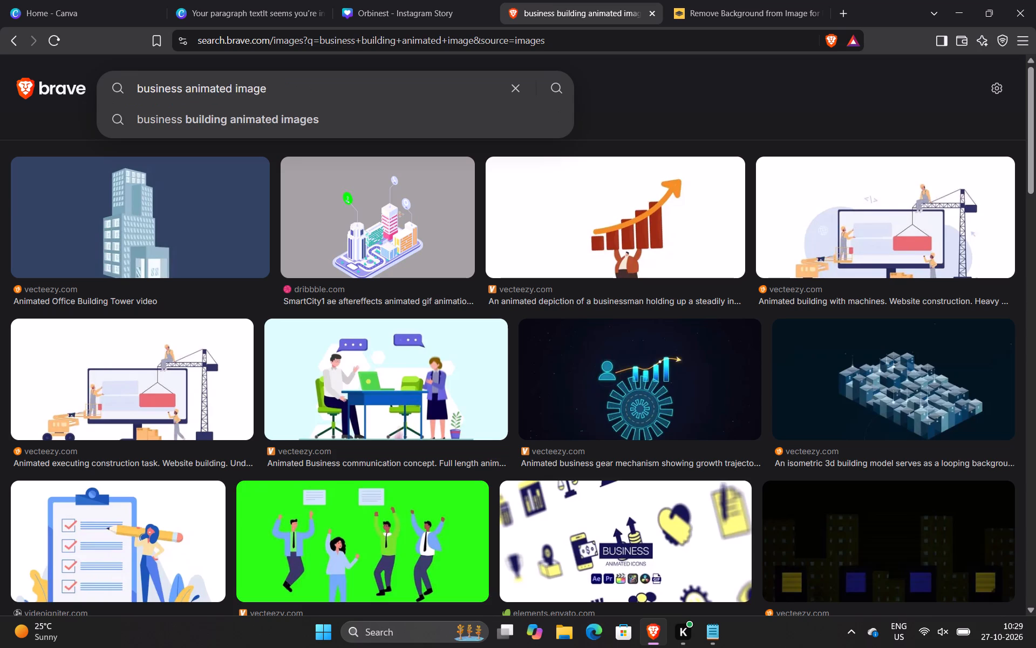
key("Return")
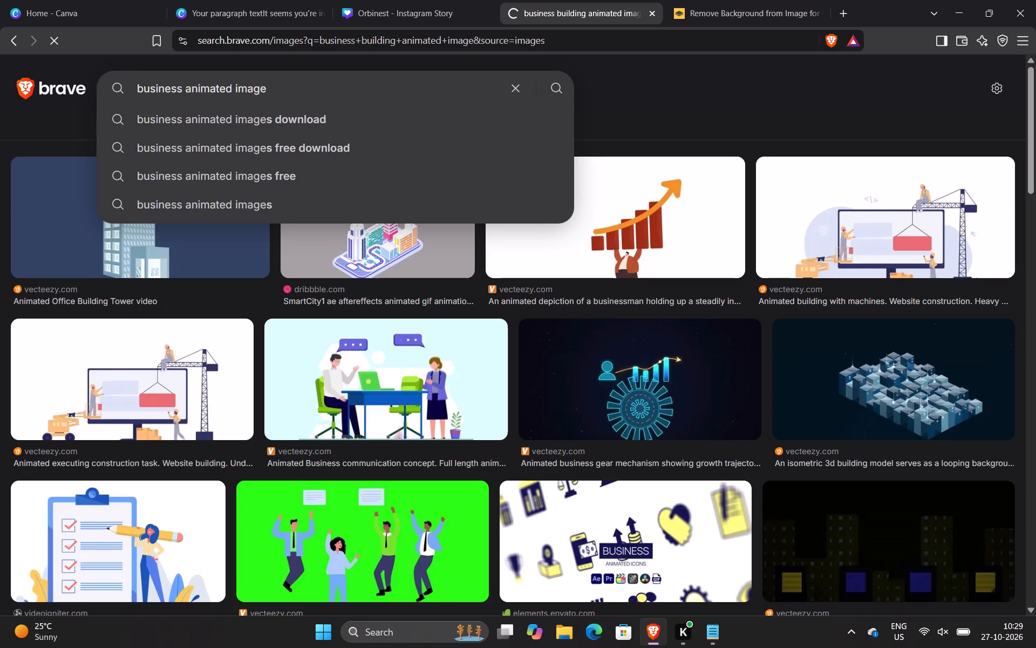
Change the image search to "business logo image".
double_click(190, 87)
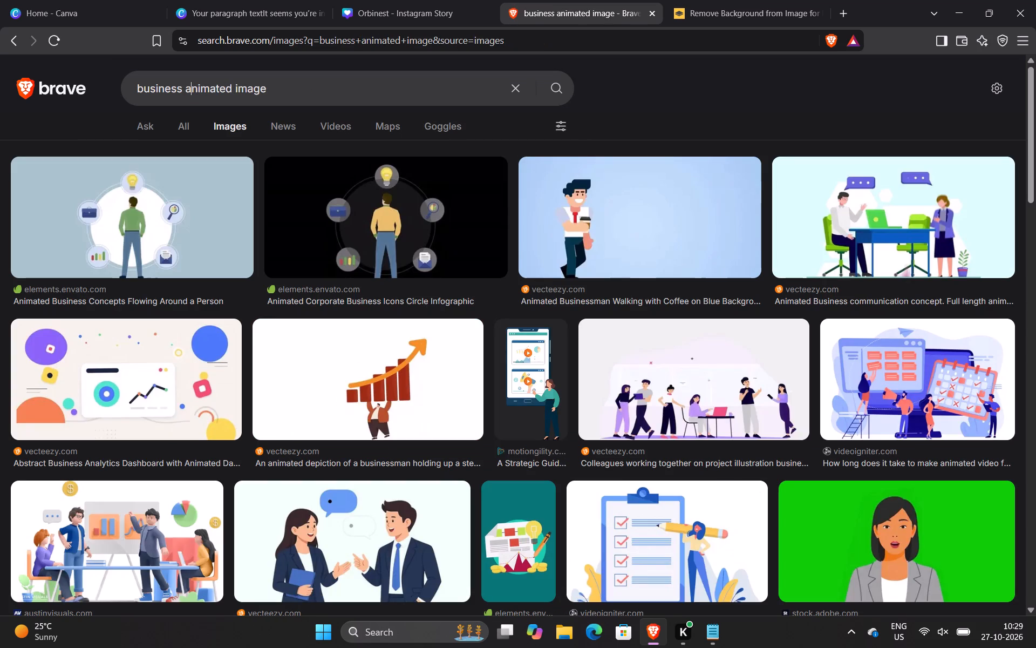
key("BackSpace")
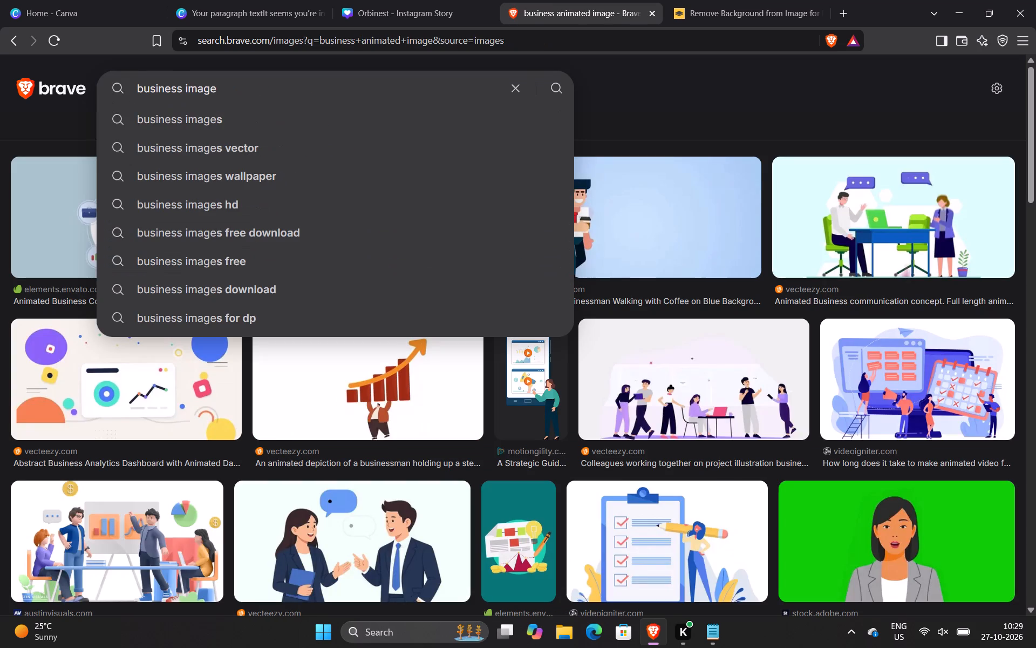
type("logo")
key("space")
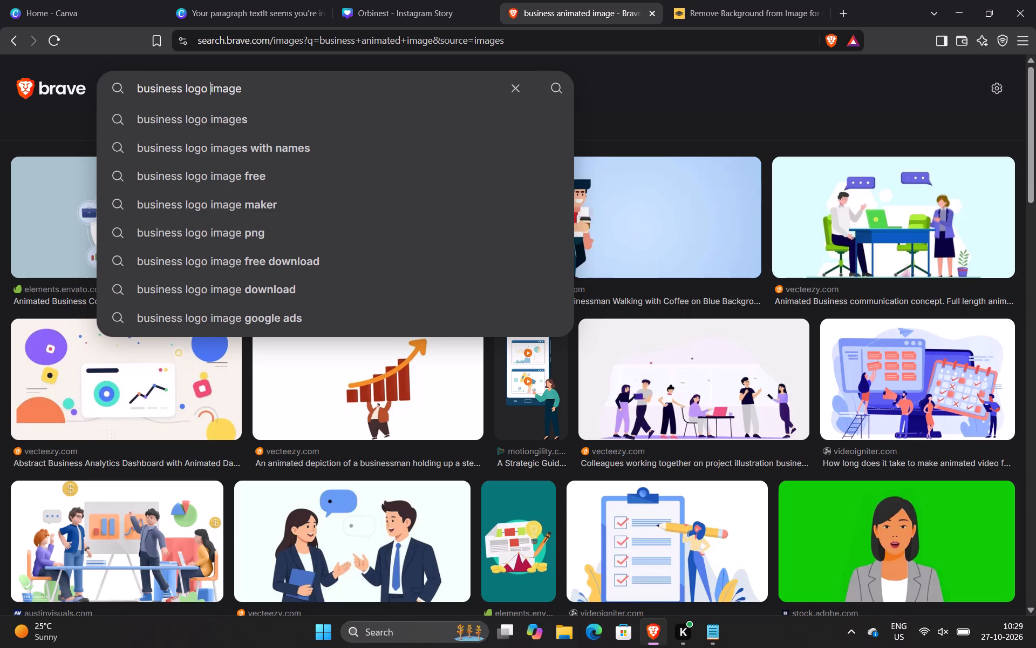
key("Return")
Reduce the image search to "business" and look through the results.
left_click_drag(252, 90, 206, 91)
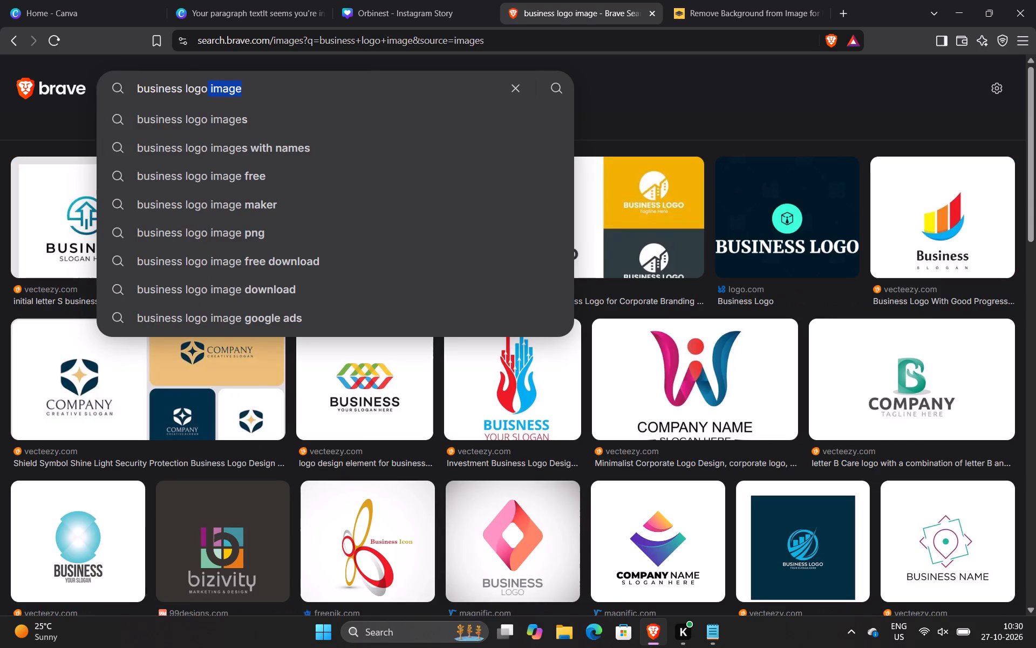
left_click_drag(206, 91, 195, 91)
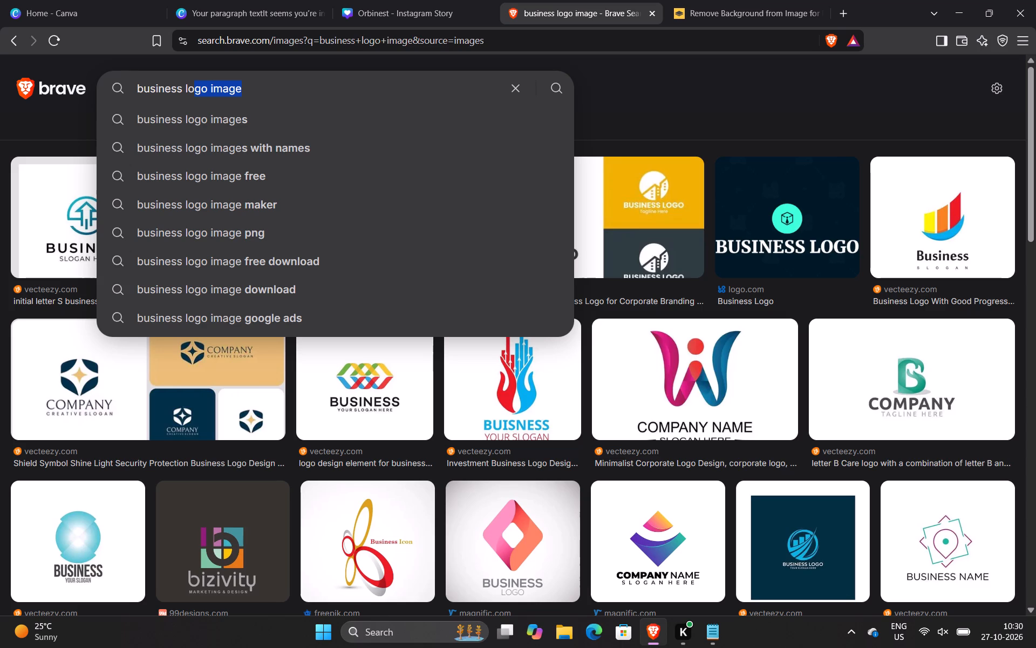
left_click_drag(195, 91, 180, 89)
key("BackSpace")
key("Return")
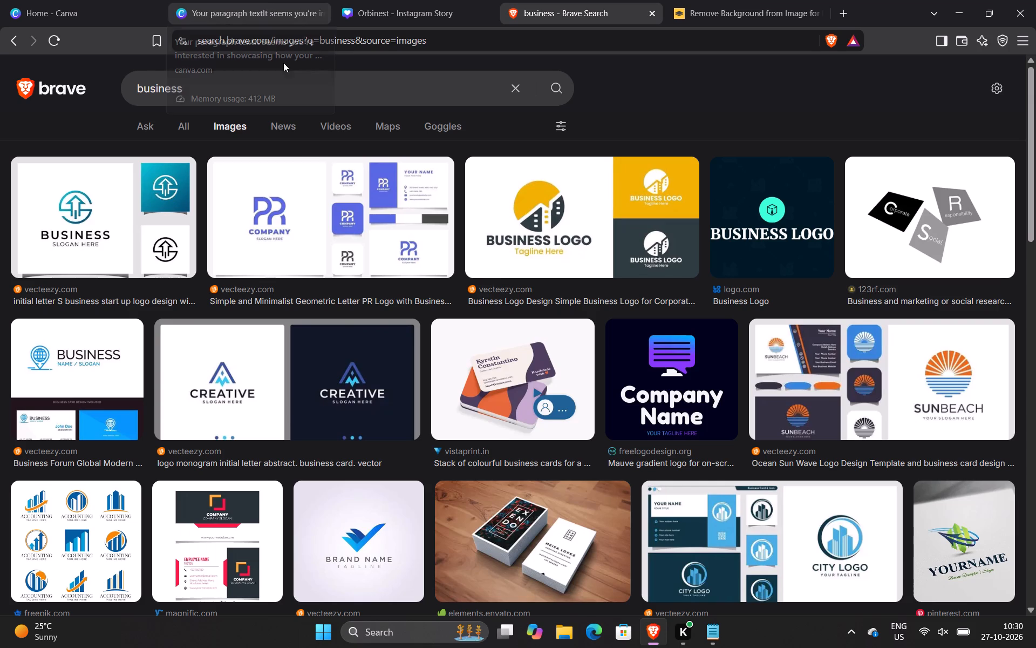
scroll(303, 246, "right", 1)
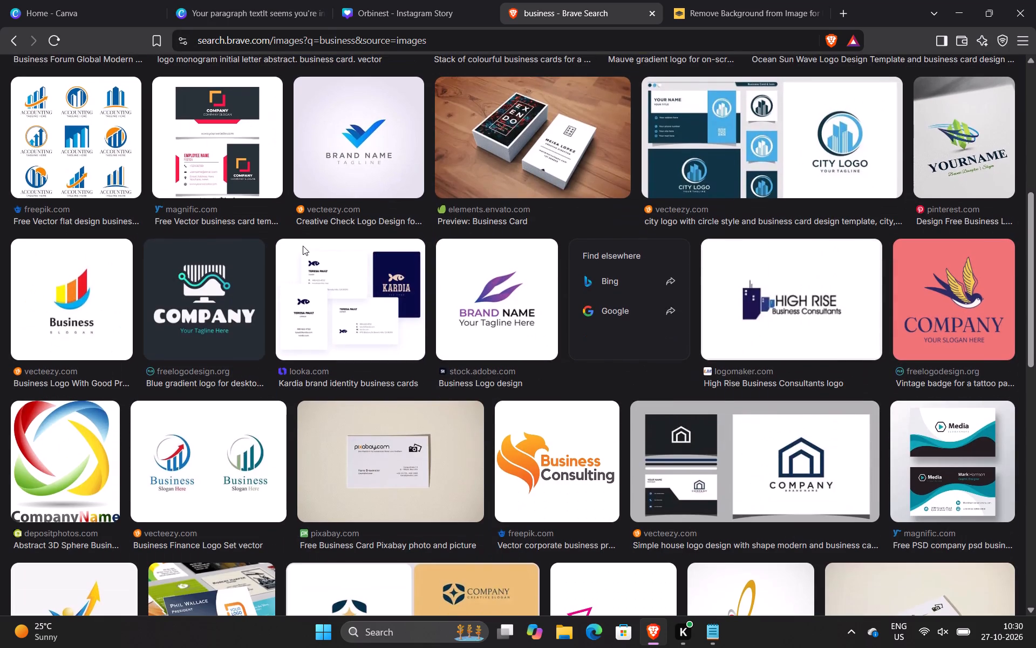
scroll(303, 246, "right", 1)
Extend the image search to "business word animated".
left_click(236, 89)
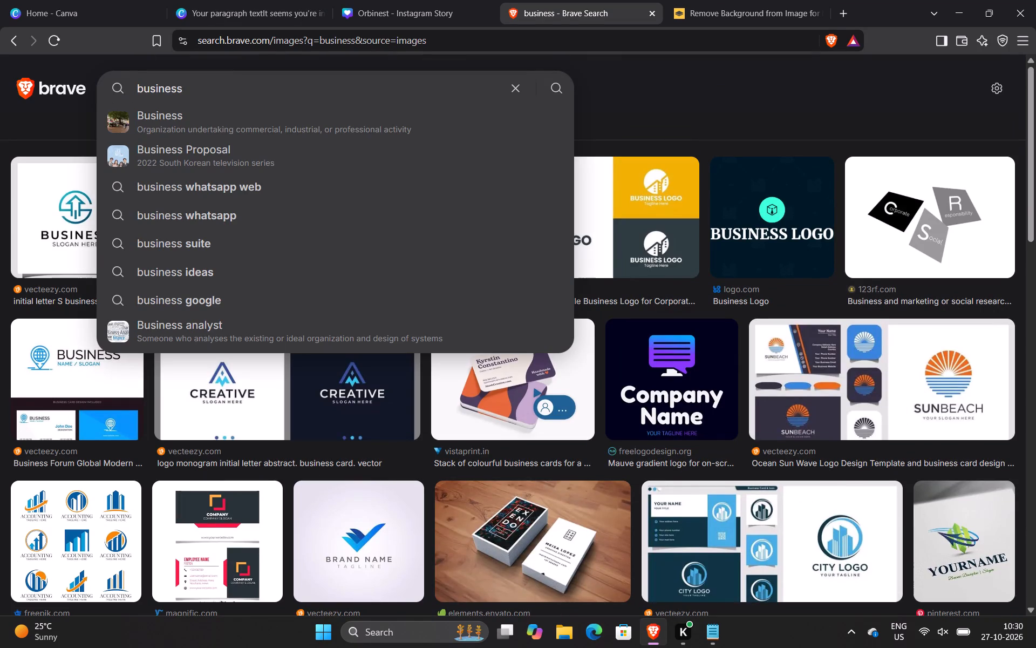
key("space")
type("word")
key("space")
type("animae")
key("BackSpace")
type("ted")
key("Return")
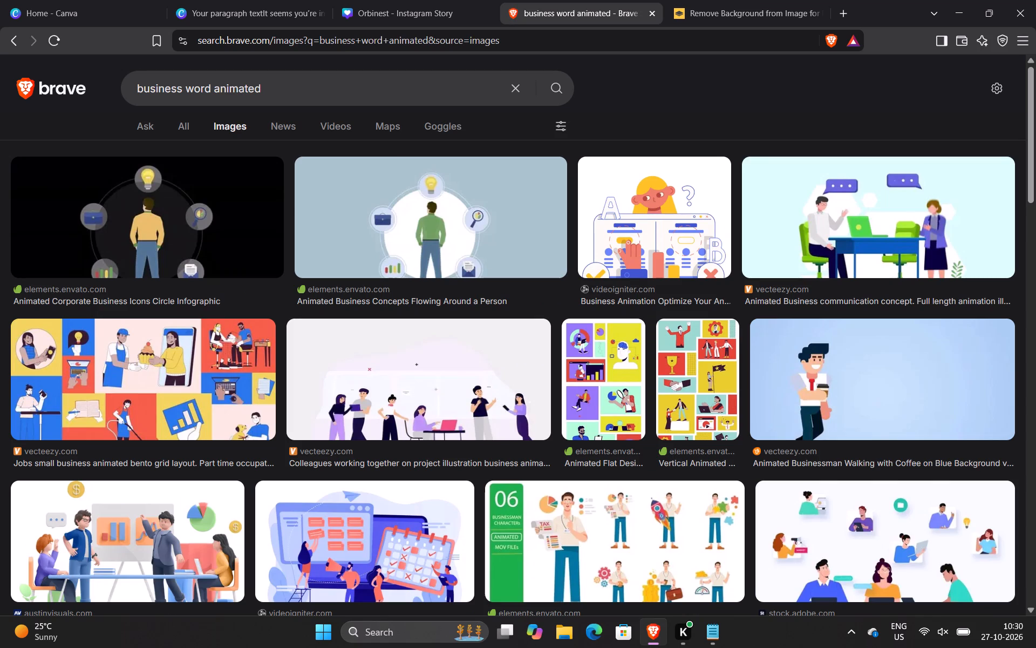
Look through the "business word animated" image results and clear the search text.
scroll(322, 423, "down", 4)
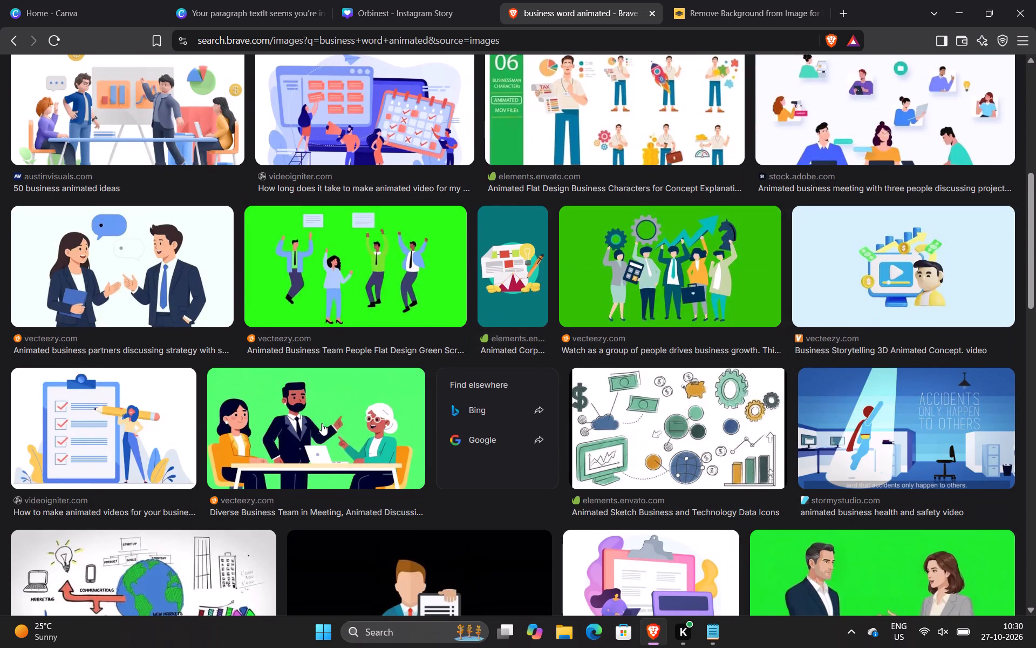
scroll(322, 423, "up", 4)
scroll(230, 109, "up", 8)
left_click_drag(268, 91, 166, 85)
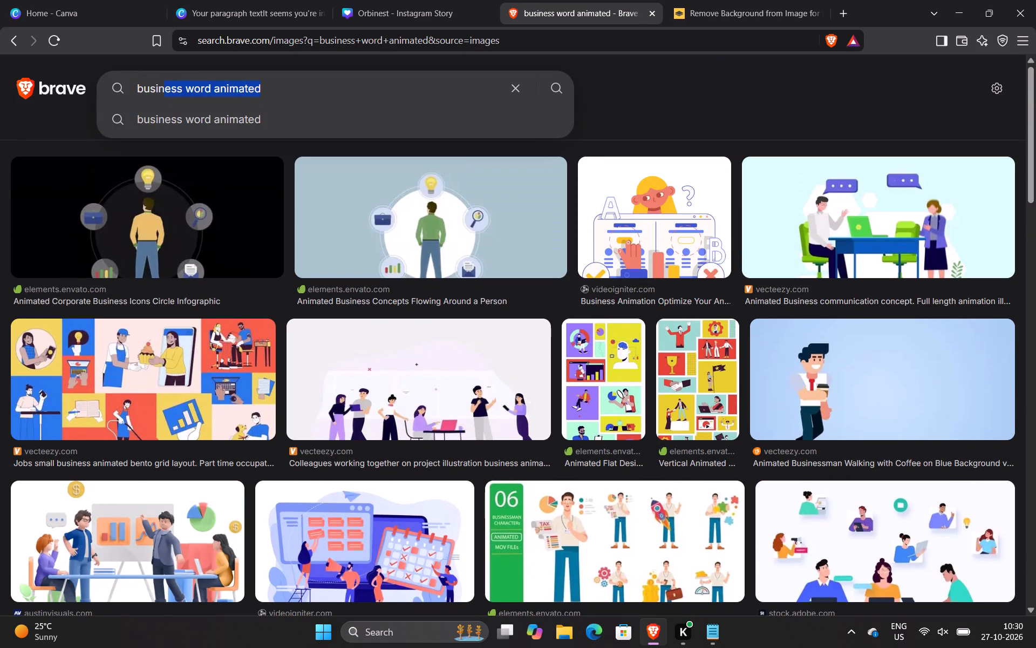
left_click_drag(166, 85, 78, 80)
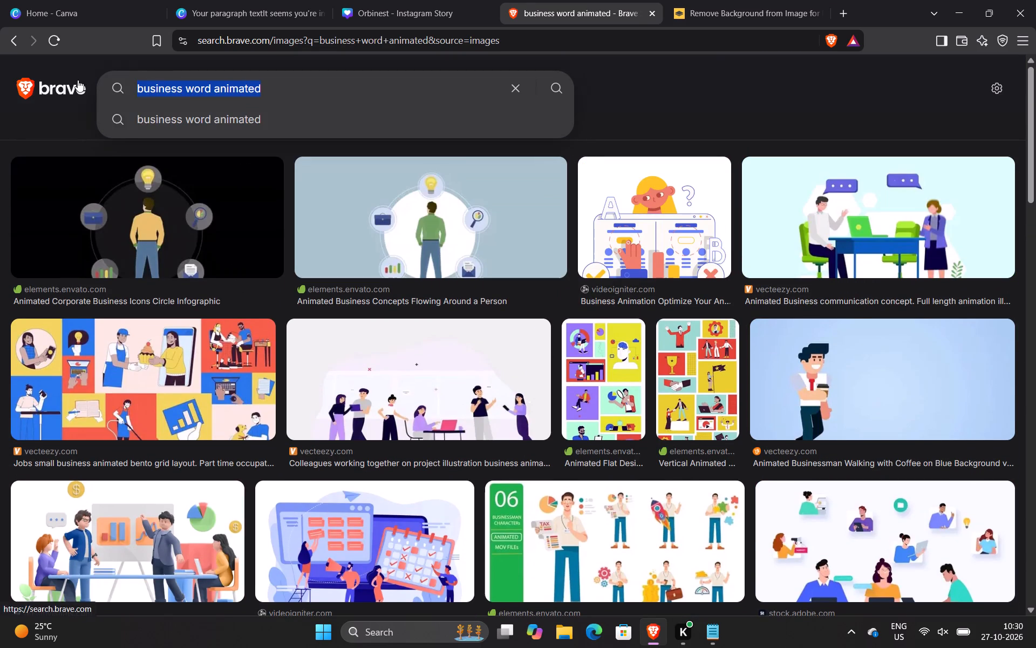
key("BackSpace")
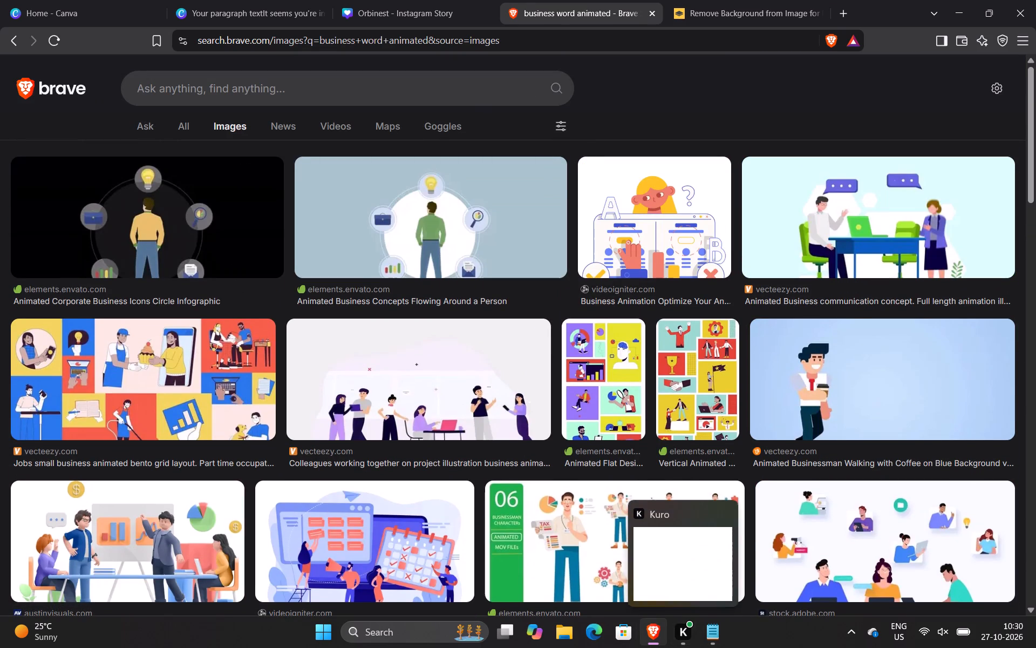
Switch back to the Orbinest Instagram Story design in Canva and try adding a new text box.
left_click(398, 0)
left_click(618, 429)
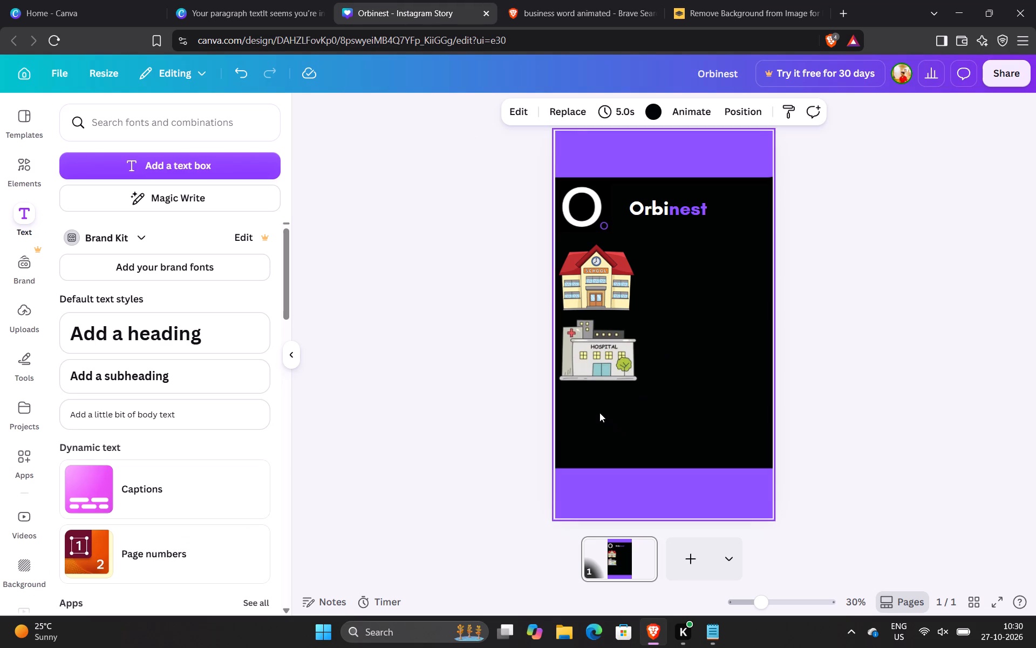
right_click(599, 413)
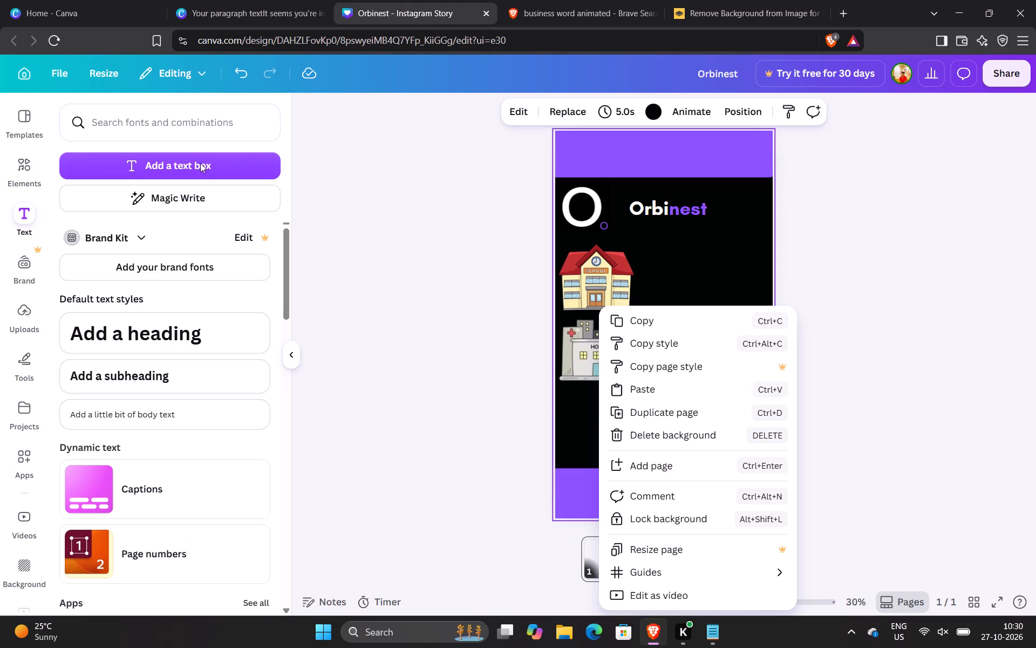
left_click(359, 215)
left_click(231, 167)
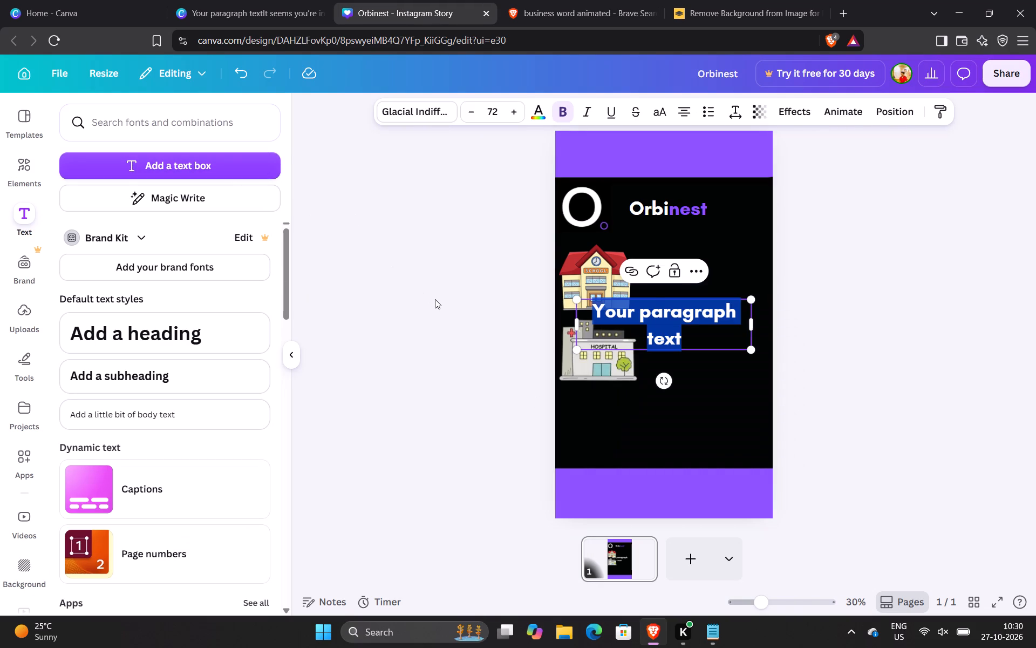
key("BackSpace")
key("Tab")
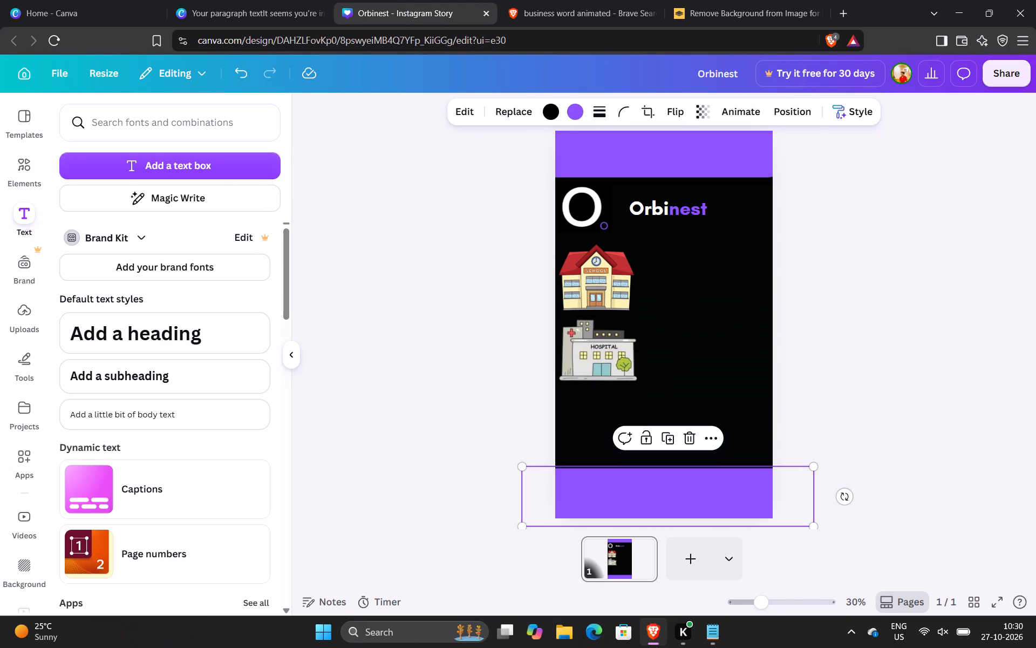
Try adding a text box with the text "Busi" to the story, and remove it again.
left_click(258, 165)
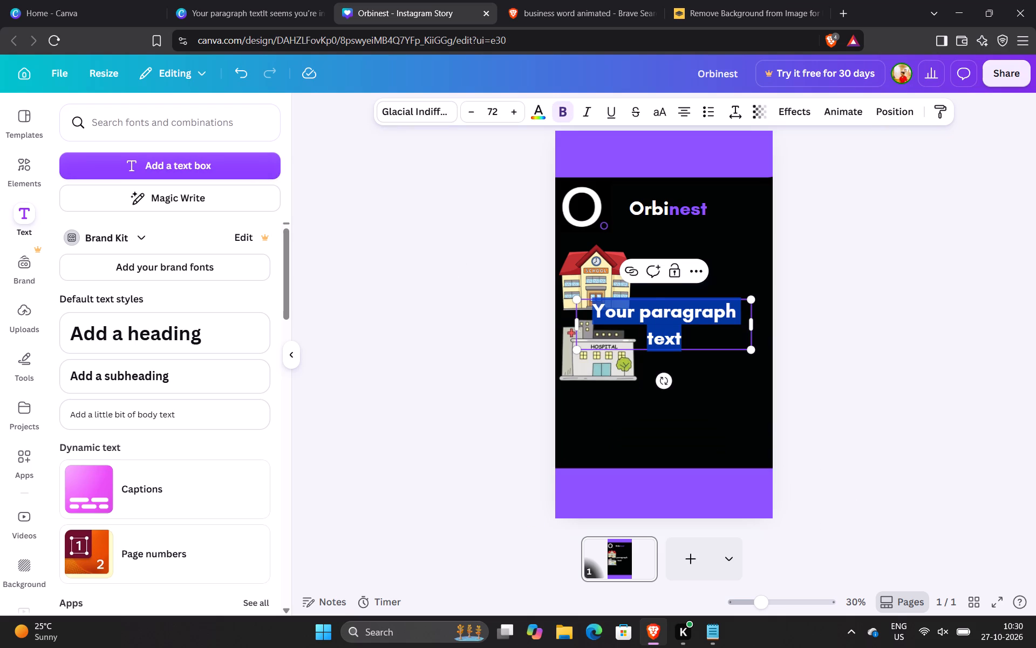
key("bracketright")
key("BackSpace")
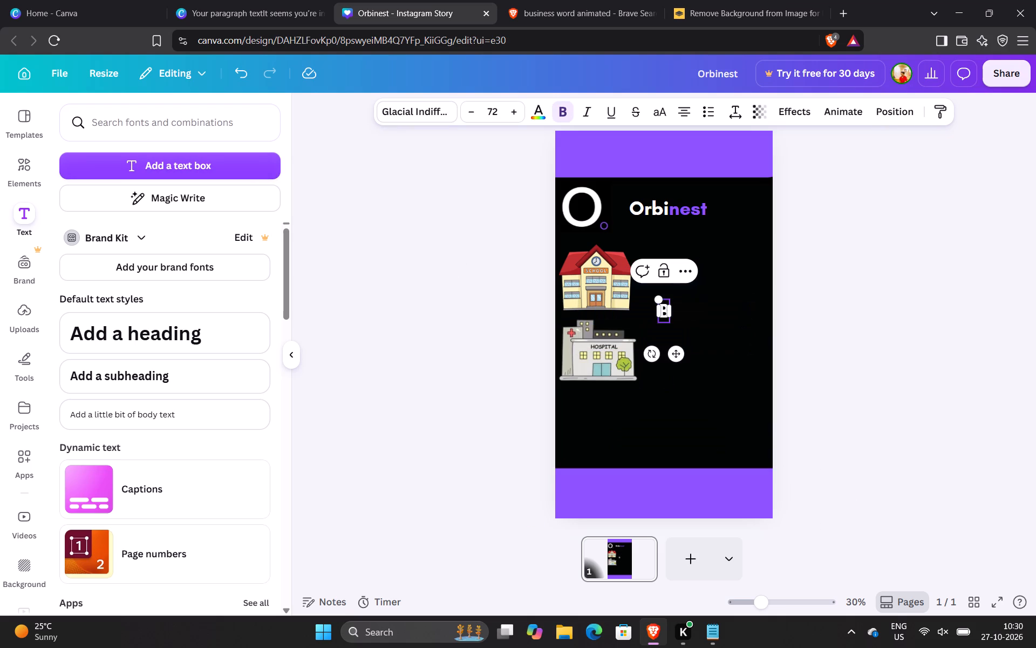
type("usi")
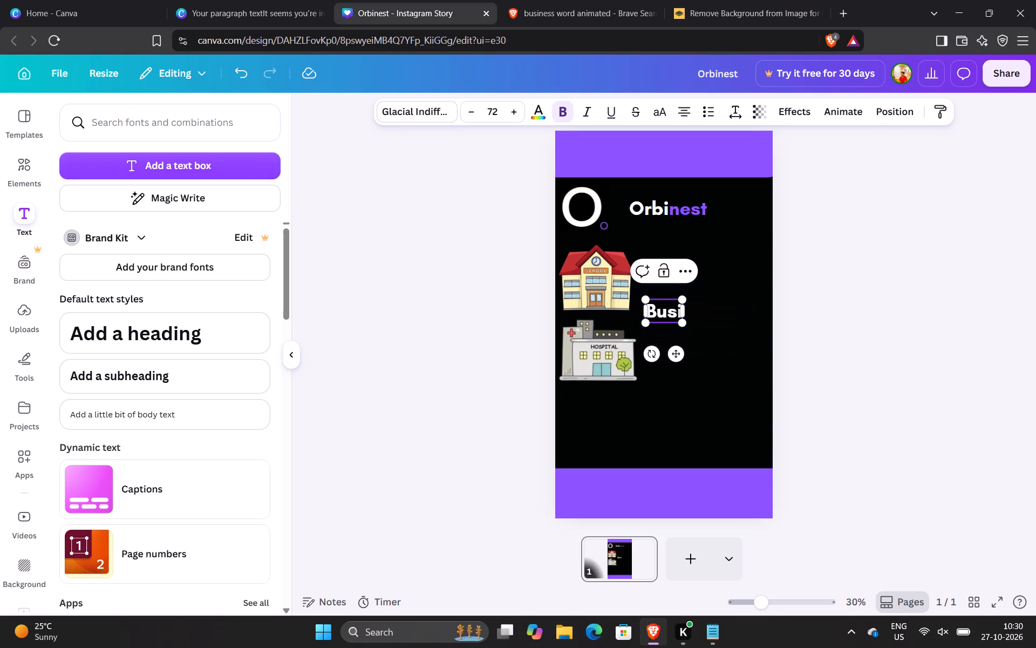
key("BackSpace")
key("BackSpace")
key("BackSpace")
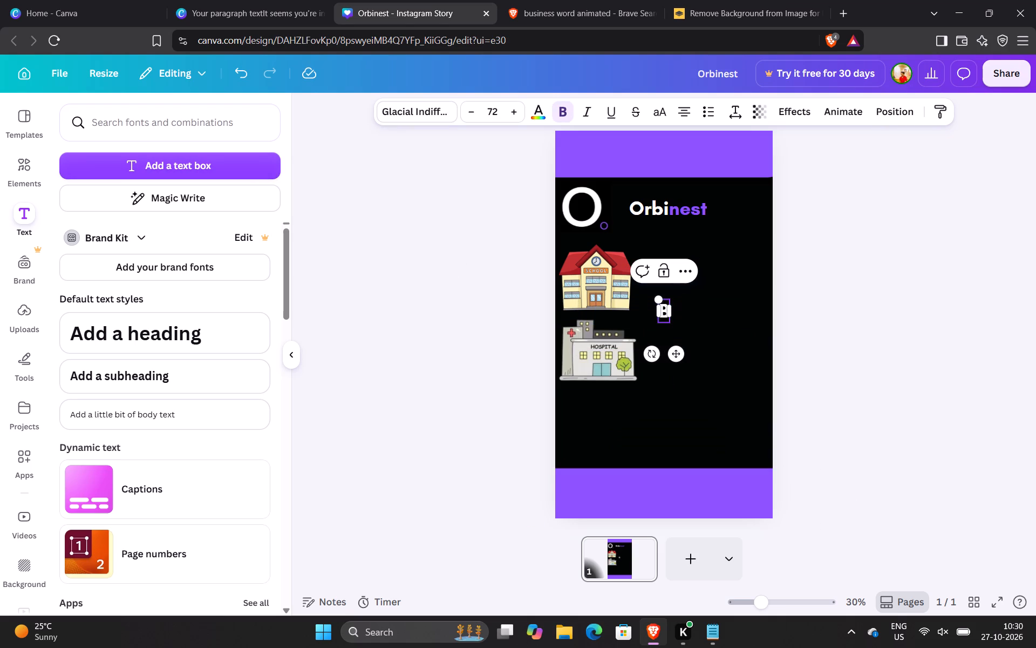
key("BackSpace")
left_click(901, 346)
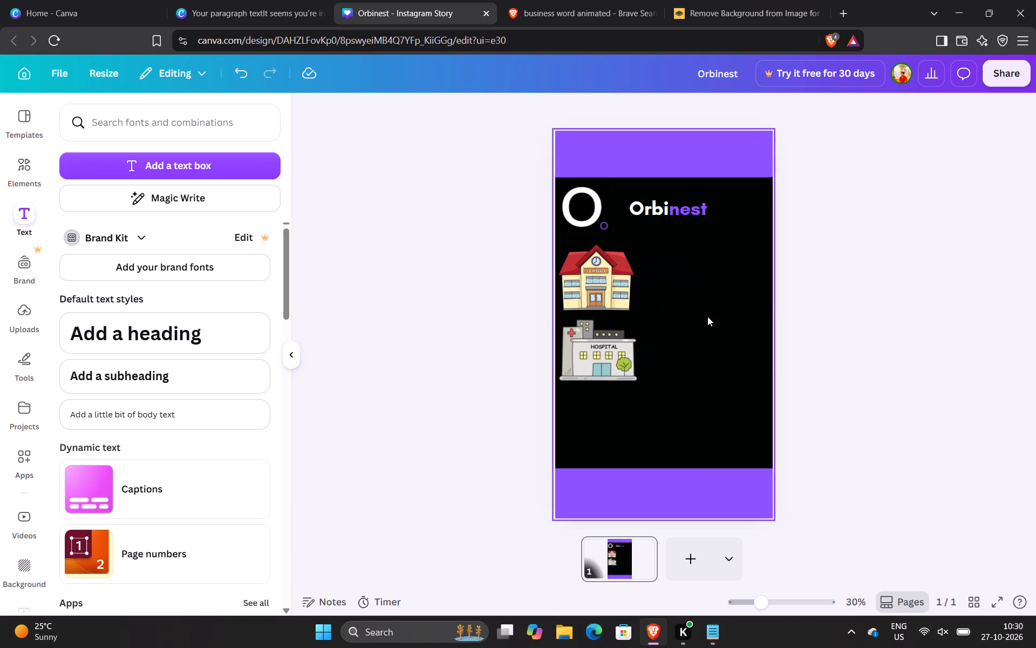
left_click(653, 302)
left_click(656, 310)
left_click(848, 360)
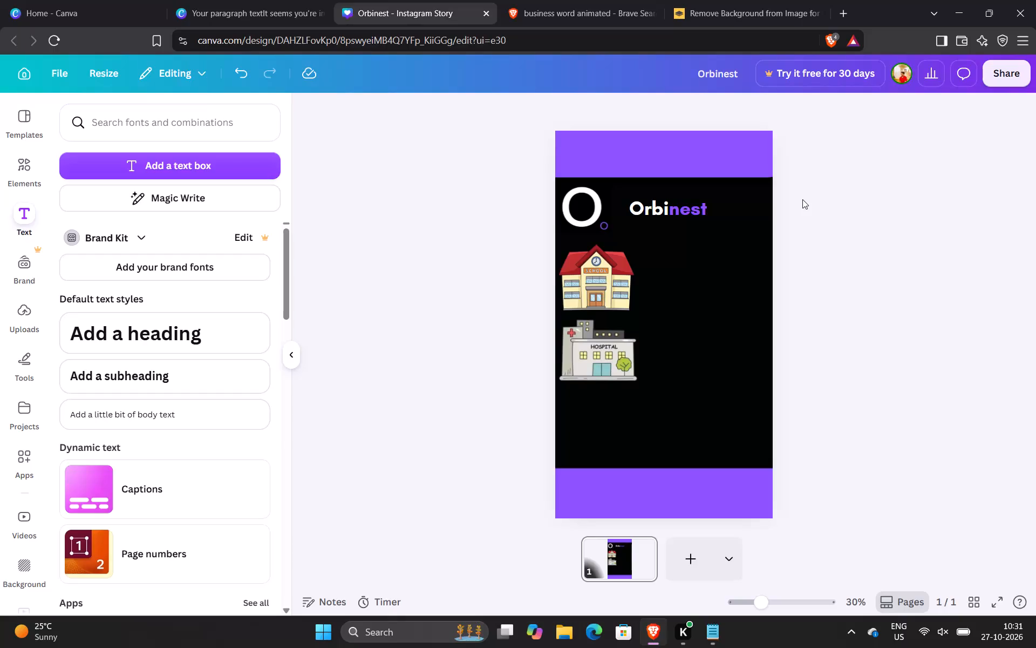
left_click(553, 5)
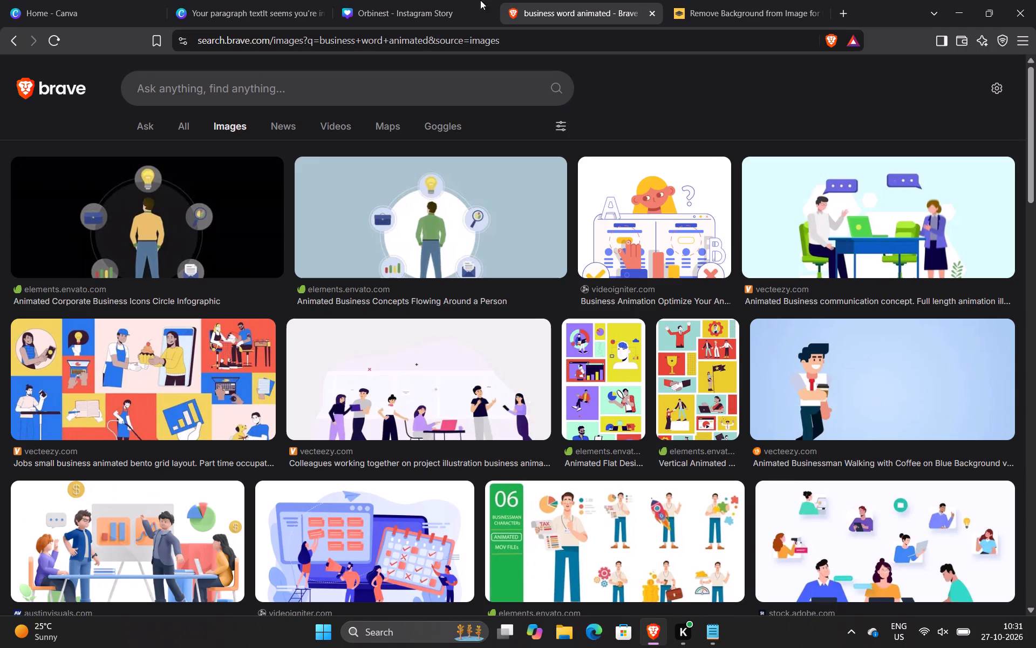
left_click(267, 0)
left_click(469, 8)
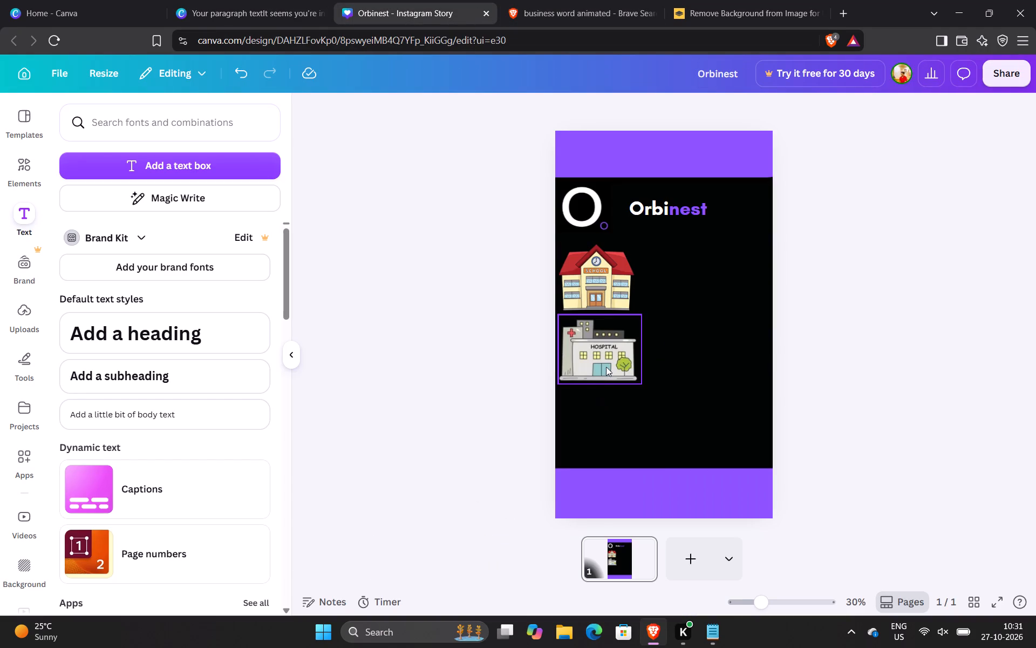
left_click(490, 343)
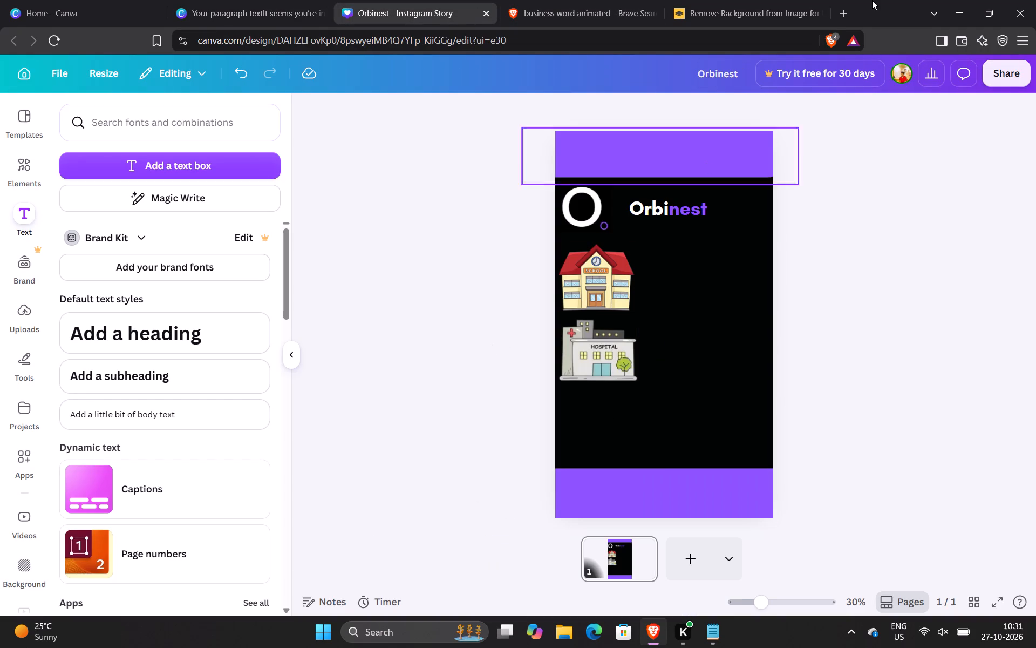
Open the Orbinest Studio website in a new browser tab.
key("ctrl+t")
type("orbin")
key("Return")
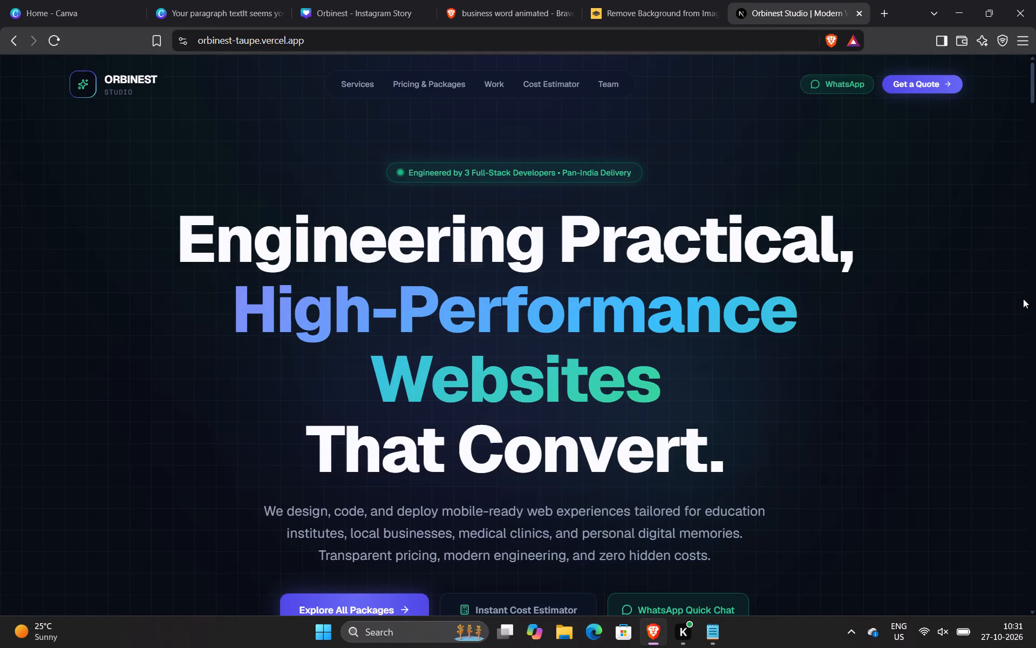
Review the Orbinest Studio website's services and its pricing packages, including the Business & E-Commerce tiers.
scroll(512, 297, "down", 7)
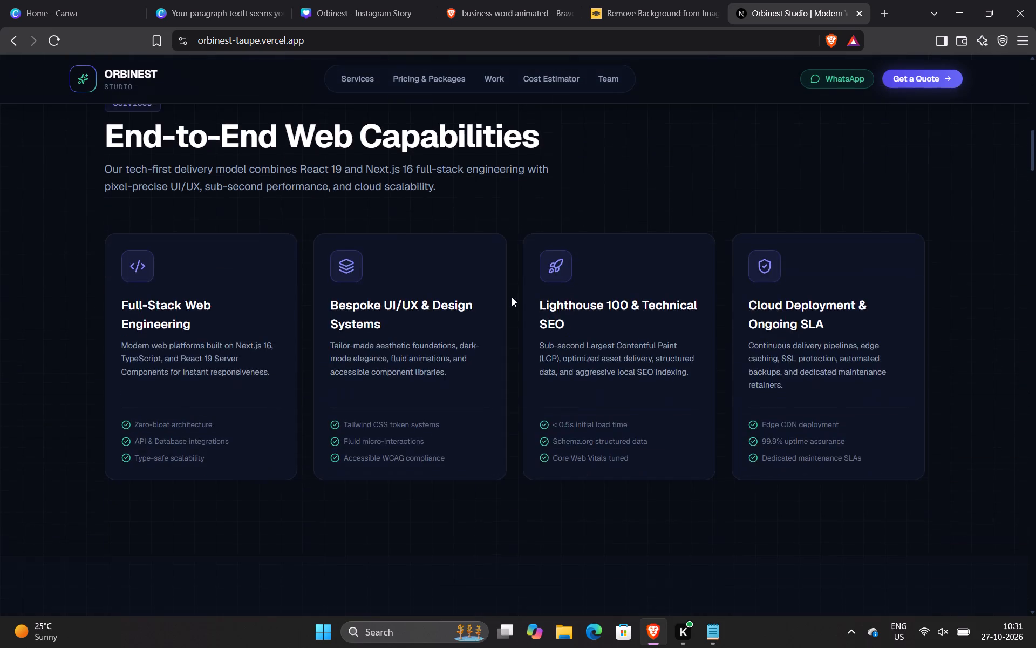
scroll(512, 297, "down", 5)
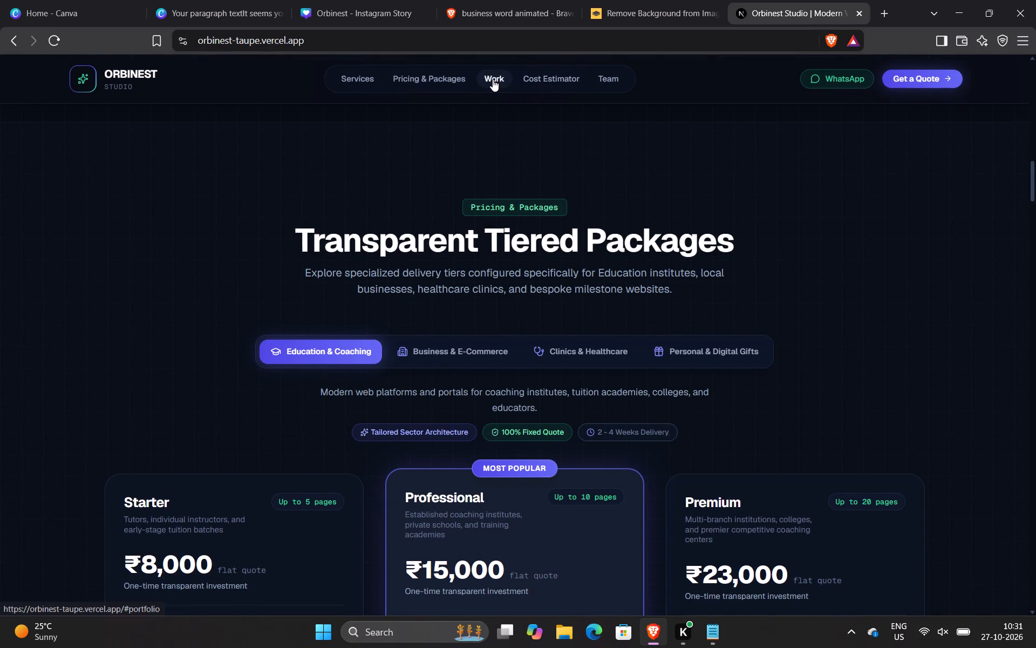
left_click(460, 78)
scroll(572, 403, "down", 1)
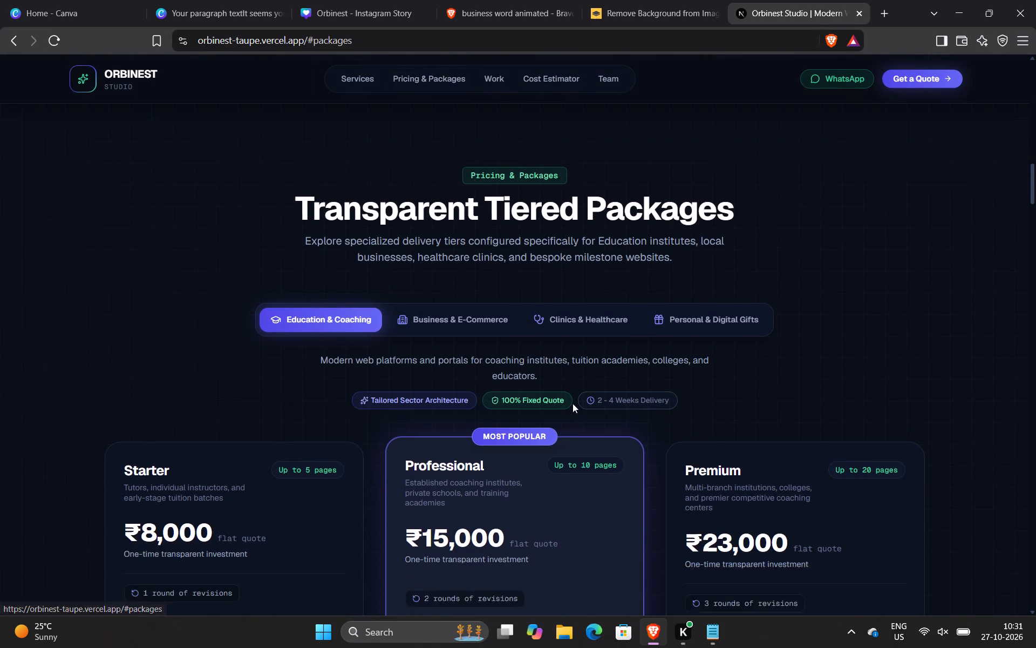
scroll(572, 403, "down", 2)
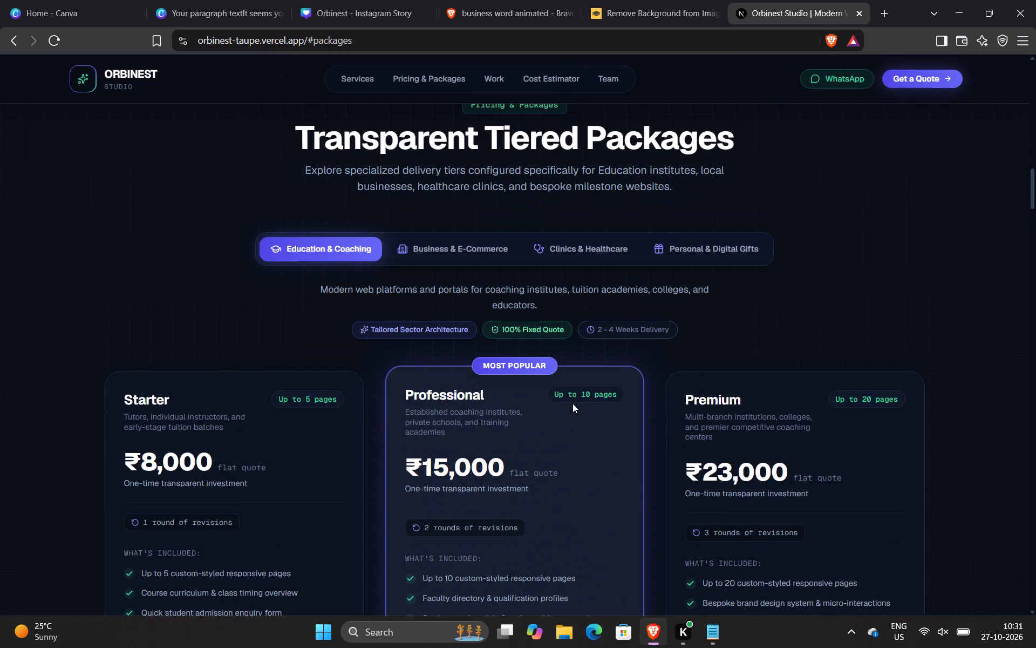
scroll(572, 403, "down", 1)
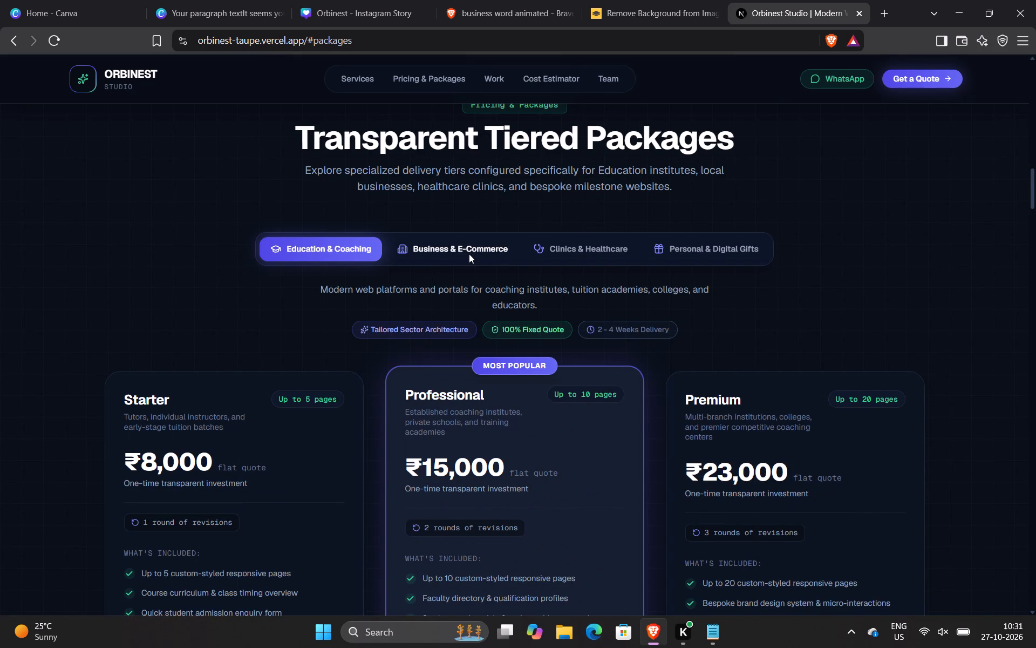
left_click(464, 248)
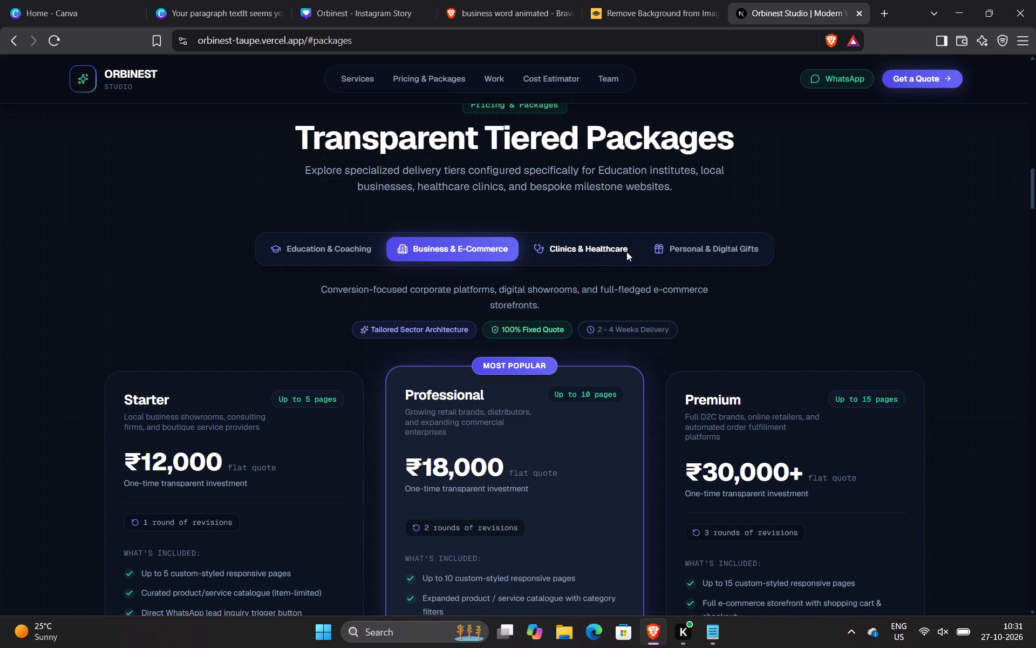
Go back to the business word image results and search images for "heart animated image" instead.
left_click(388, 4)
left_click(517, 1)
type("lo")
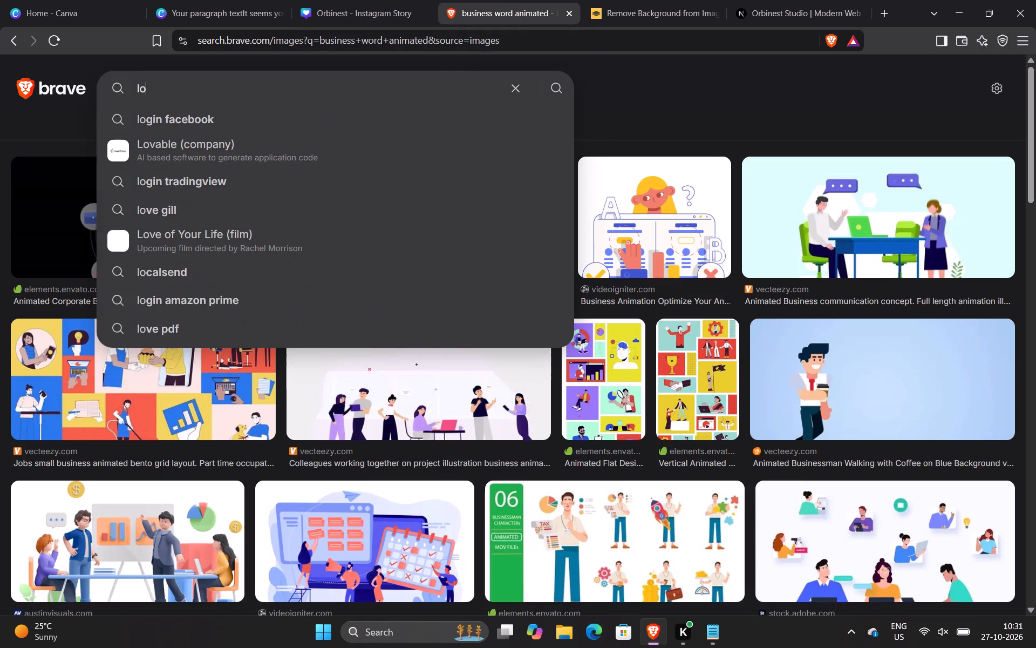
key("BackSpace")
key("BackSpace")
type("heart animae")
key("BackSpace")
type("et")
key("BackSpace")
key("BackSpace")
type("ted")
key("space")
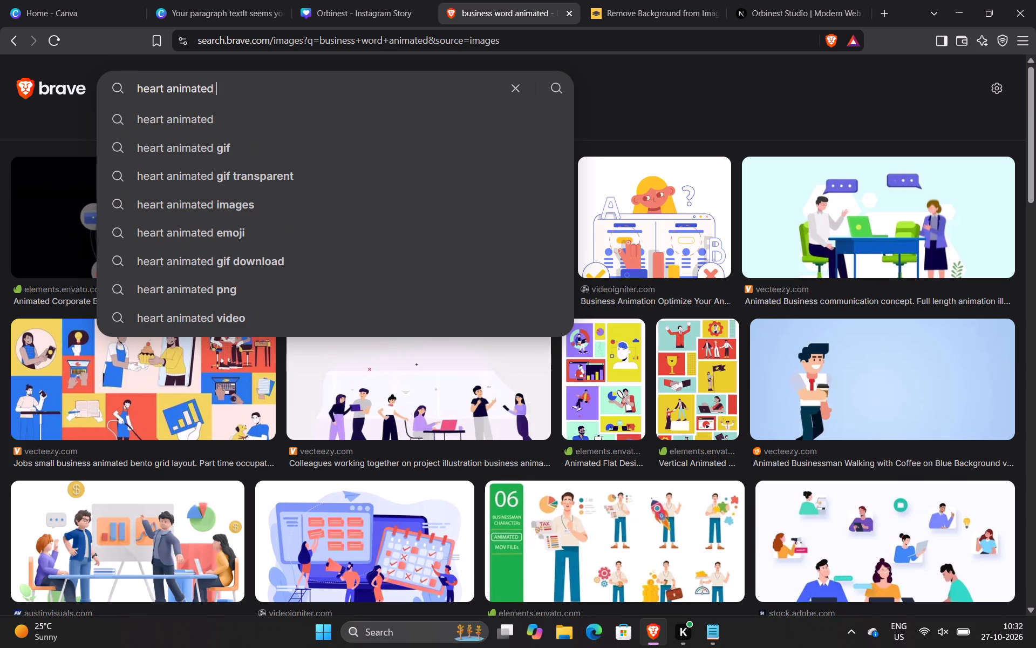
type("image")
key("Return")
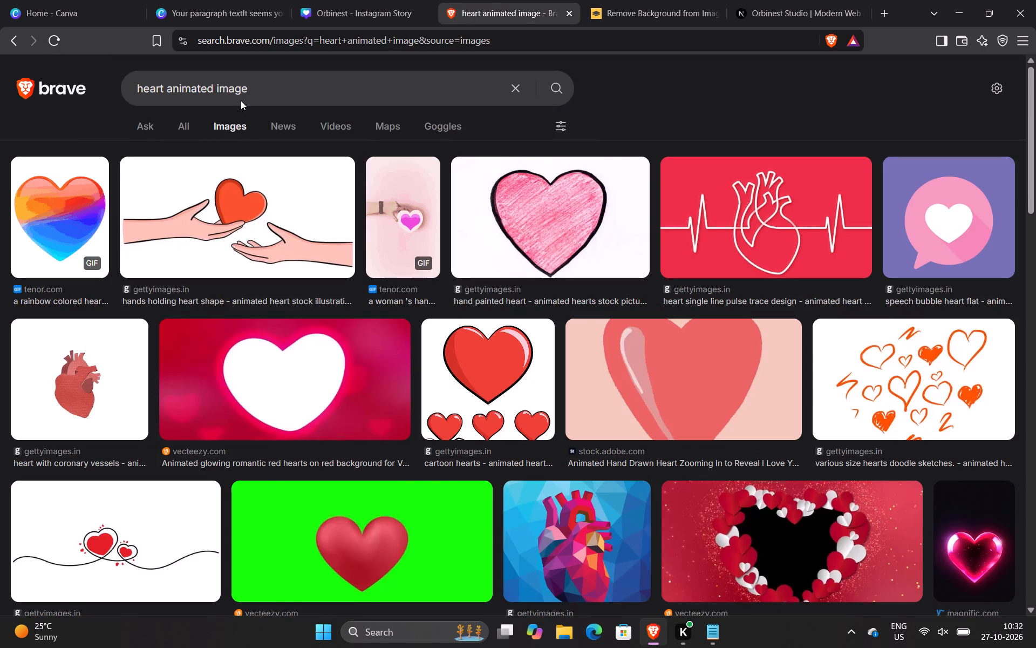
Copy the illustration of hands holding a red heart from the image results and remove its background in remove.bg.
left_click(274, 203)
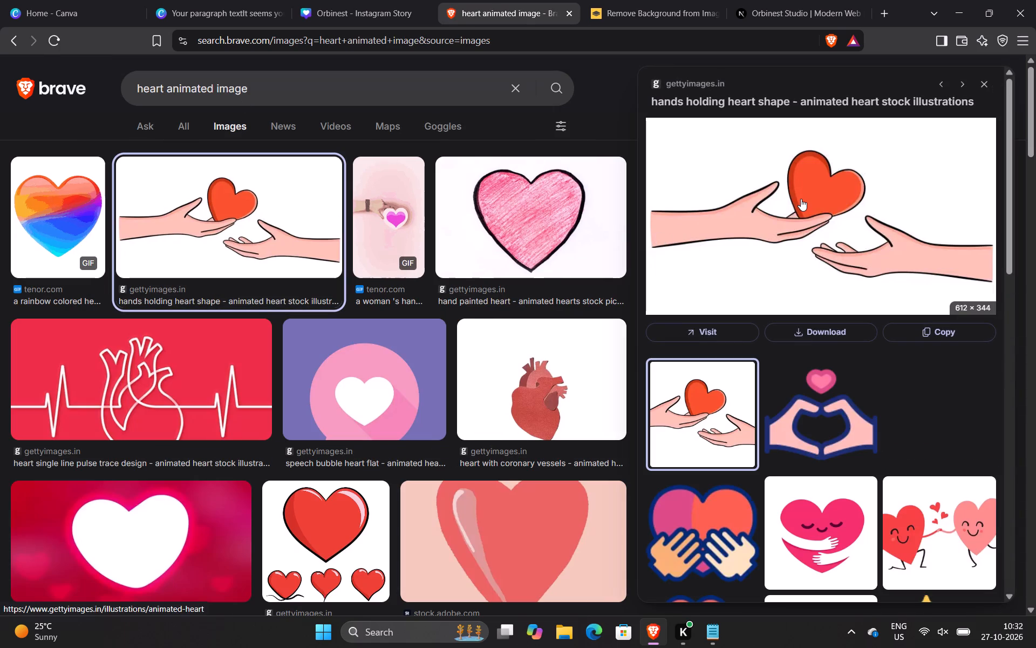
right_click(801, 199)
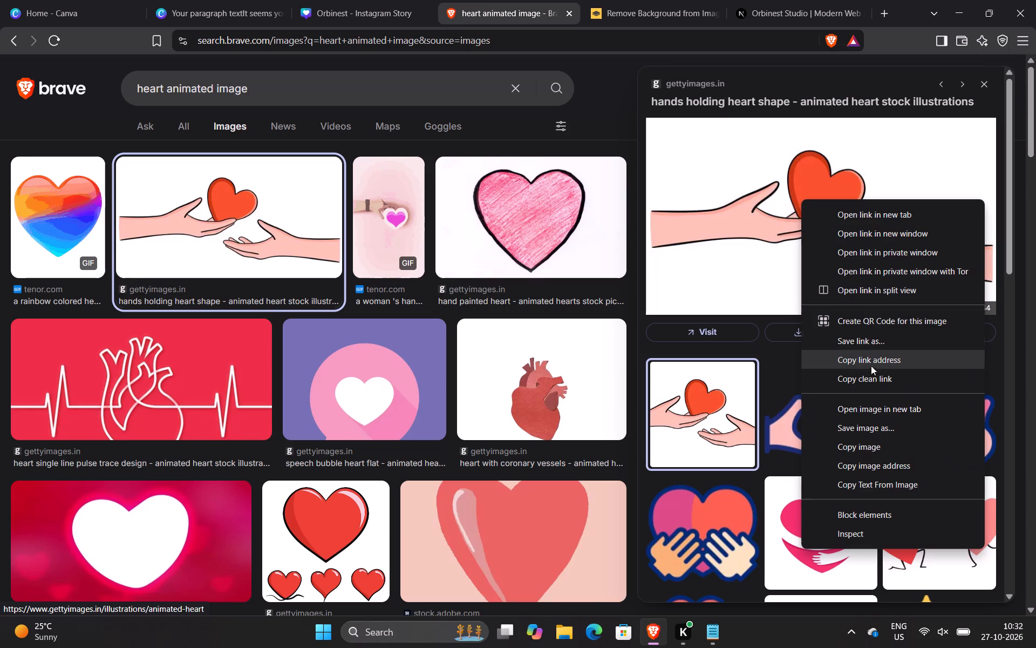
left_click(870, 448)
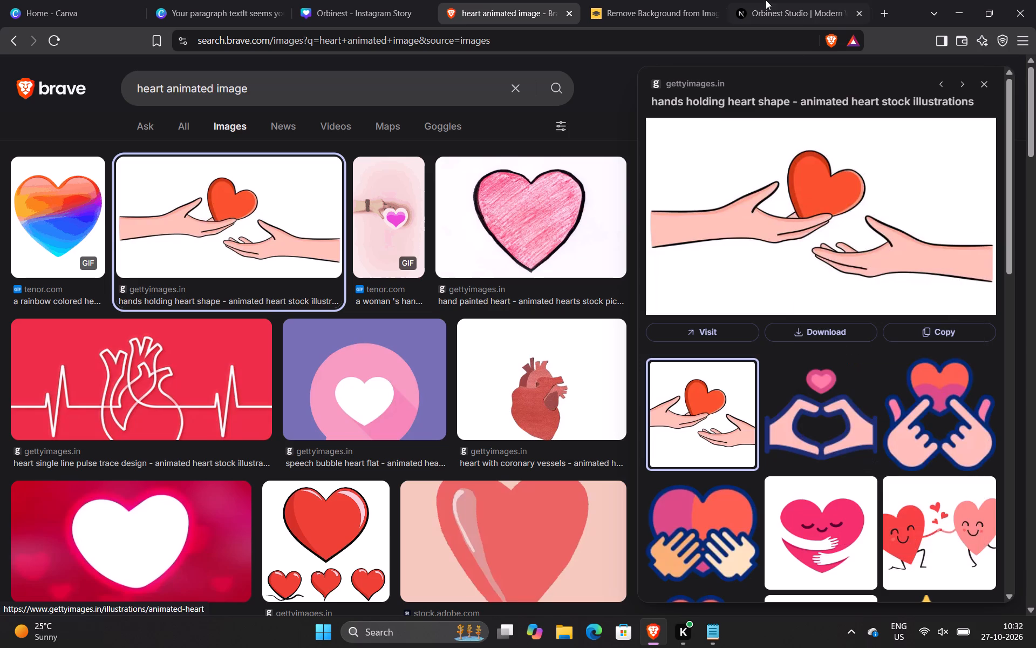
left_click(686, 0)
key("ctrl+v")
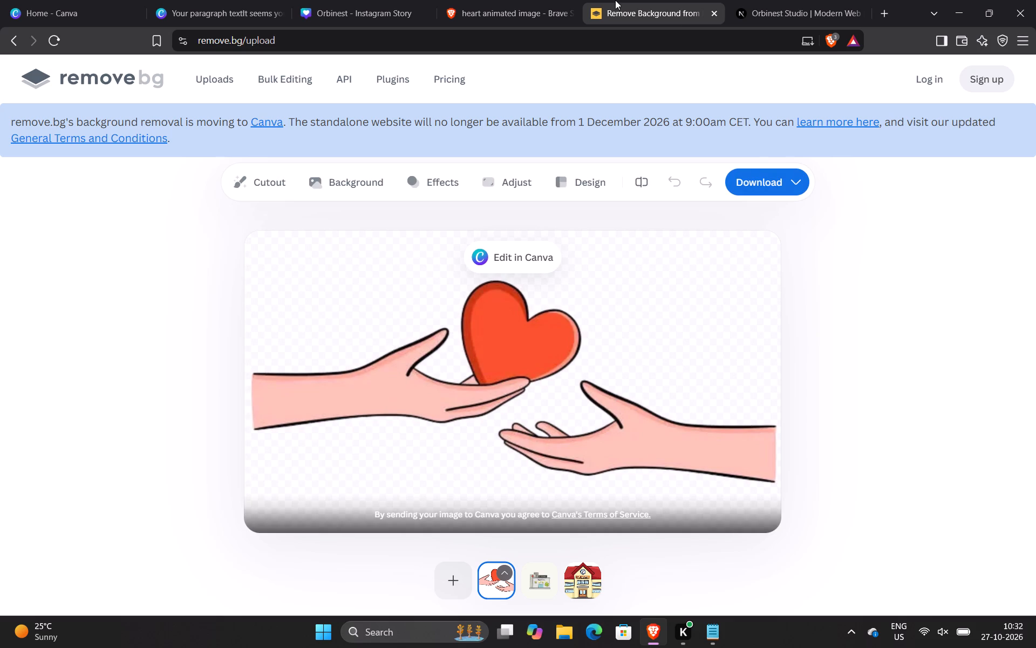
Switch to the Orbinest Instagram Story in Canva, add a new text box and clear its placeholder text.
left_click(508, 0)
left_click(601, 0)
left_click(369, 0)
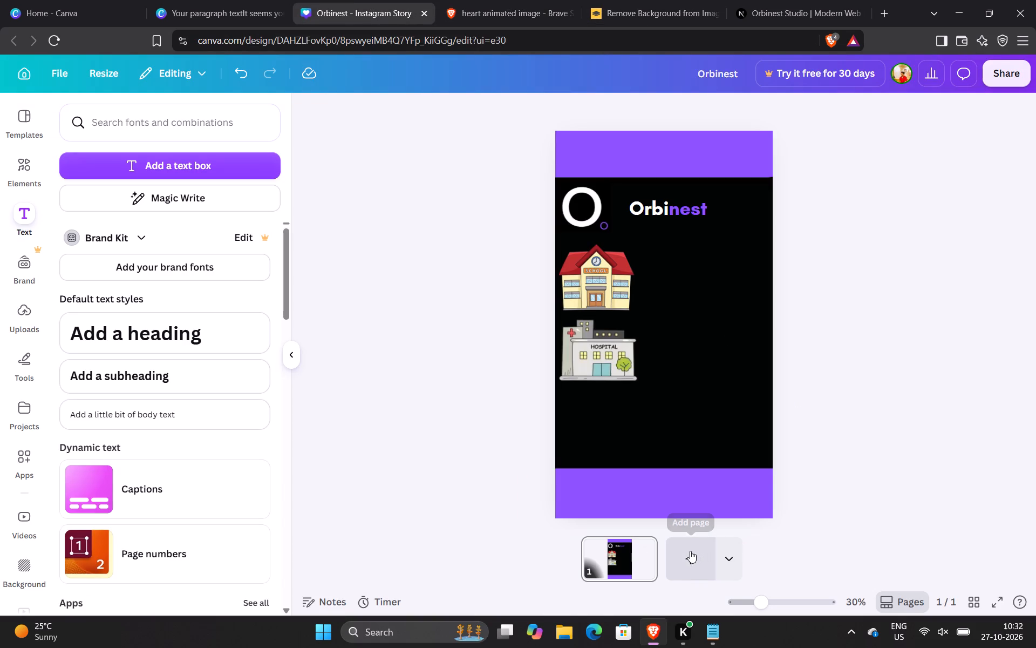
left_click(836, 285)
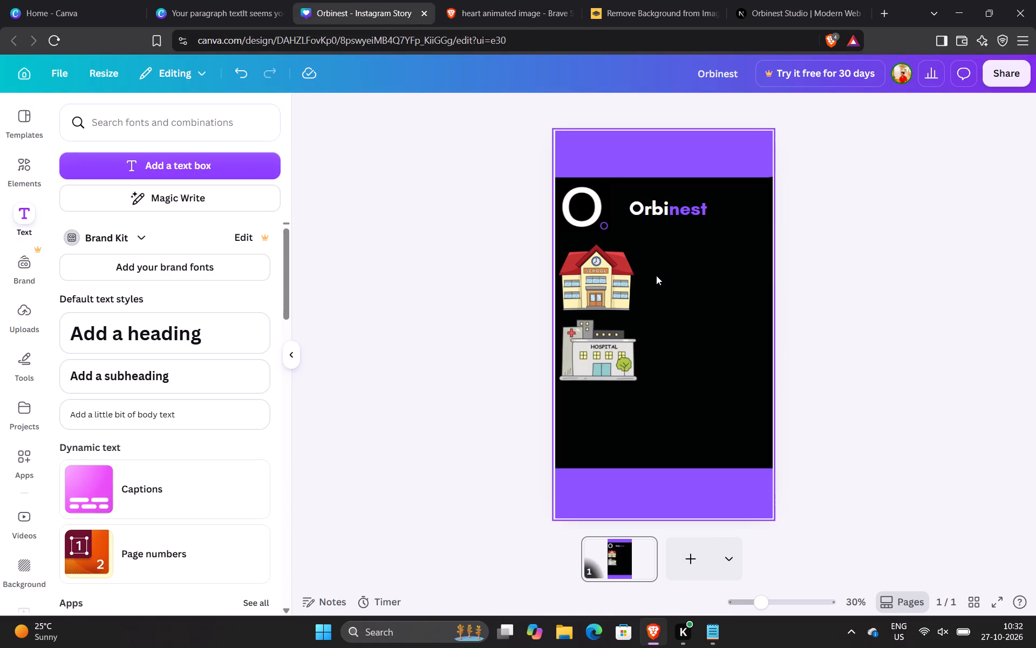
left_click(203, 164)
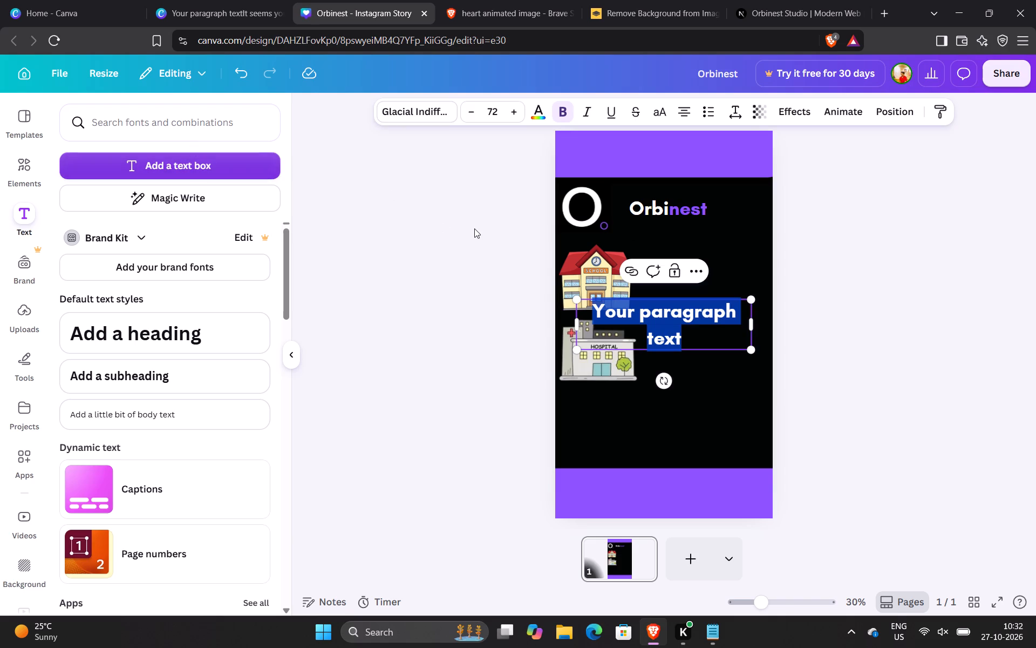
key("BackSpace")
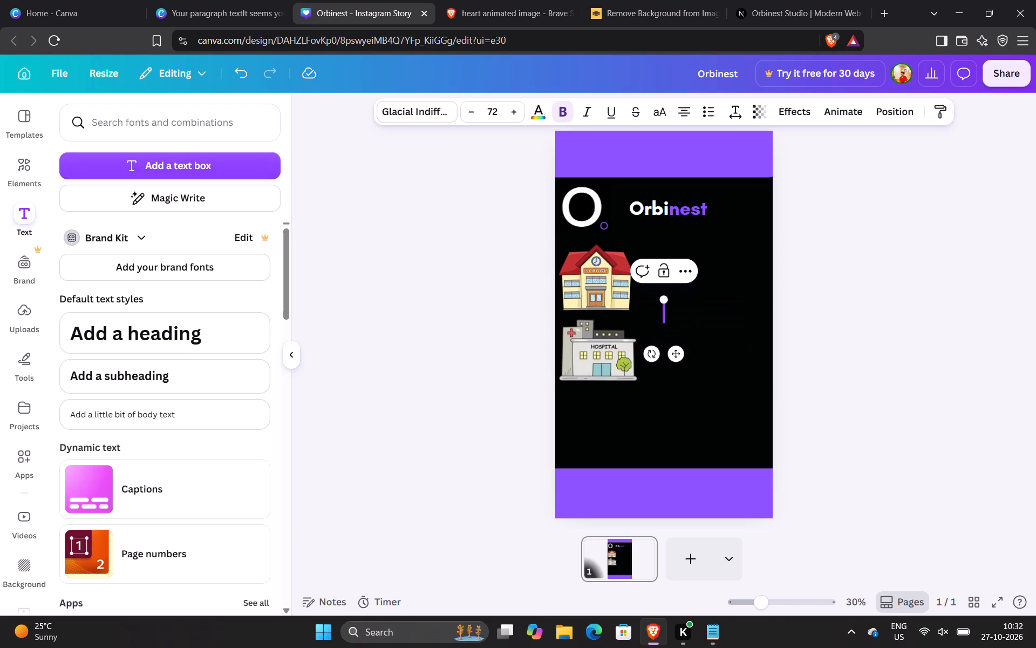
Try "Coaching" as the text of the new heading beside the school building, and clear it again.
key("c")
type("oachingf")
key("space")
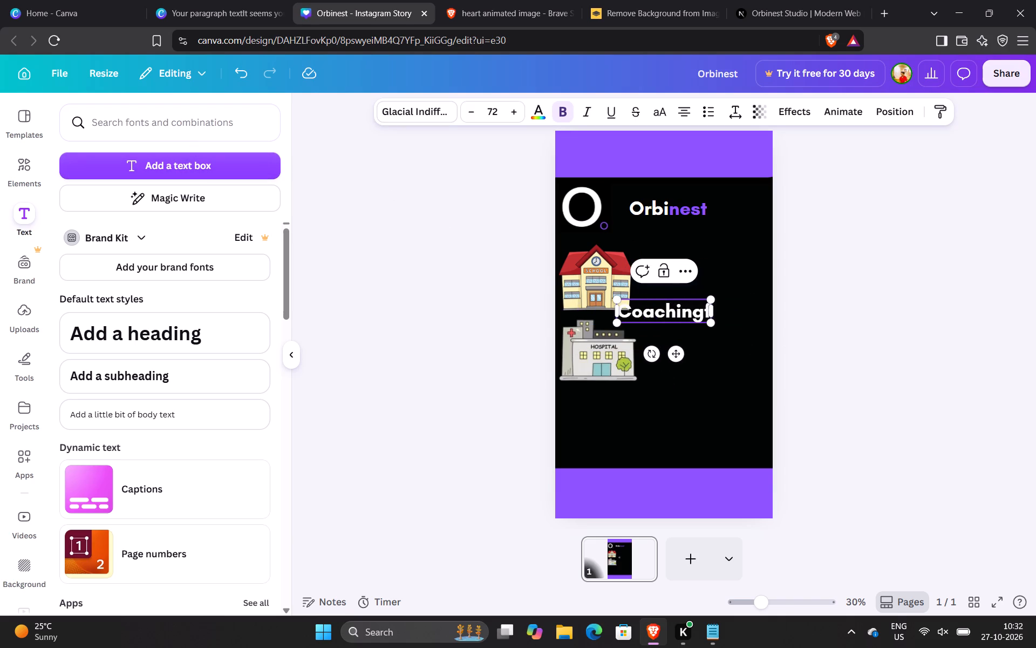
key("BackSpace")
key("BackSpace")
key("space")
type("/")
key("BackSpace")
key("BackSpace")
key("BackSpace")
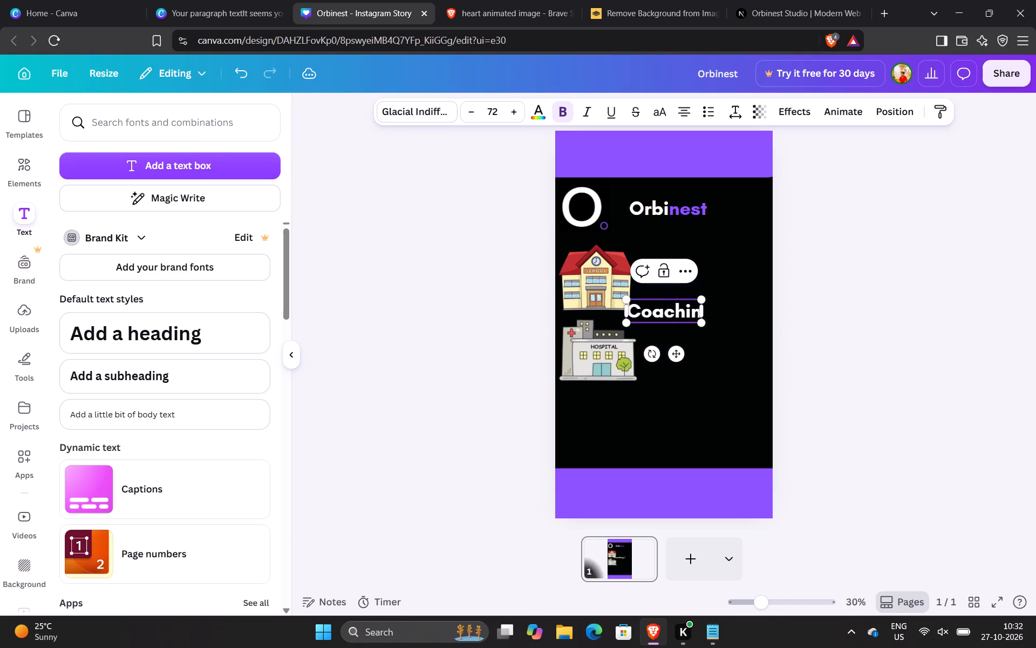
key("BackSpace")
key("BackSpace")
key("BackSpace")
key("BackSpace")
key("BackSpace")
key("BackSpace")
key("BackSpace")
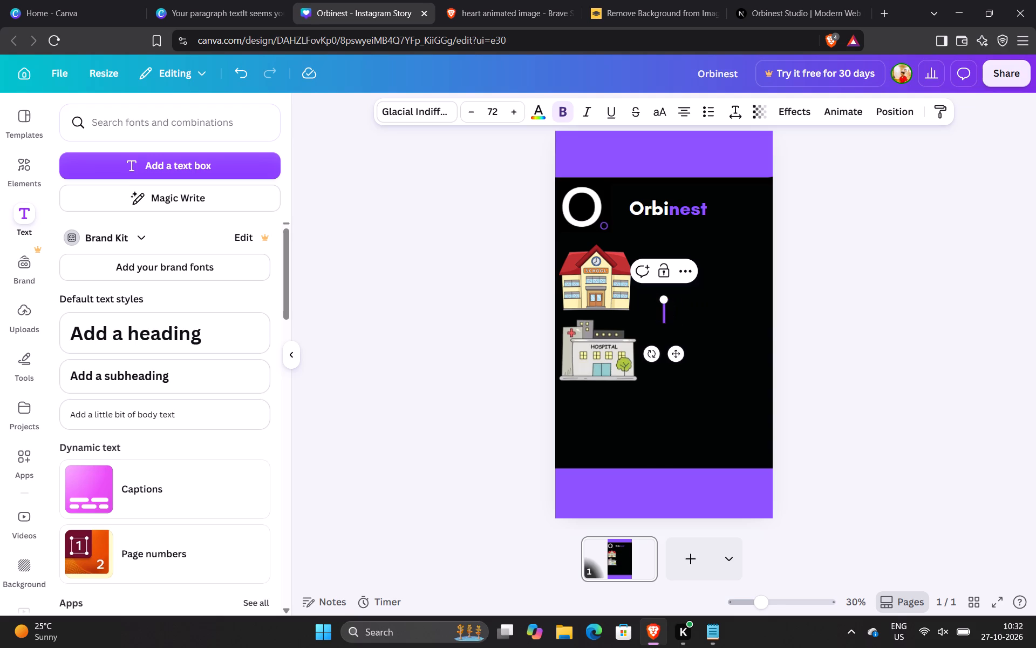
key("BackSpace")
Complete the new heading's text as "Want management app?".
type("an")
key("space")
key("BackSpace")
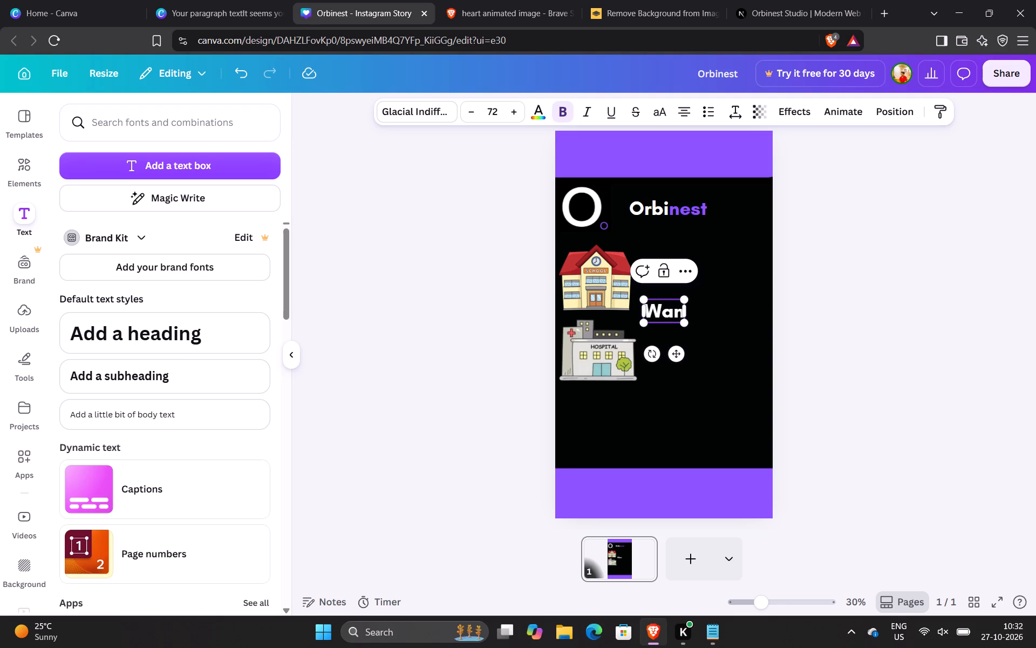
type("nag")
type("ement app?")
left_click(932, 434)
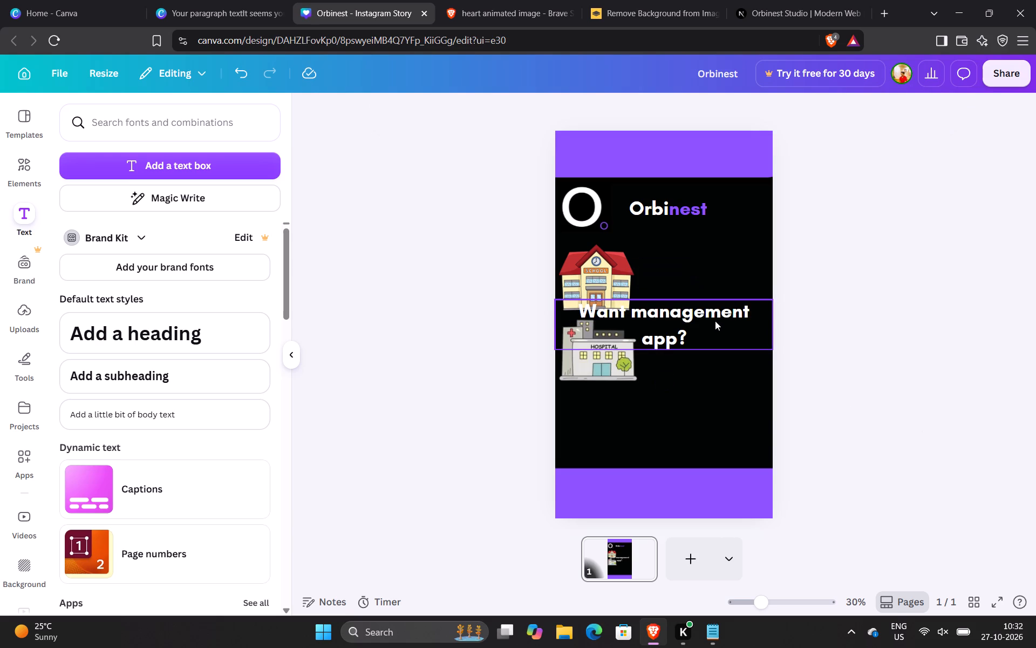
Shrink the "Want management app?" heading to size 45.9 and place it beside the school building.
left_click(715, 321)
left_click_drag(554, 298, 633, 309)
left_click_drag(683, 330, 680, 296)
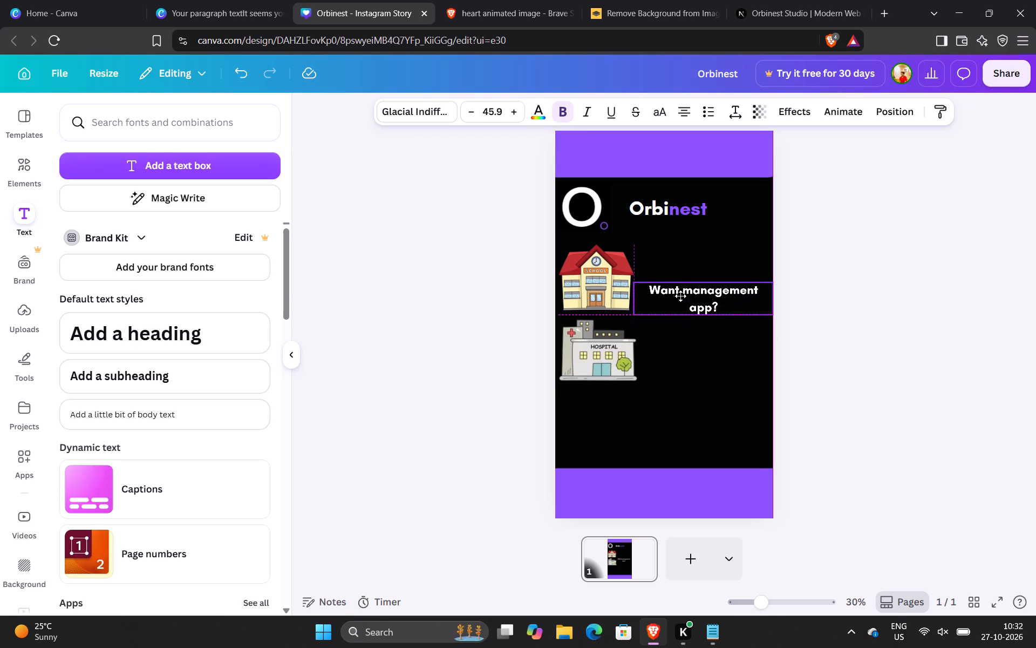
left_click_drag(680, 296, 688, 285)
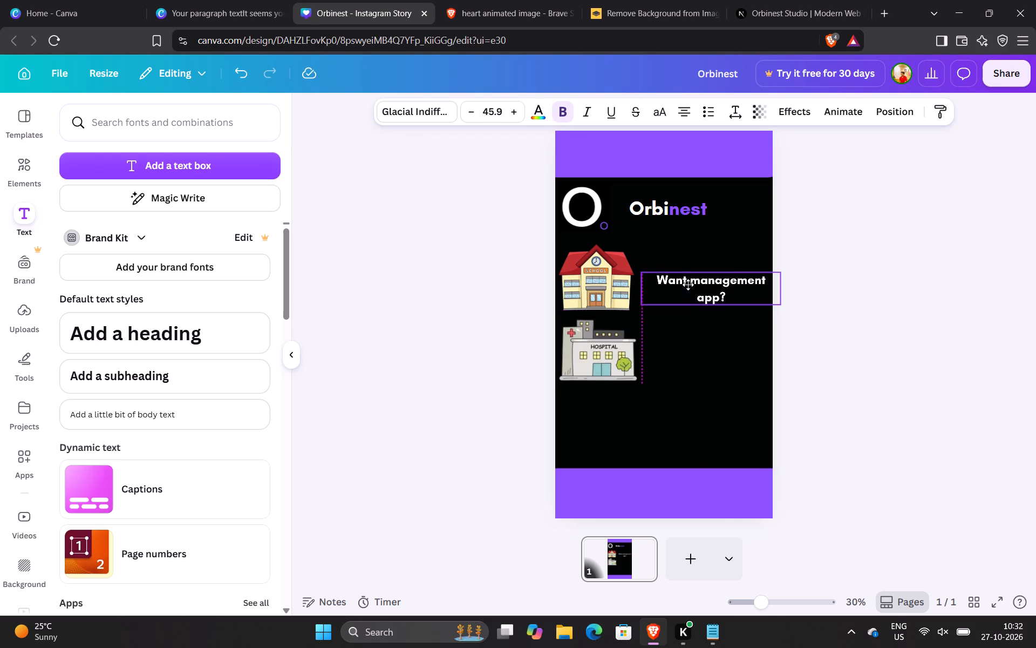
left_click_drag(688, 285, 686, 284)
left_click_drag(686, 284, 685, 274)
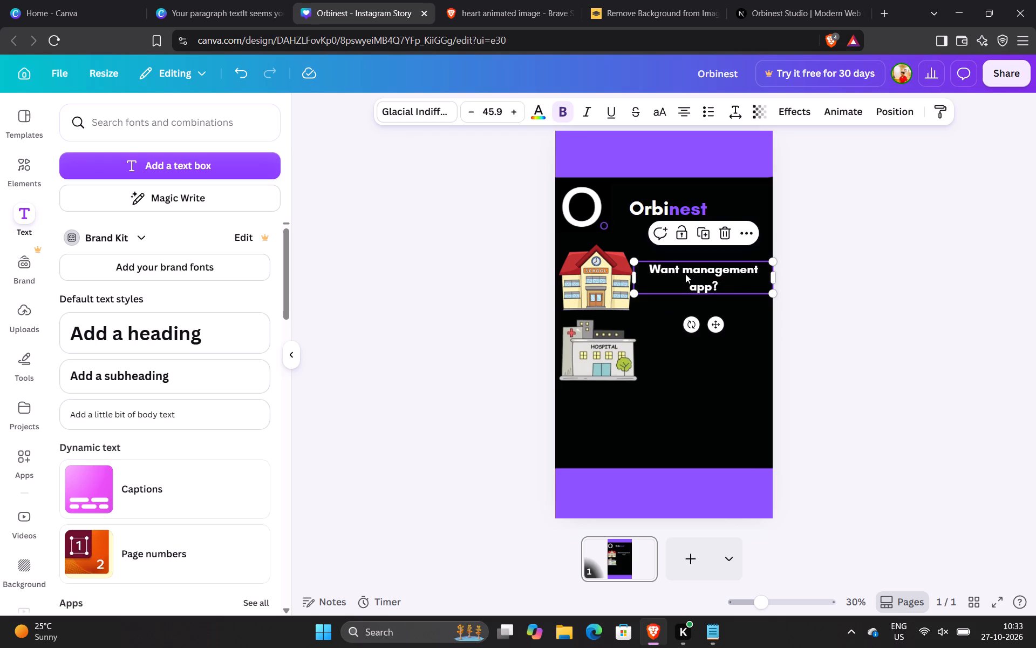
left_click(828, 332)
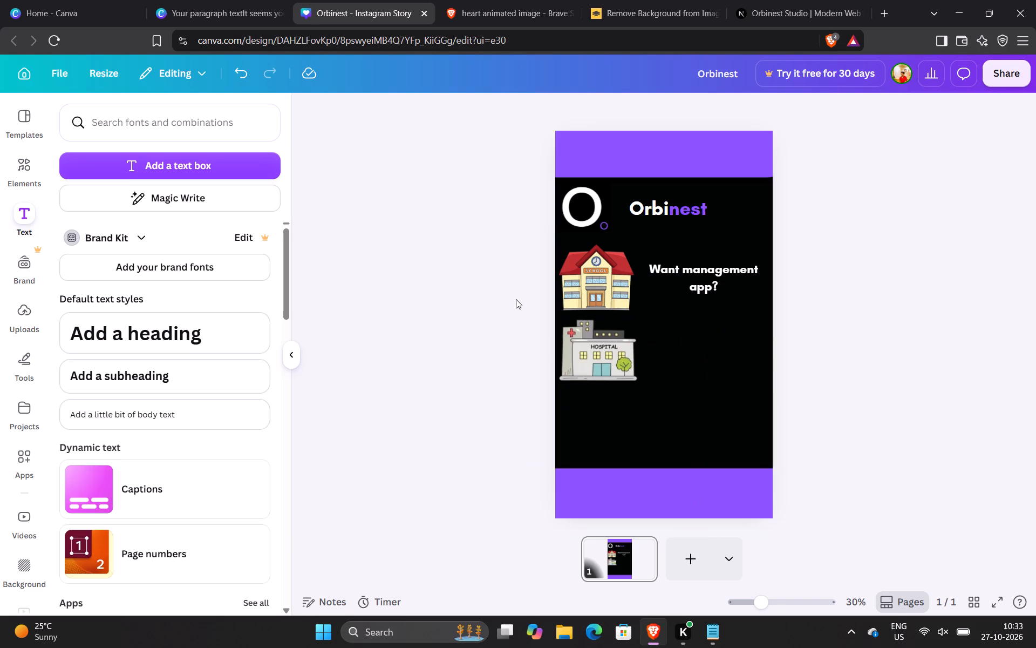
Colour only the word "management" in the school label with the design's purple.
triple_click(680, 290)
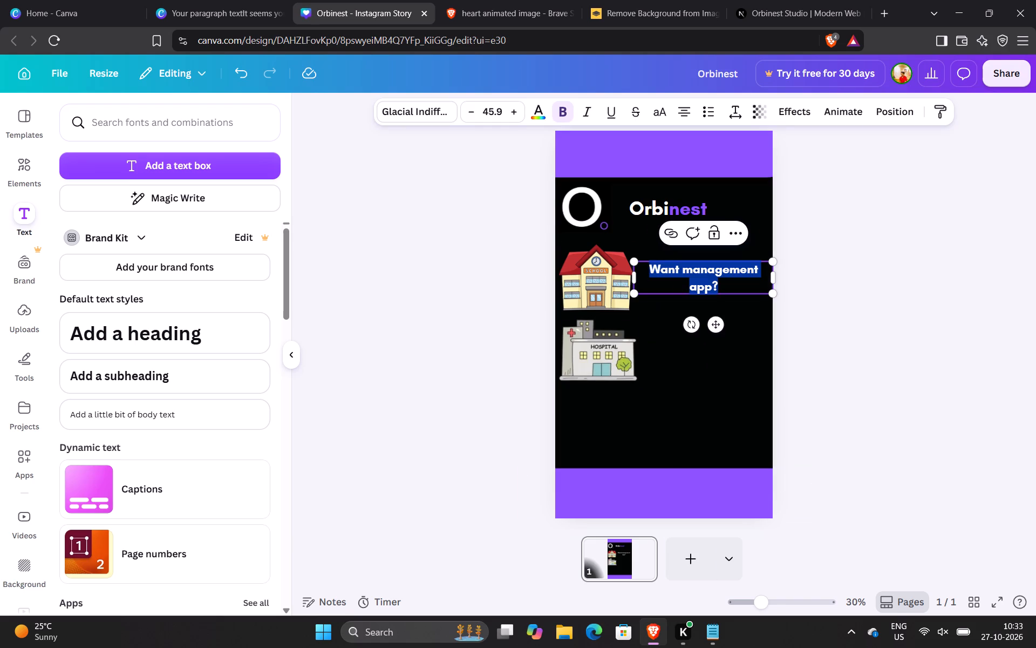
left_click(692, 282)
triple_click(703, 268)
triple_click(703, 268)
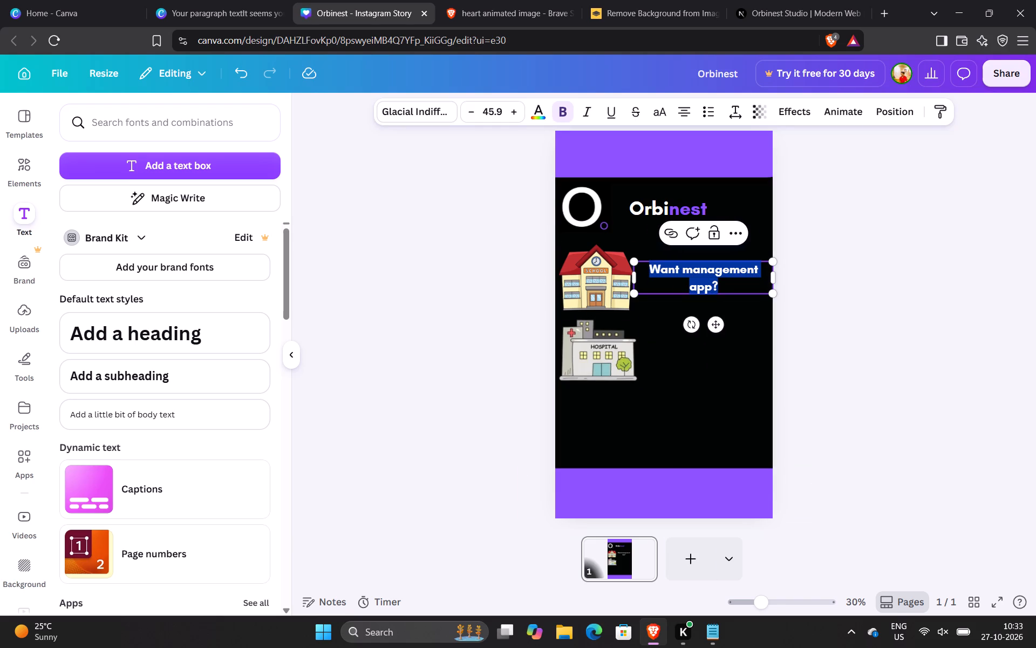
left_click(660, 286)
double_click(693, 273)
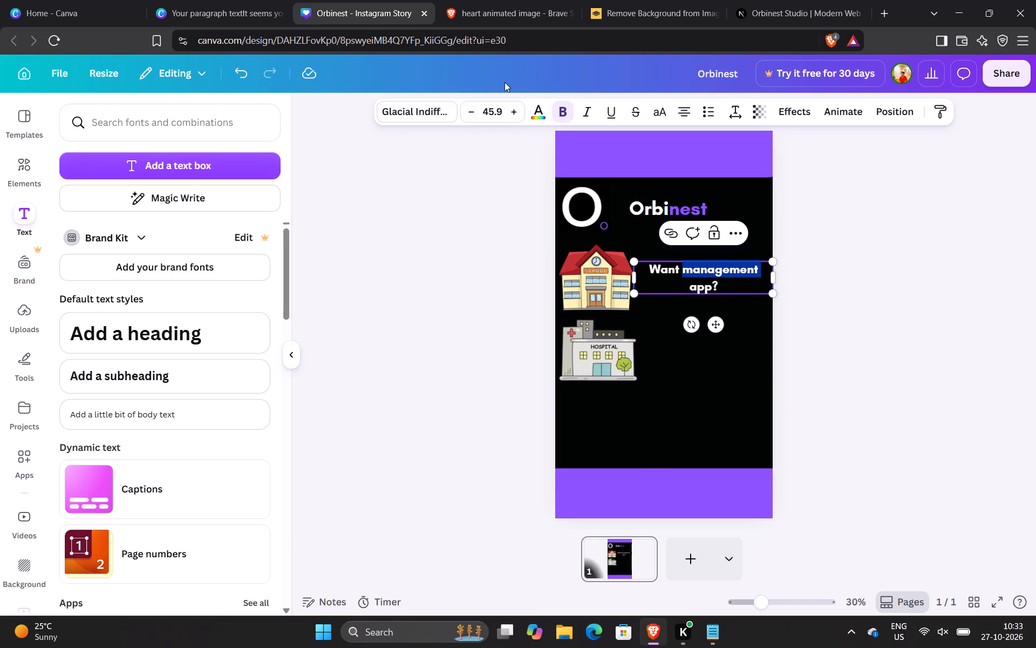
left_click(541, 111)
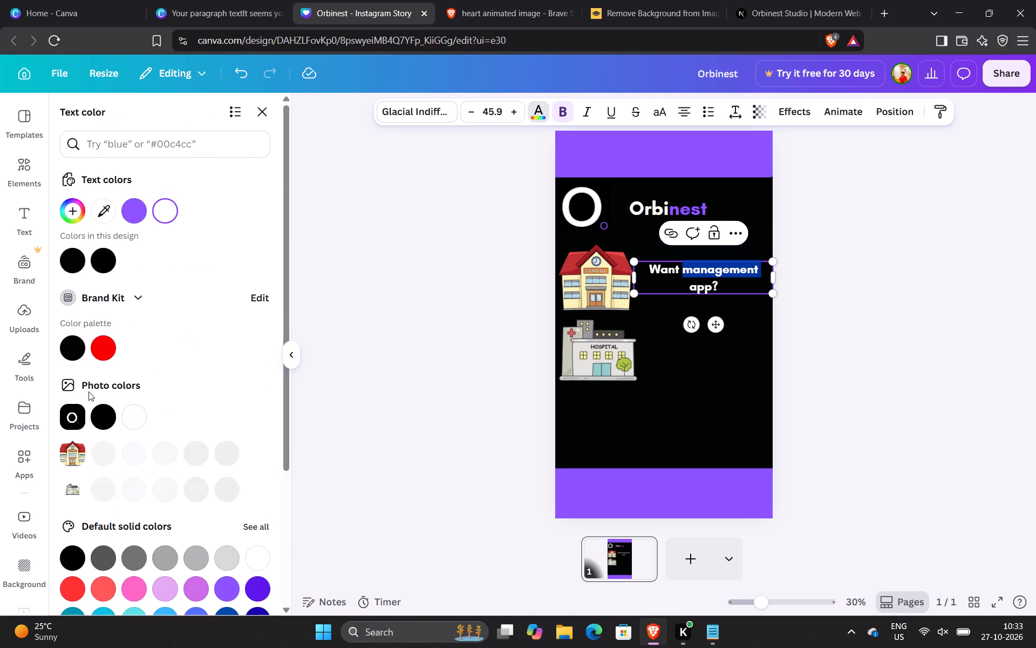
left_click(134, 208)
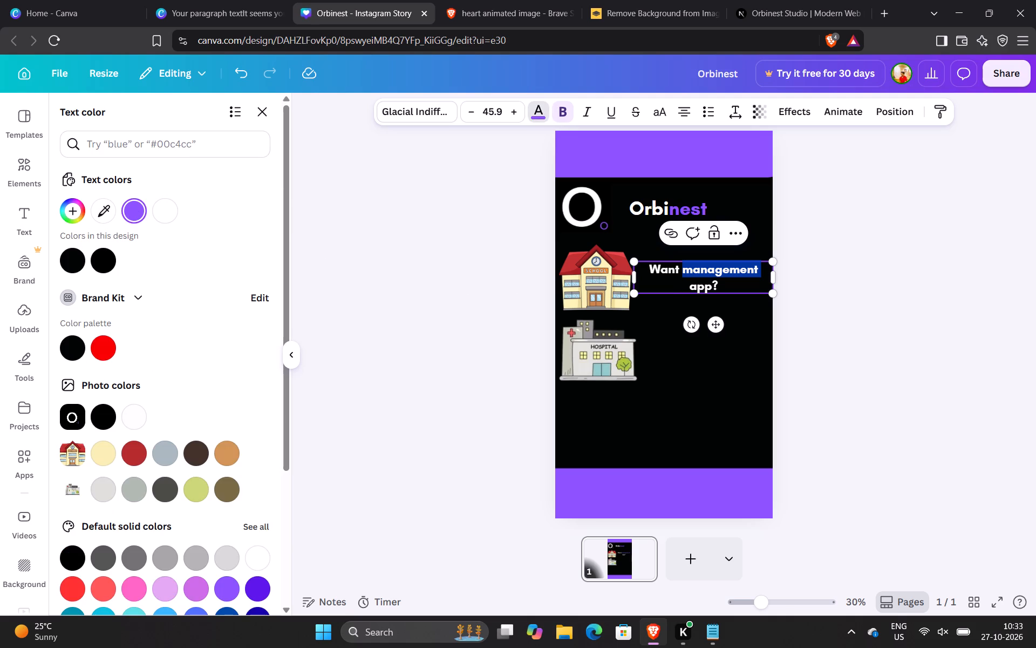
left_click(660, 281)
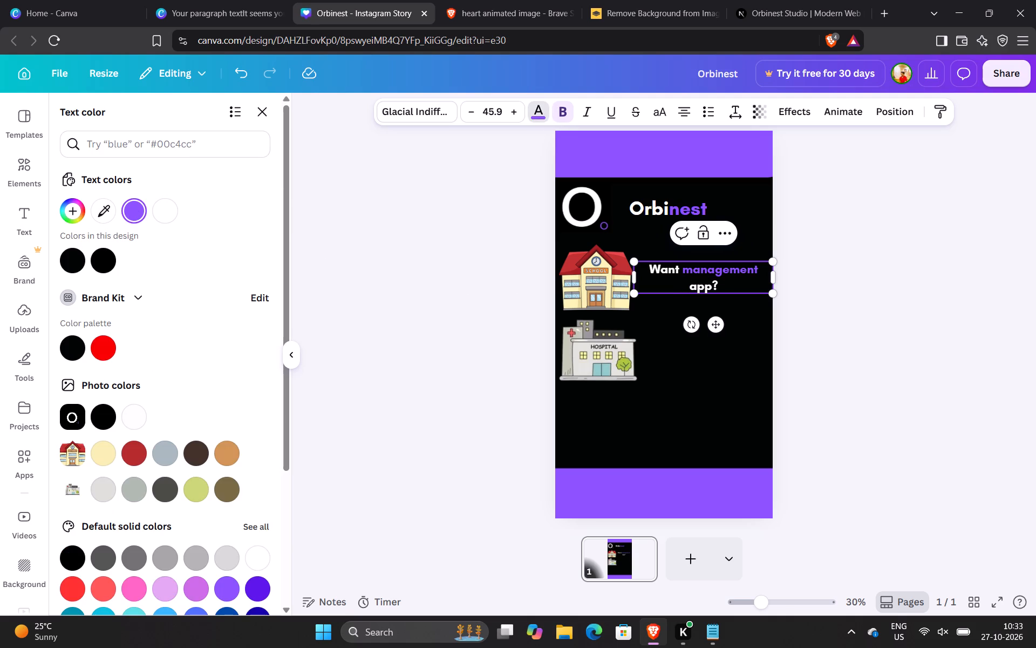
left_click(695, 348)
left_click(696, 348)
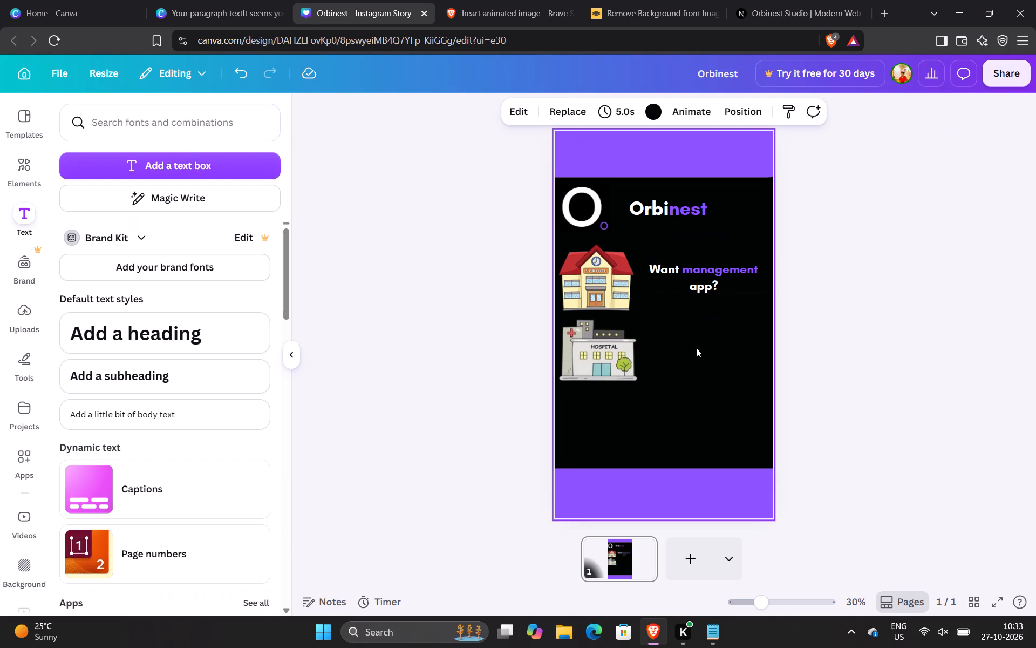
Add a new text box reading "Want Appoinment website/app?".
left_click(179, 167)
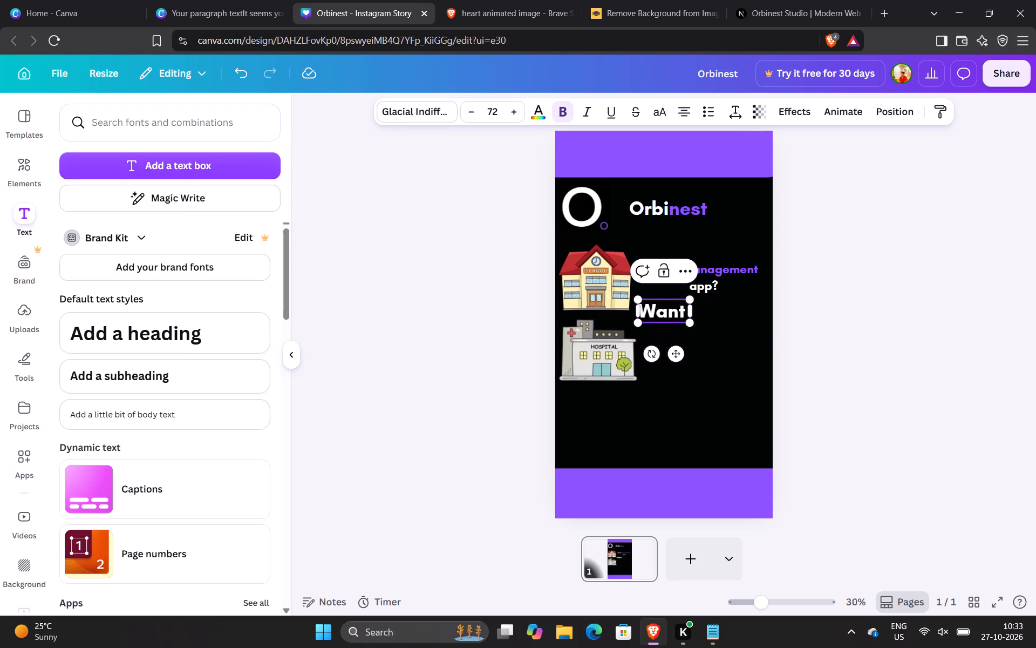
type("pp")
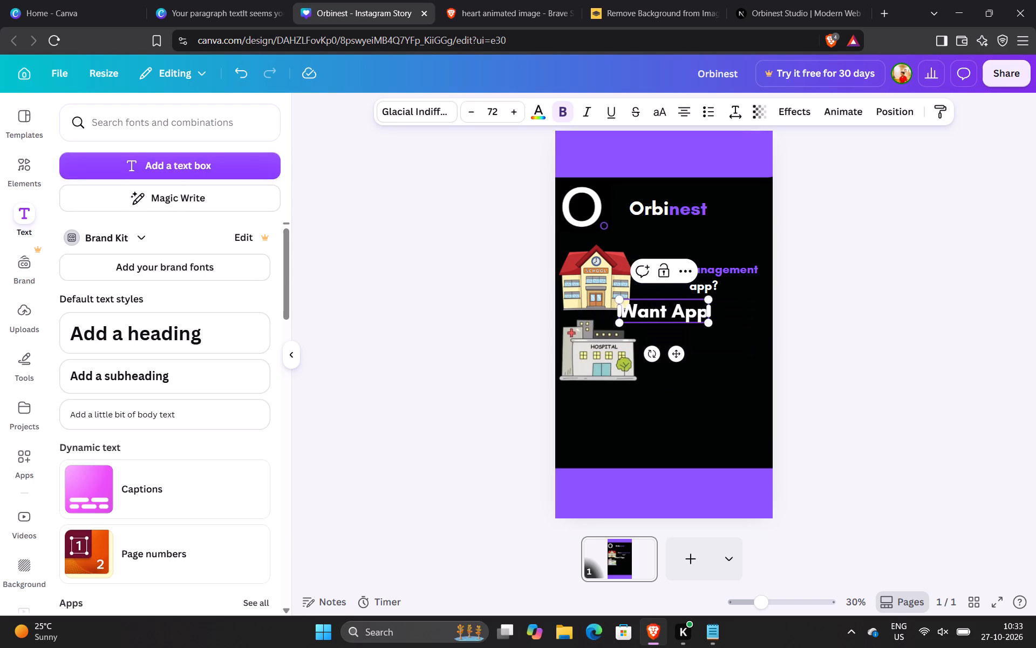
key("BackSpace")
type("poinment")
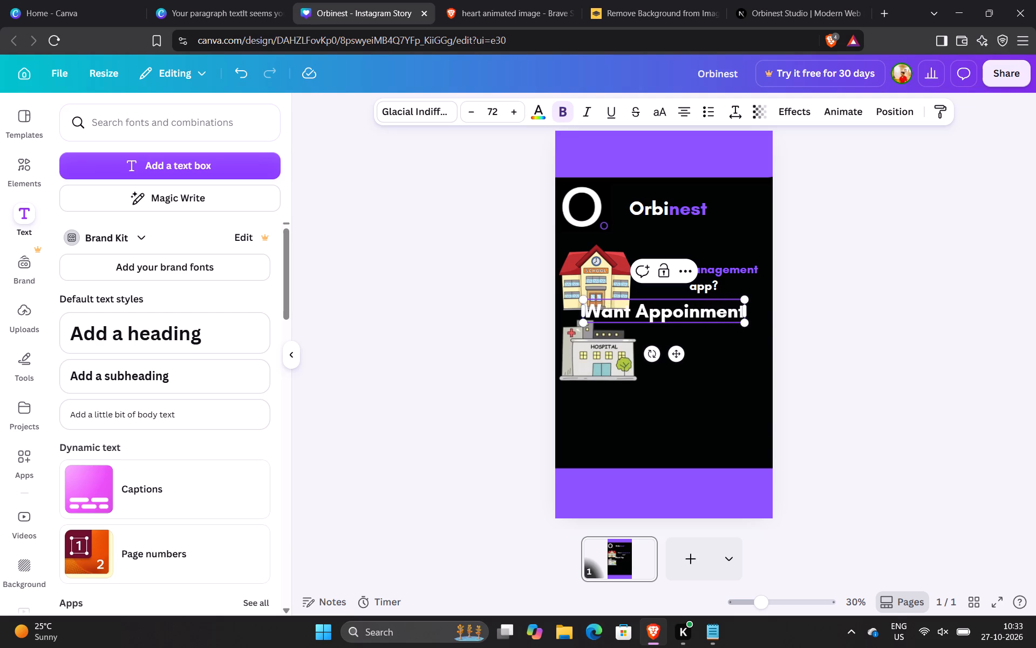
key("space")
type("app?")
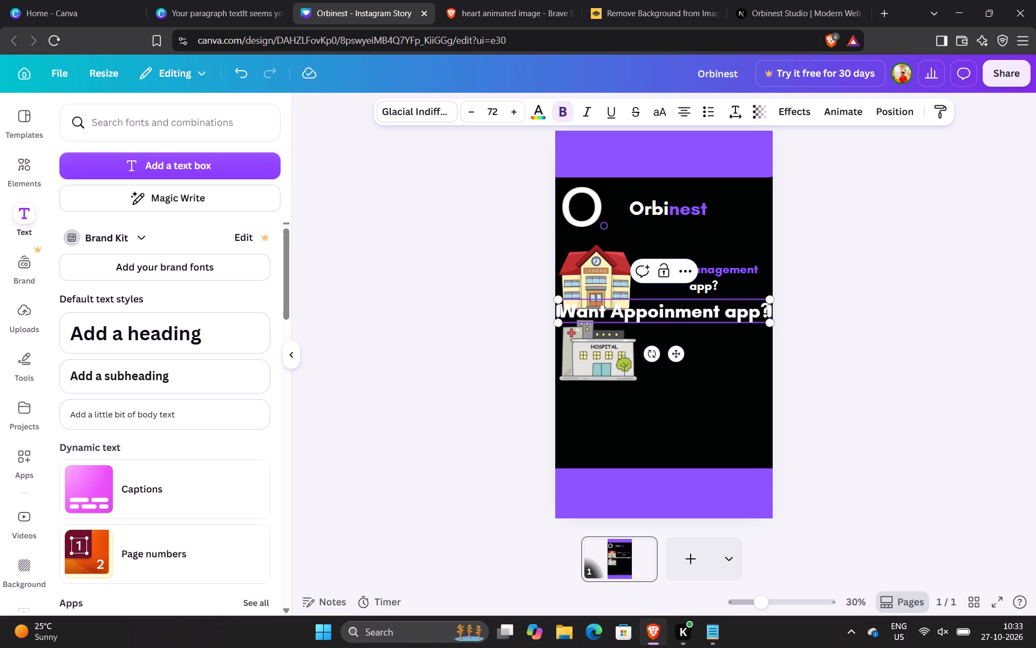
left_click(723, 314)
type("wb")
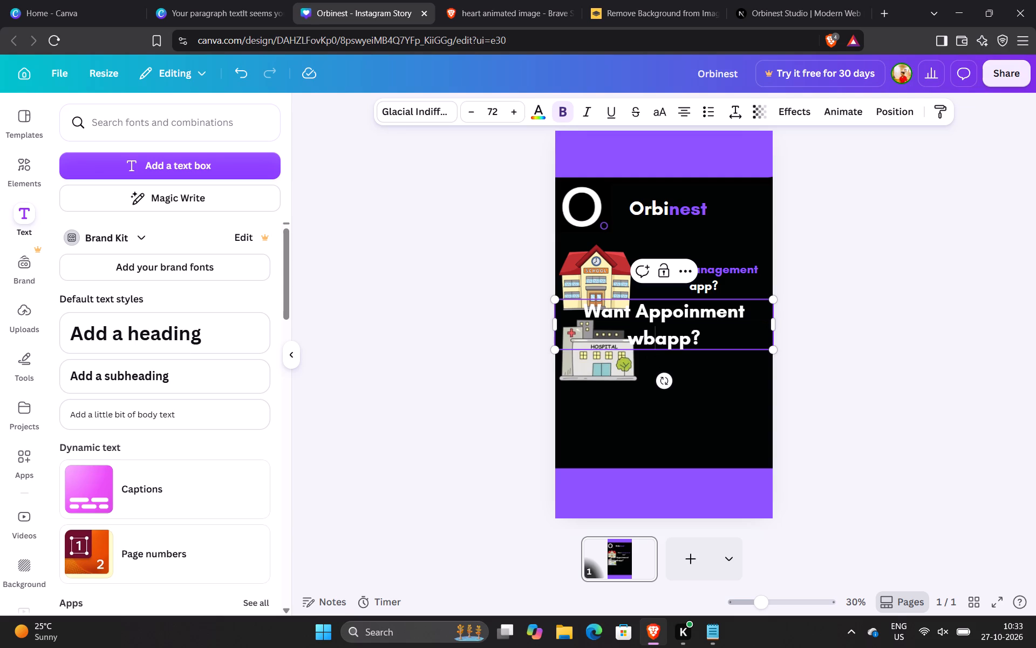
key("BackSpace")
type("ebsite/")
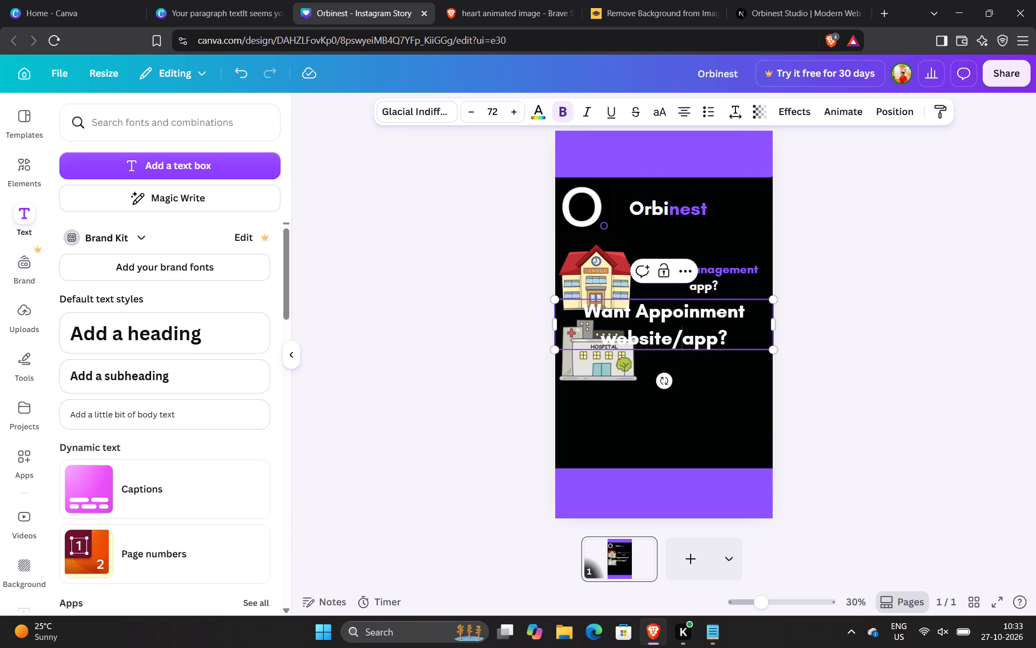
Set the new "Want Appoinment website/app?" text to size 45.9 and colour the word "Appoinment" purple.
left_click_drag(637, 309, 754, 315)
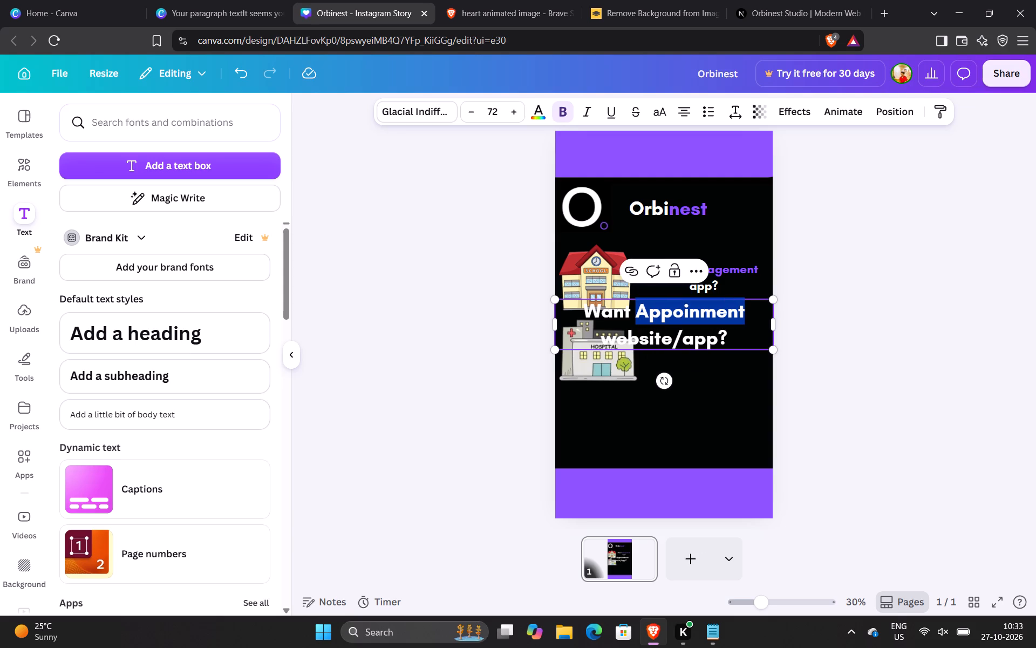
double_click(489, 111)
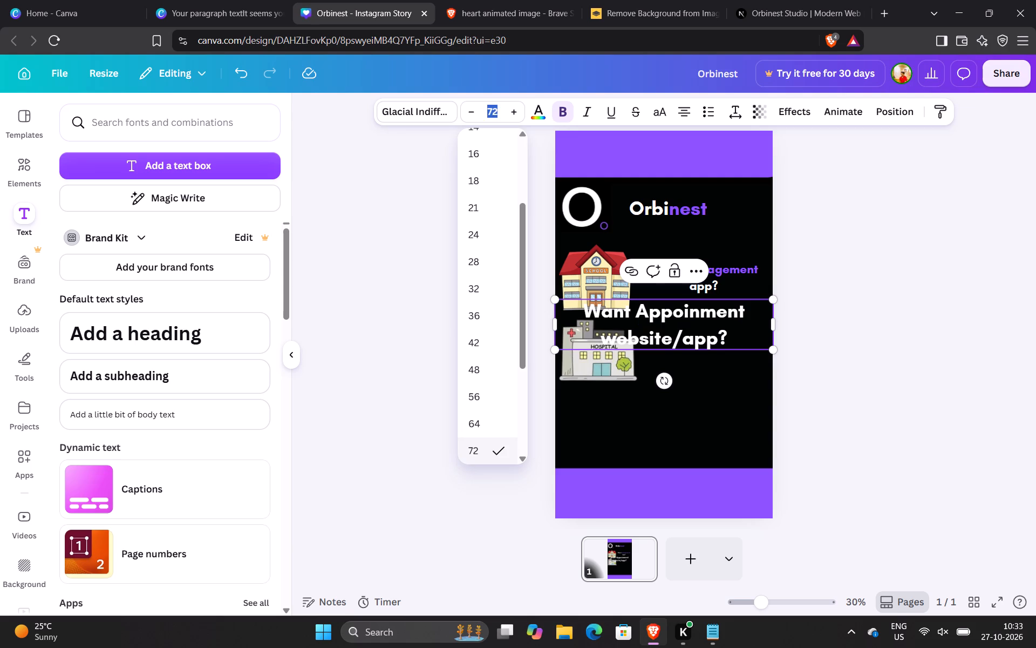
key("BackSpace")
type("45.9")
key("Return")
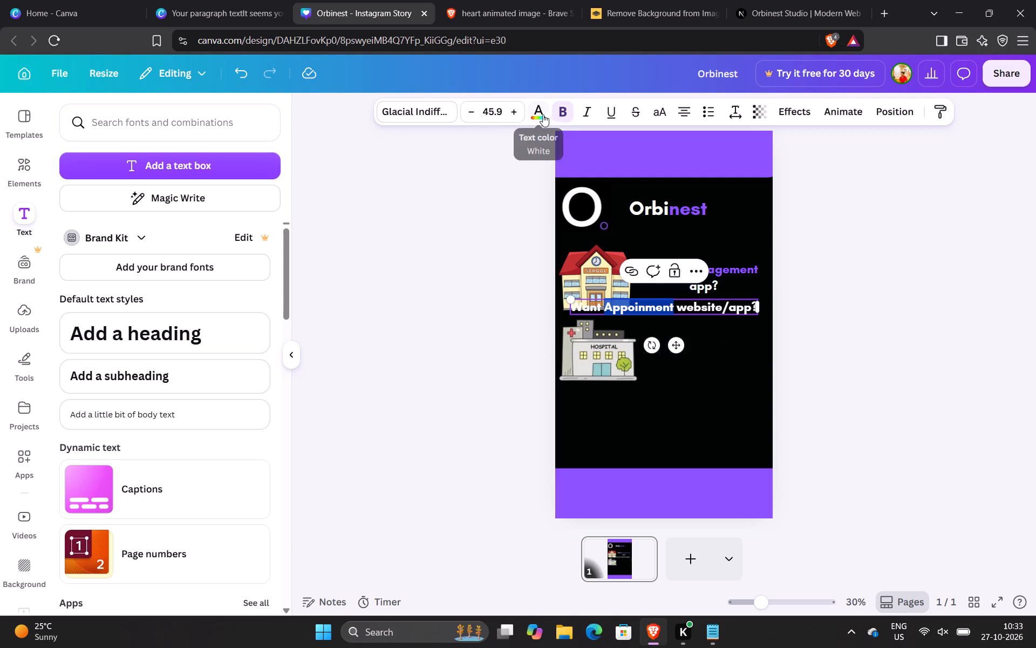
left_click(541, 113)
left_click(127, 216)
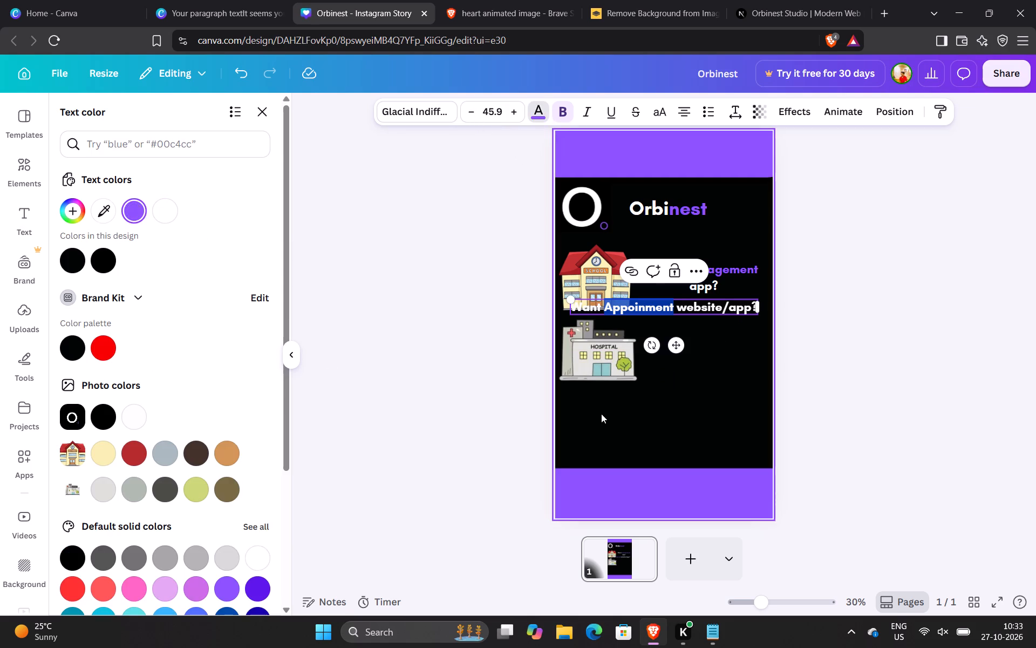
left_click(844, 377)
Break the appointment label into two lines, with "website/app?" on the second line.
left_click(685, 314)
left_click(683, 329)
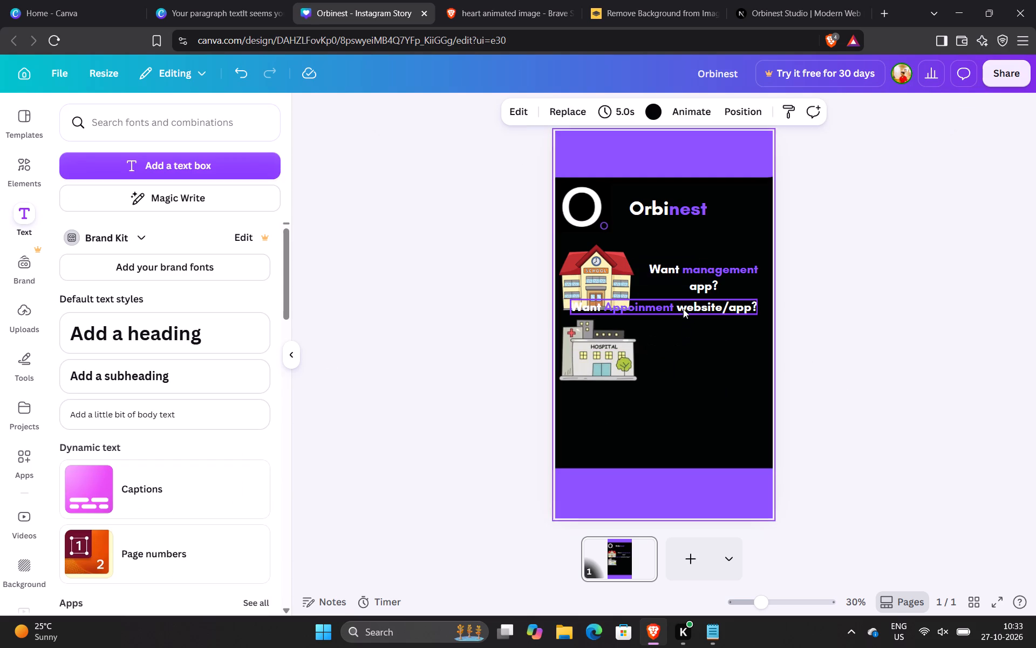
double_click(681, 306)
left_click(678, 305)
key("Return")
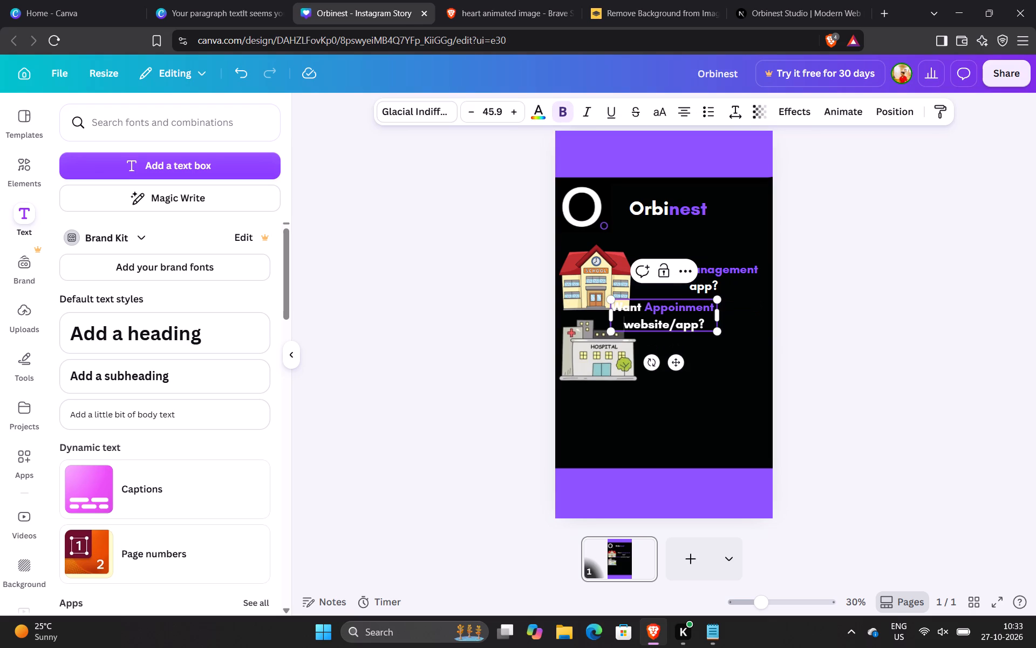
left_click(774, 330)
Place the appointment label beside the hospital image, centred under the "Want management app?" label.
left_click_drag(663, 326, 705, 359)
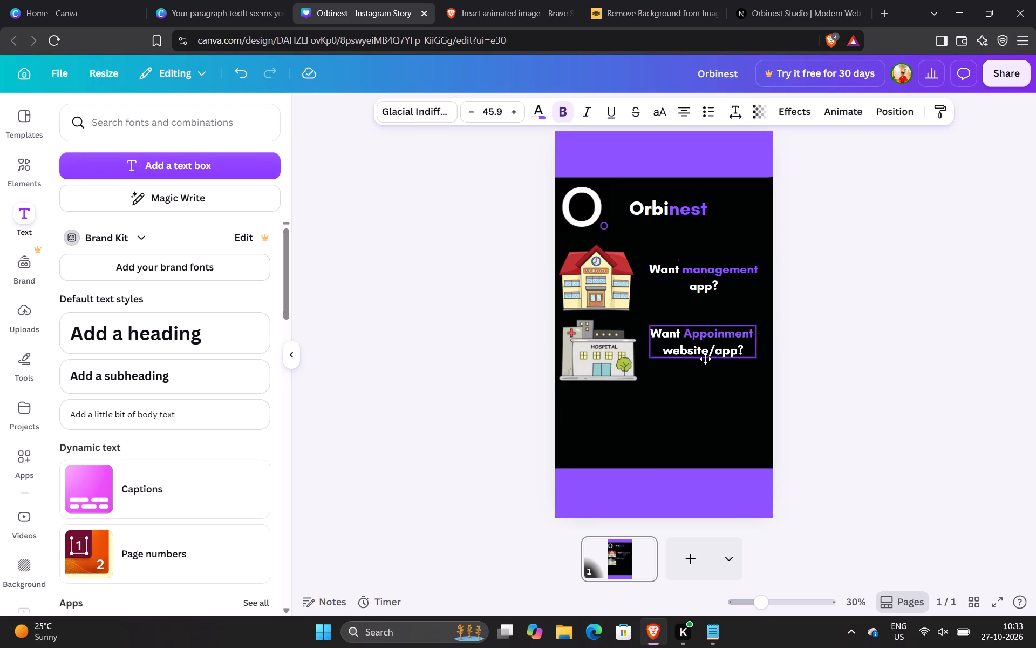
left_click_drag(705, 359, 704, 366)
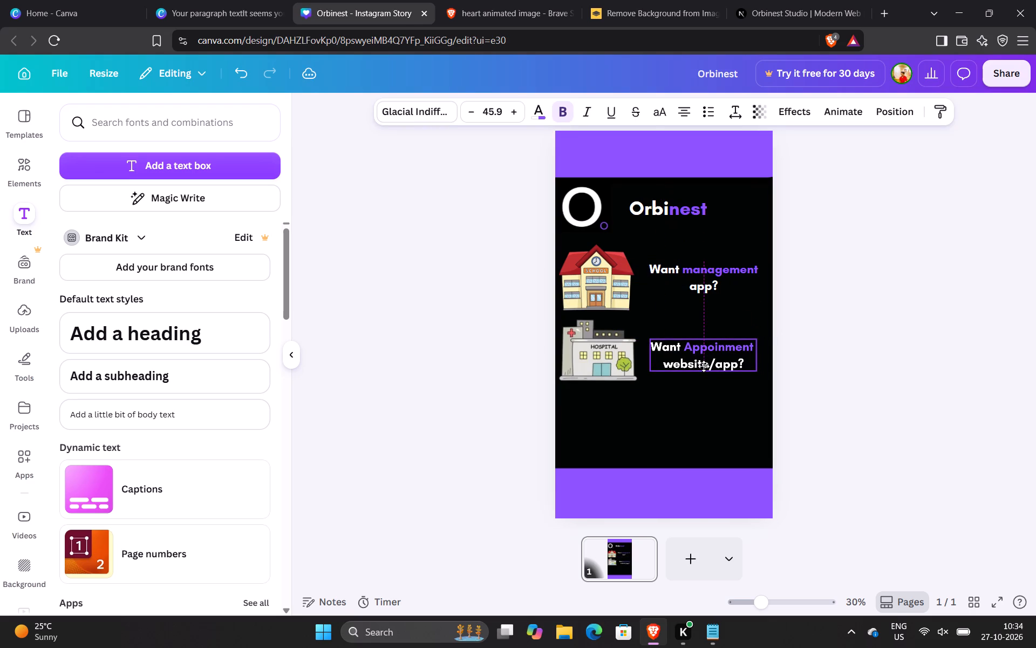
left_click_drag(704, 366, 705, 368)
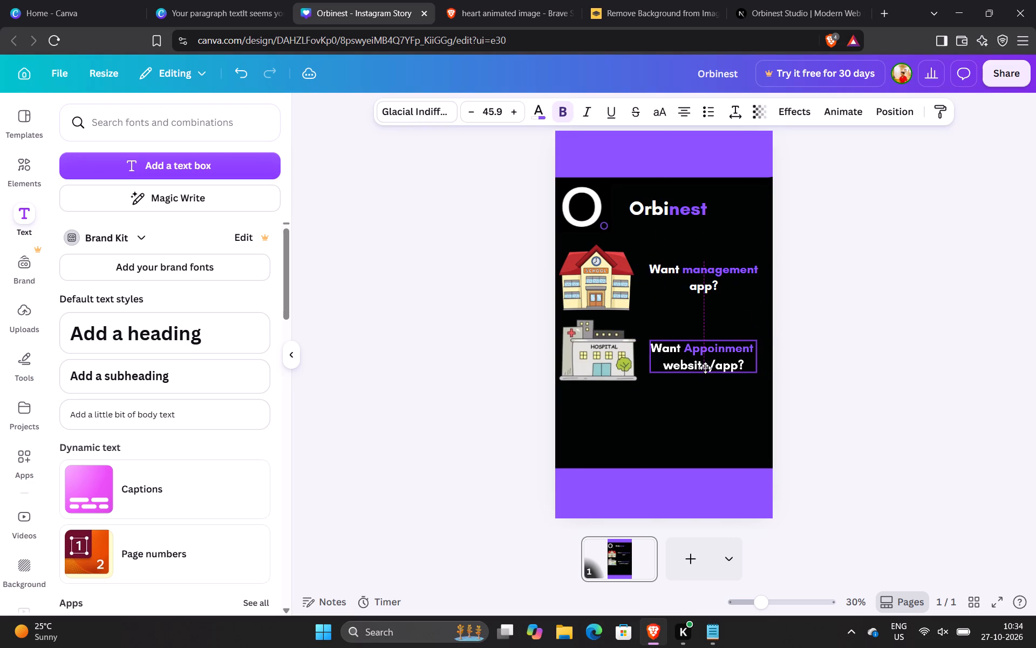
left_click_drag(705, 368, 705, 367)
left_click_drag(705, 367, 706, 367)
left_click(858, 409)
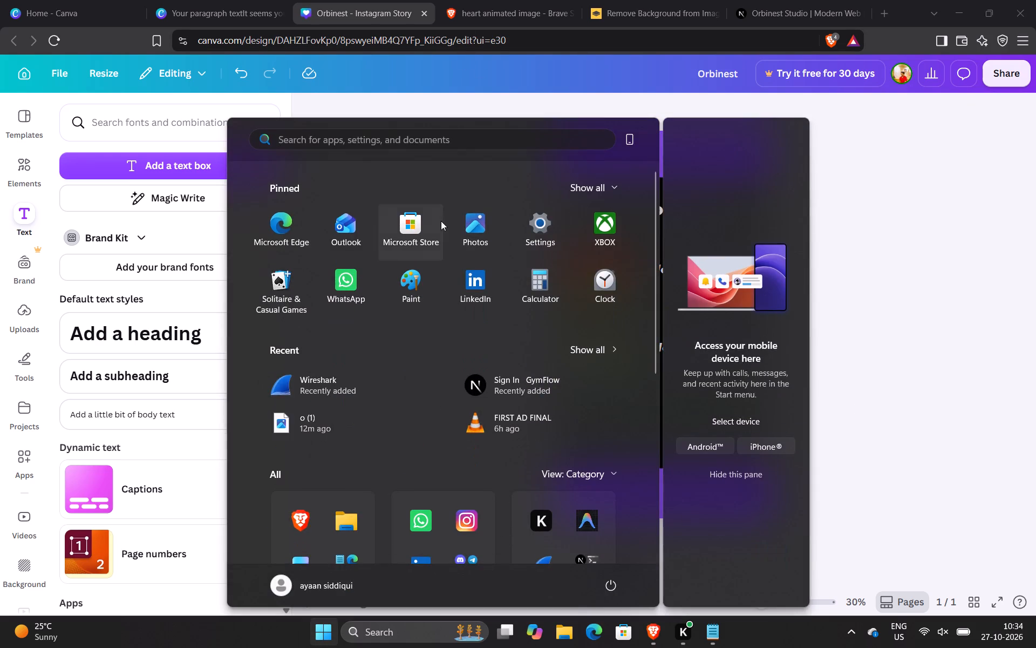
Open File Explorer and look through the recent files, including the FIRST AD FINAL entries.
type("fil")
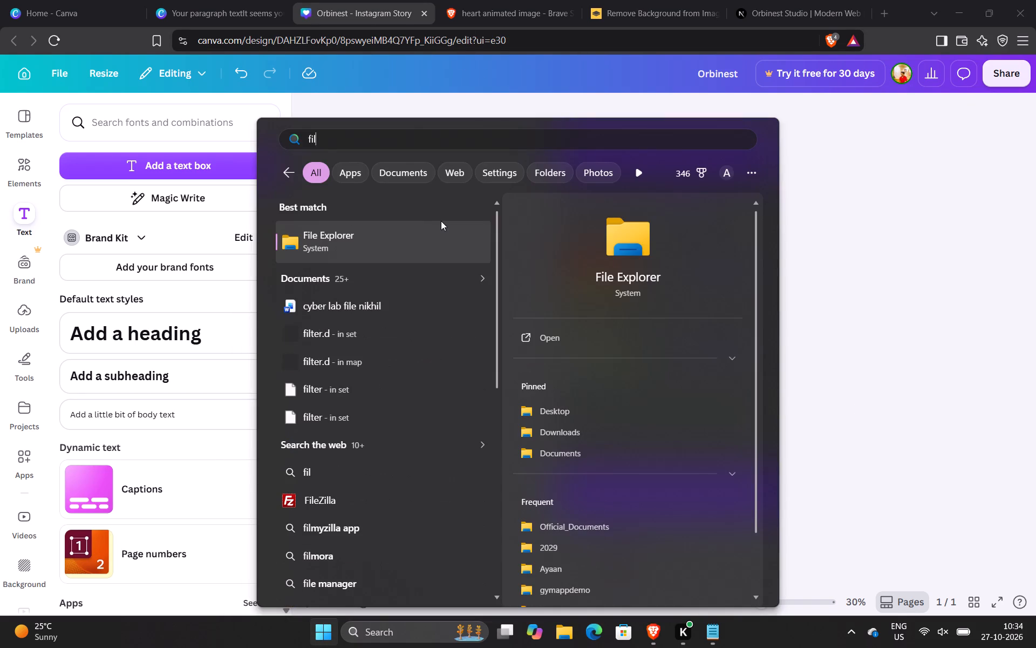
key("Return")
scroll(297, 401, "down", 1)
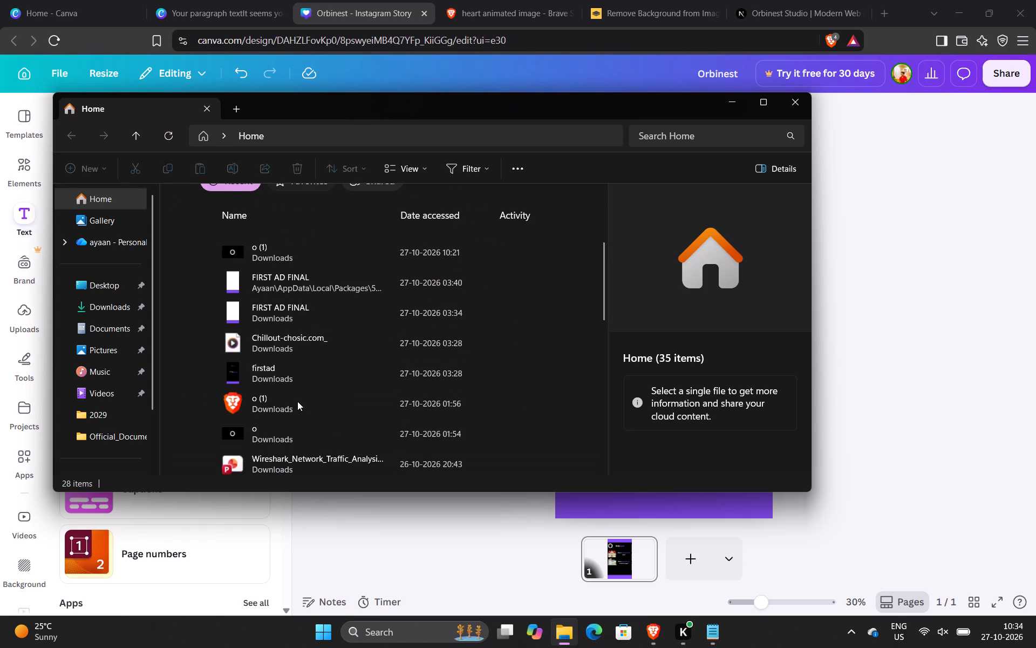
scroll(297, 401, "down", 1)
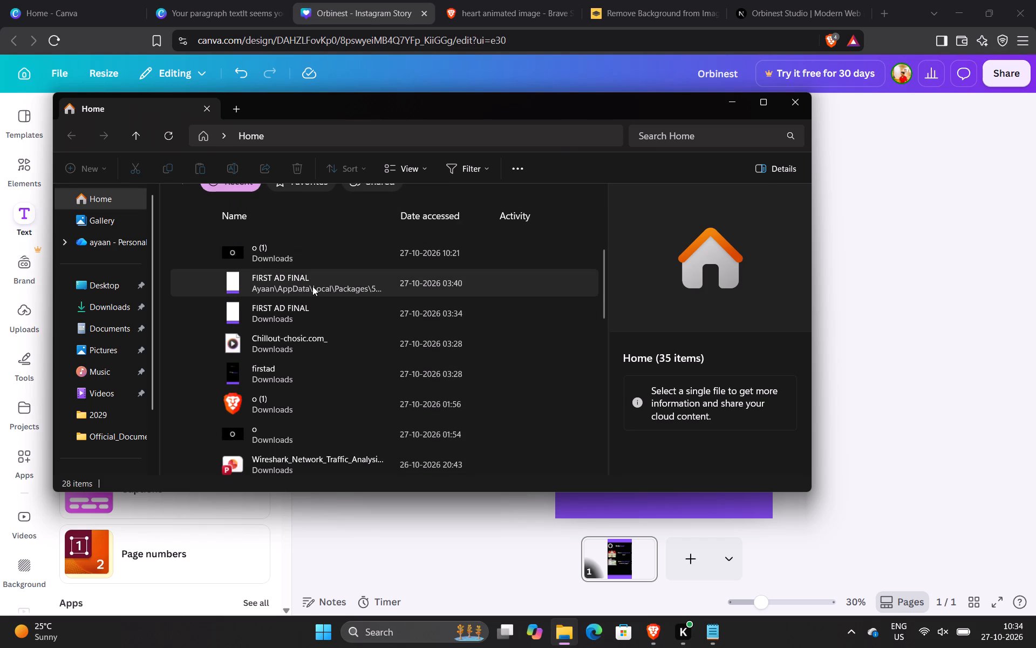
Play the more recently accessed FIRST AD FINAL video in VLC to review the earlier ad, and return to the Canva design.
double_click(312, 286)
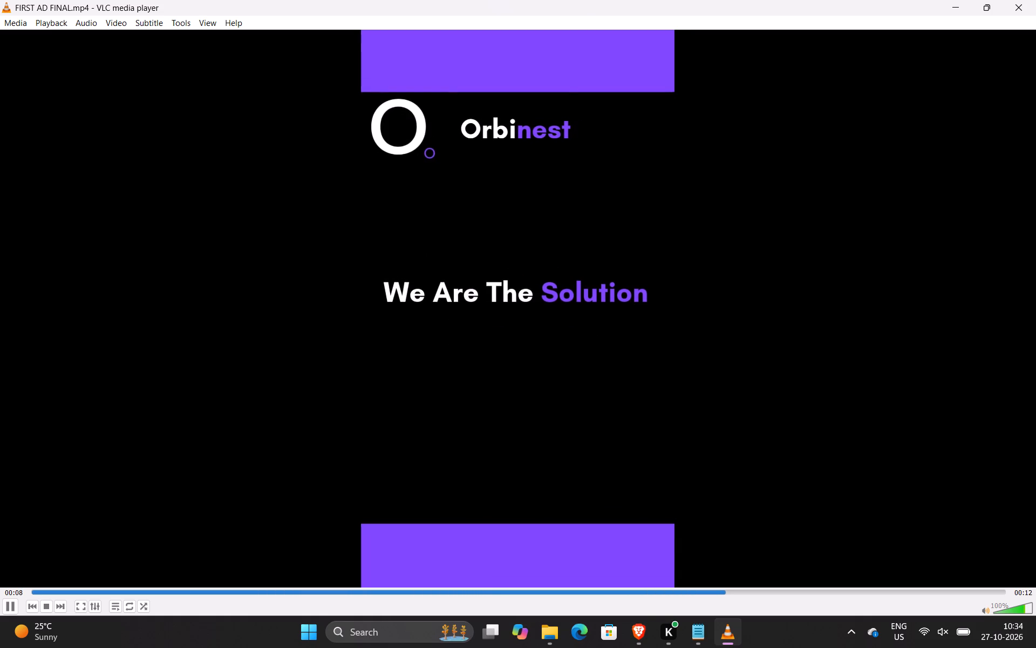
left_click(1035, 0)
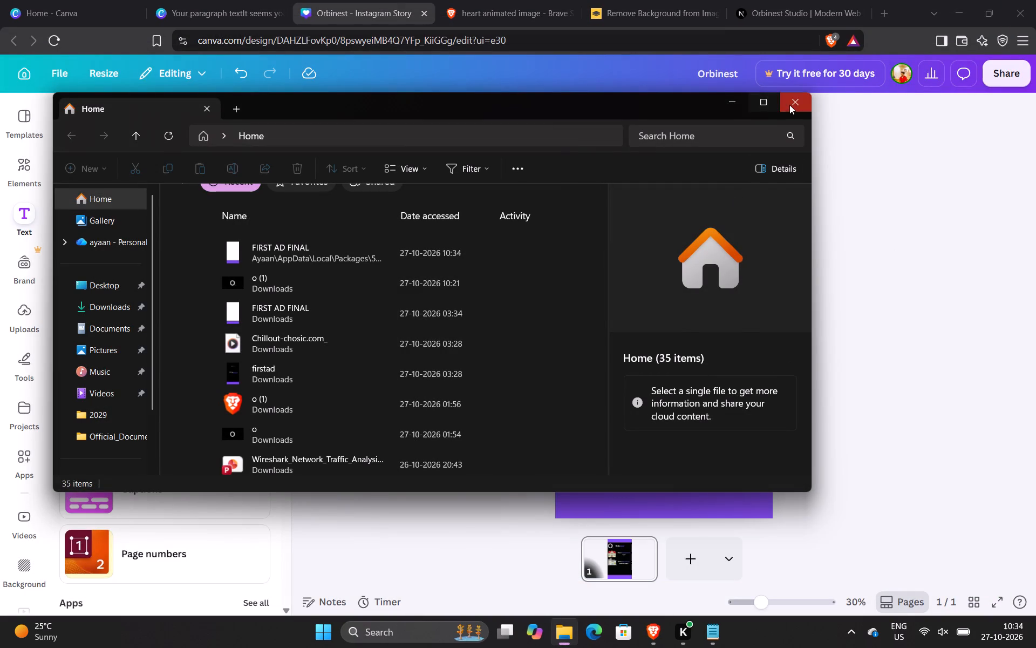
left_click(789, 105)
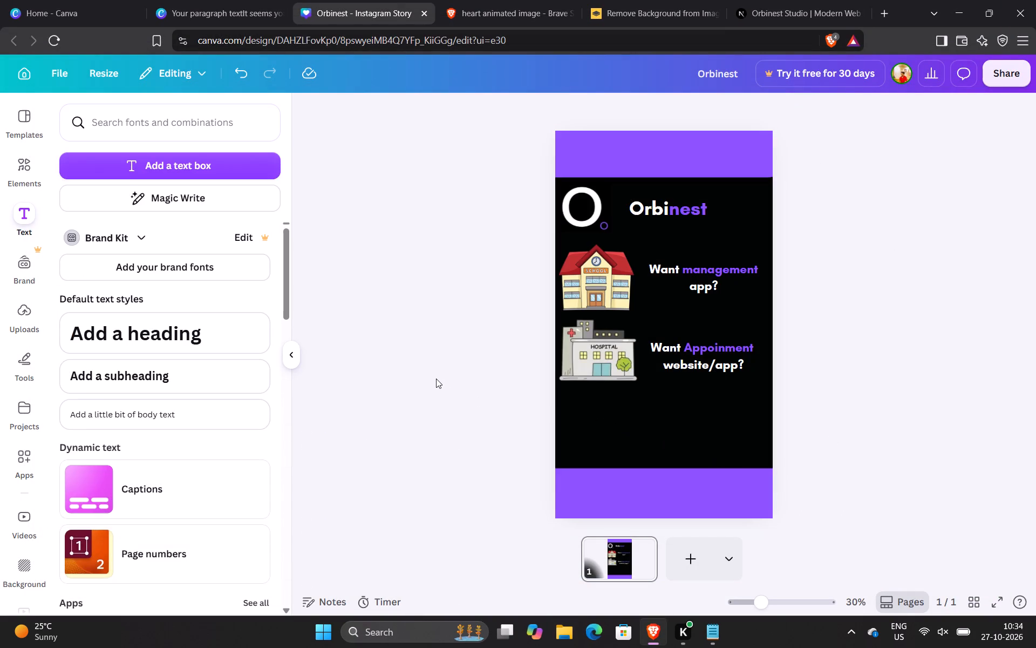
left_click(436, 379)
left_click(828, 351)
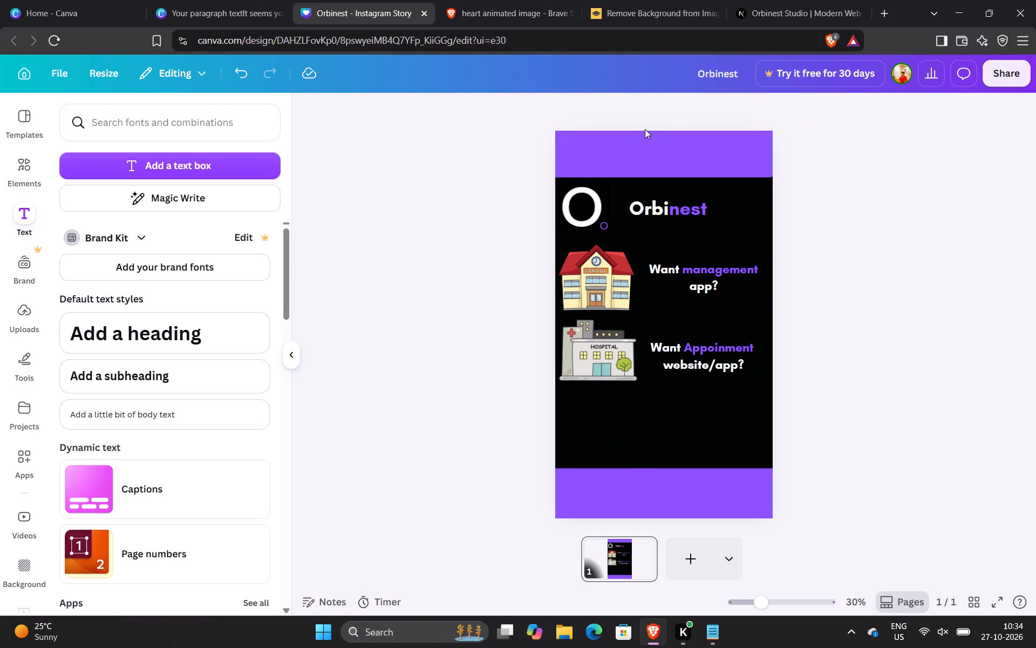
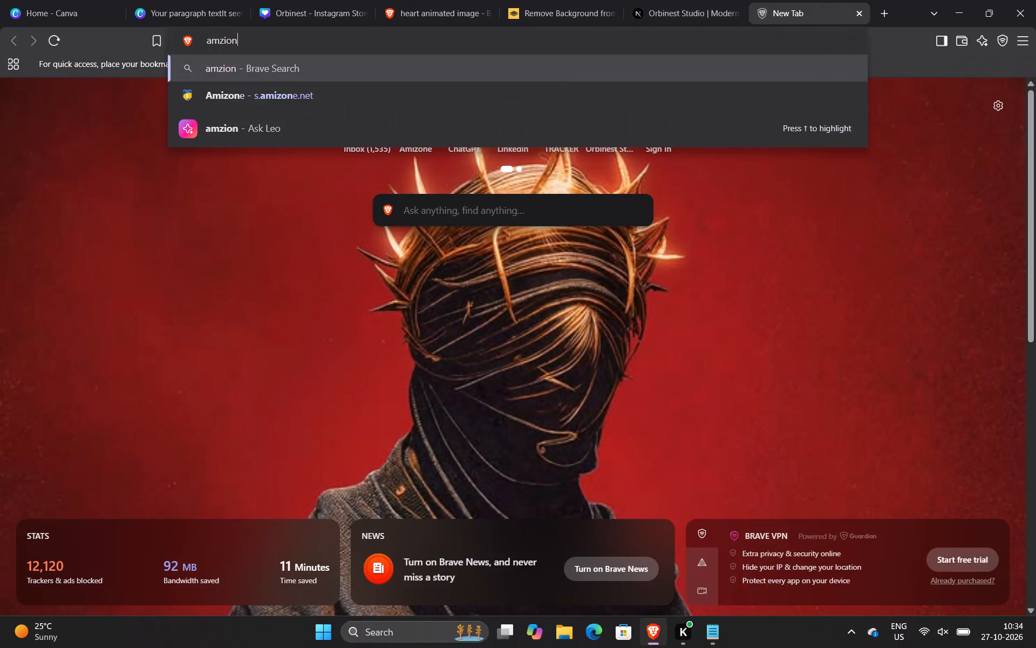
Open the Amizone student login page and enter the account username.
left_click(599, 171)
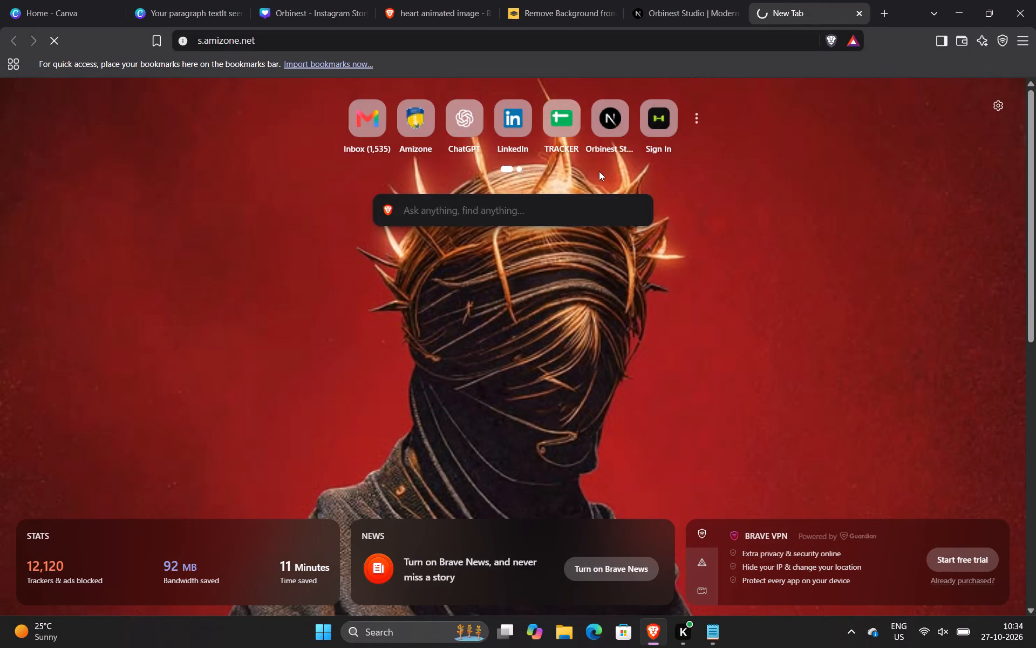
left_click(658, 316)
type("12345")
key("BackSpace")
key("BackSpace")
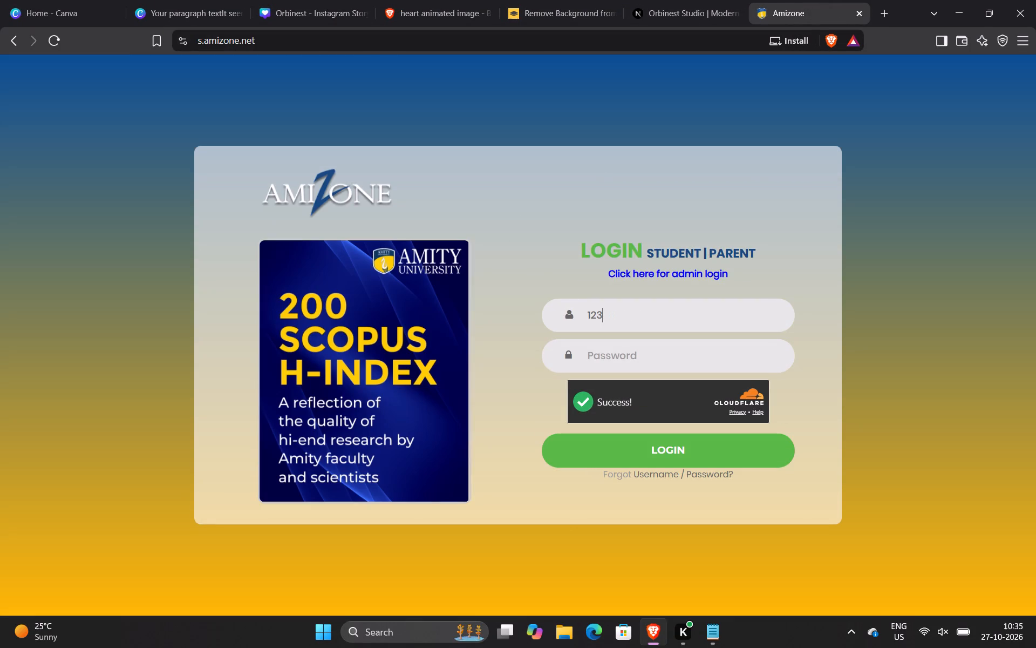
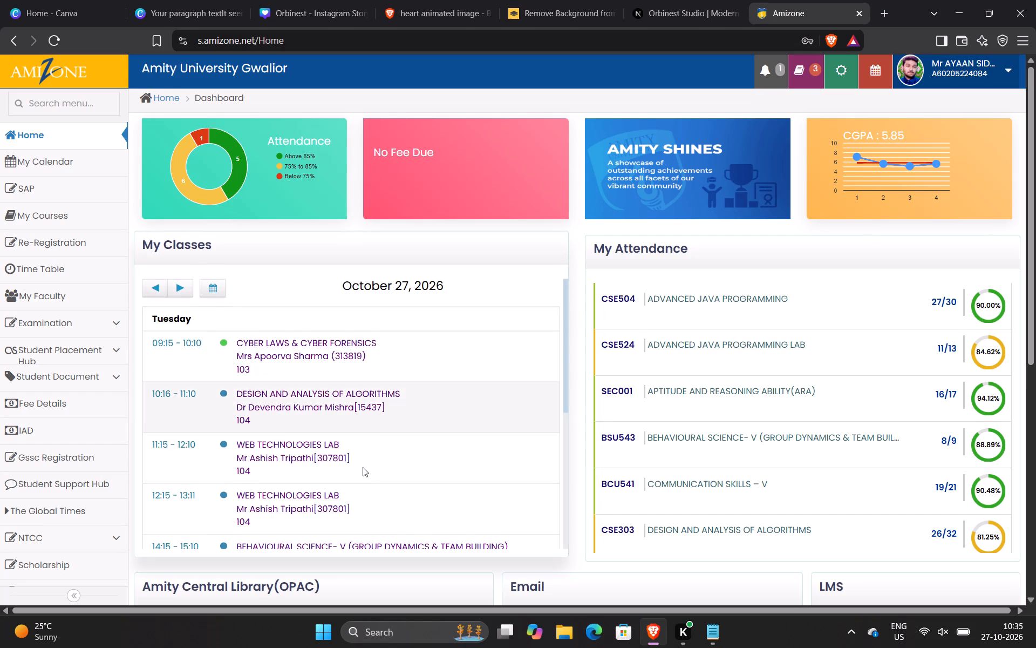
Close the Amizone student portal and return to the Orbinest Instagram Story design.
scroll(363, 467, "up", 1)
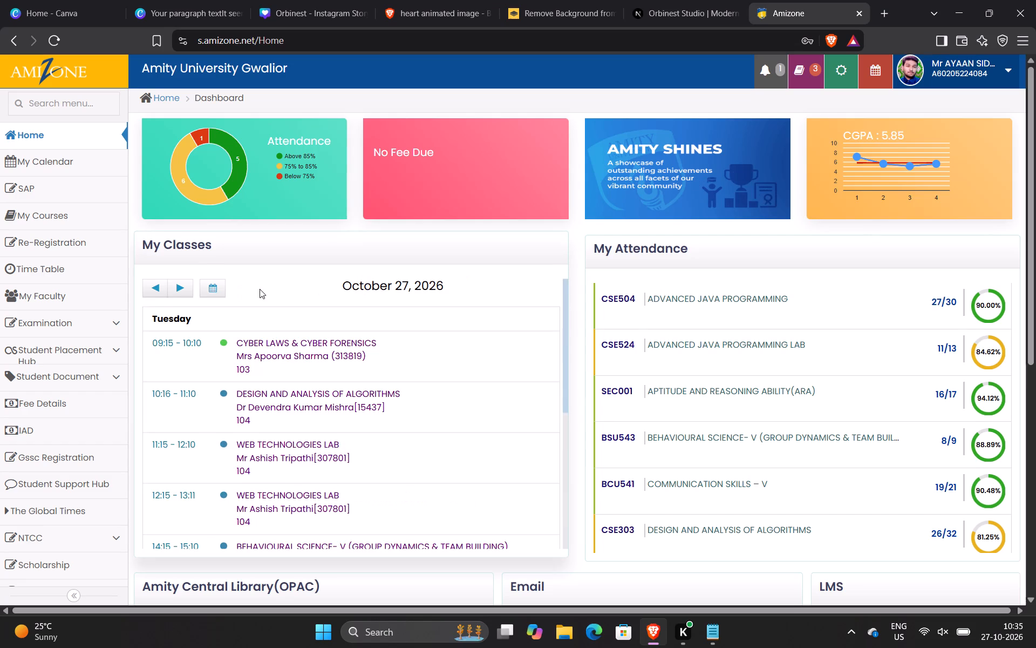
left_click(349, 223)
left_click(355, 128)
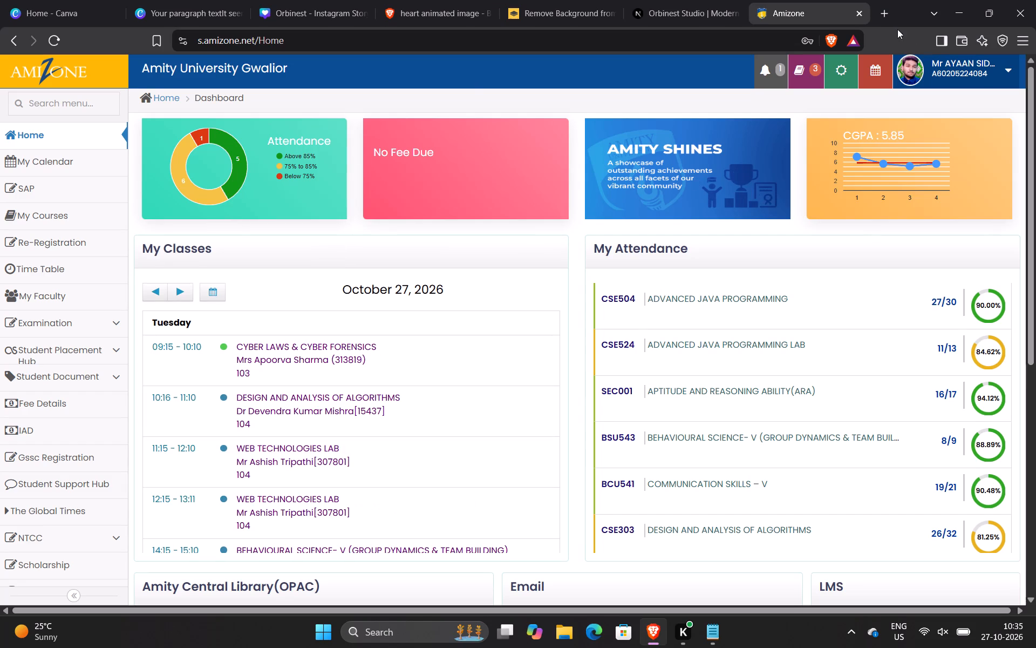
left_click(858, 14)
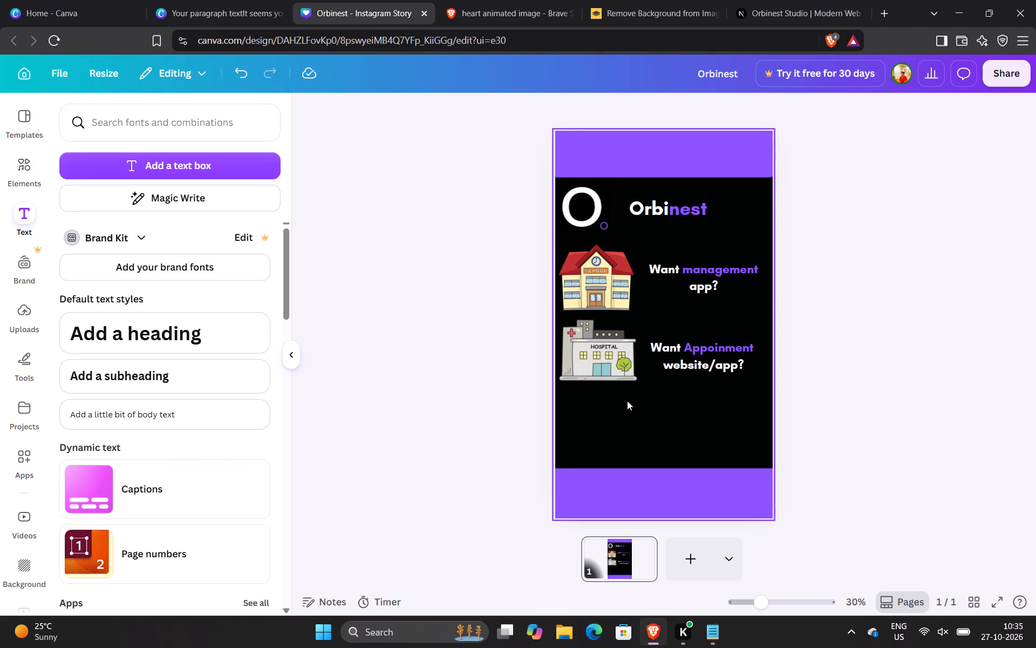
Move the hospital image and its "Want Appoinment website/app?" label slightly lower, keeping the label vertically centred beside the image.
left_click(455, 421)
left_click(609, 436)
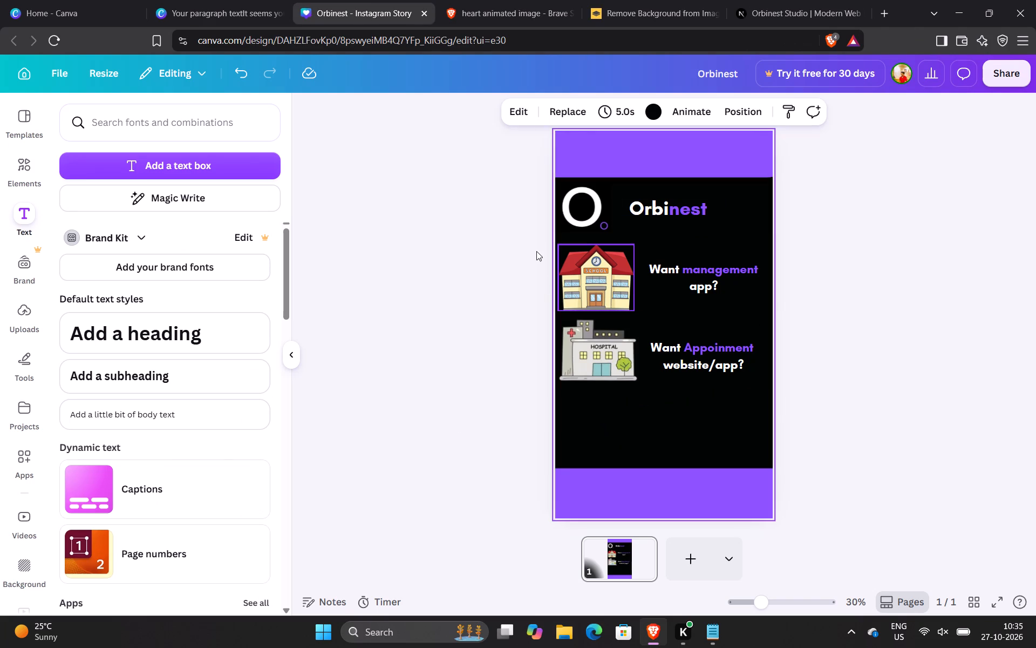
left_click(493, 333)
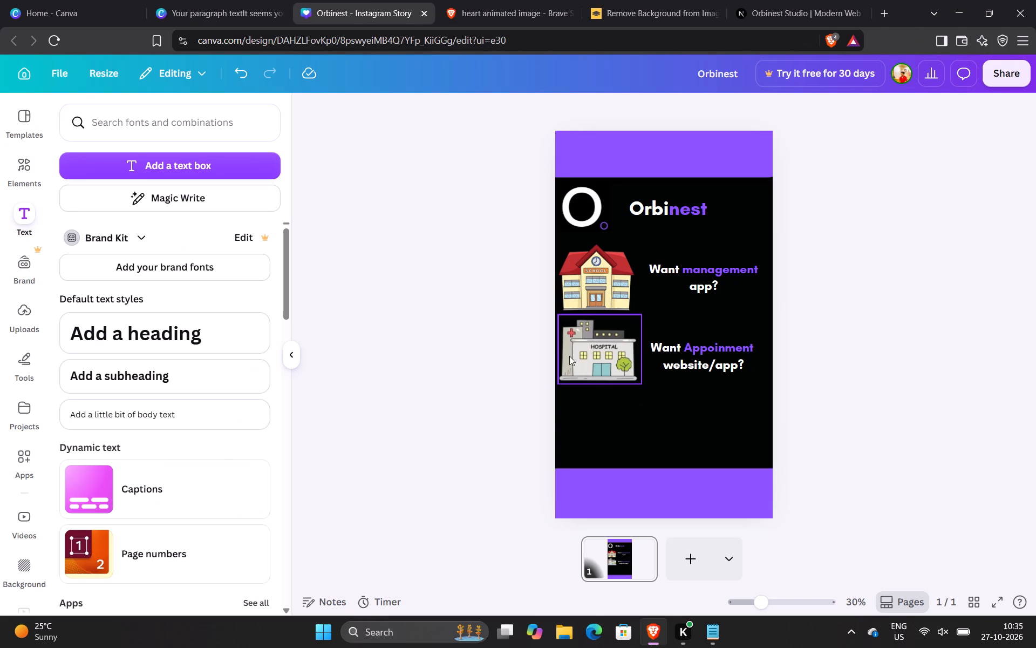
left_click_drag(606, 361, 609, 379)
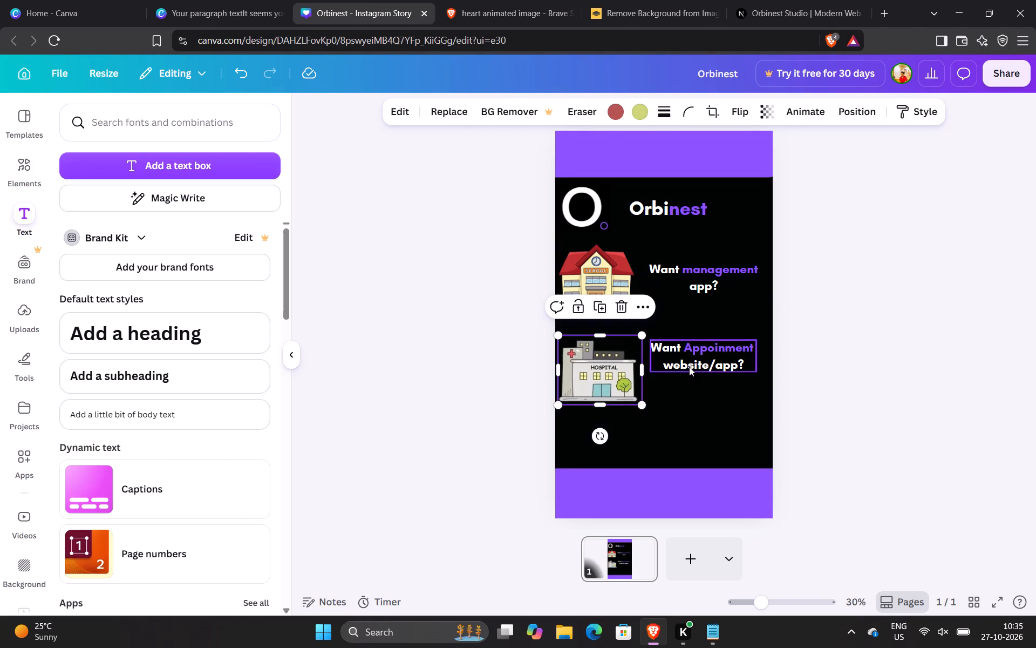
left_click_drag(689, 367, 695, 383)
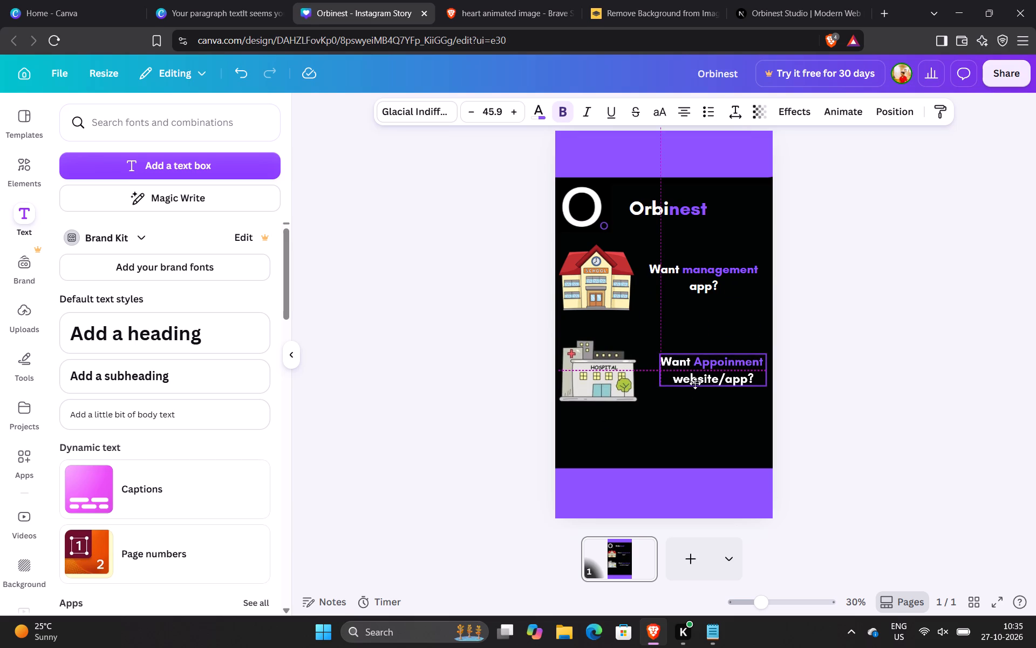
left_click_drag(695, 383, 694, 381)
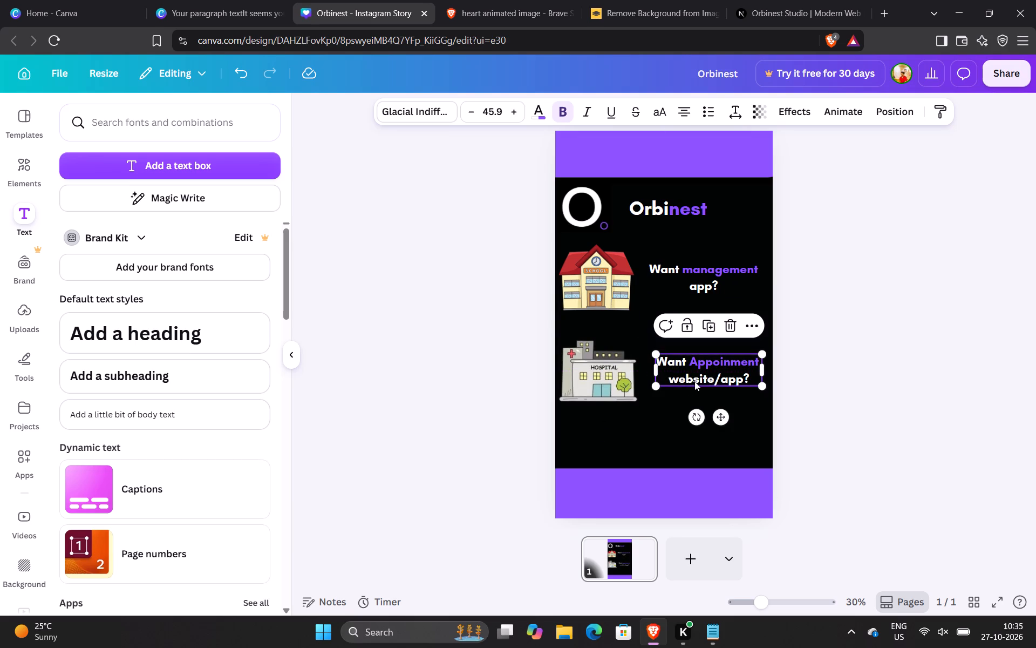
Delete the hospital image beside the appointment label.
left_click(611, 379)
key("BackSpace")
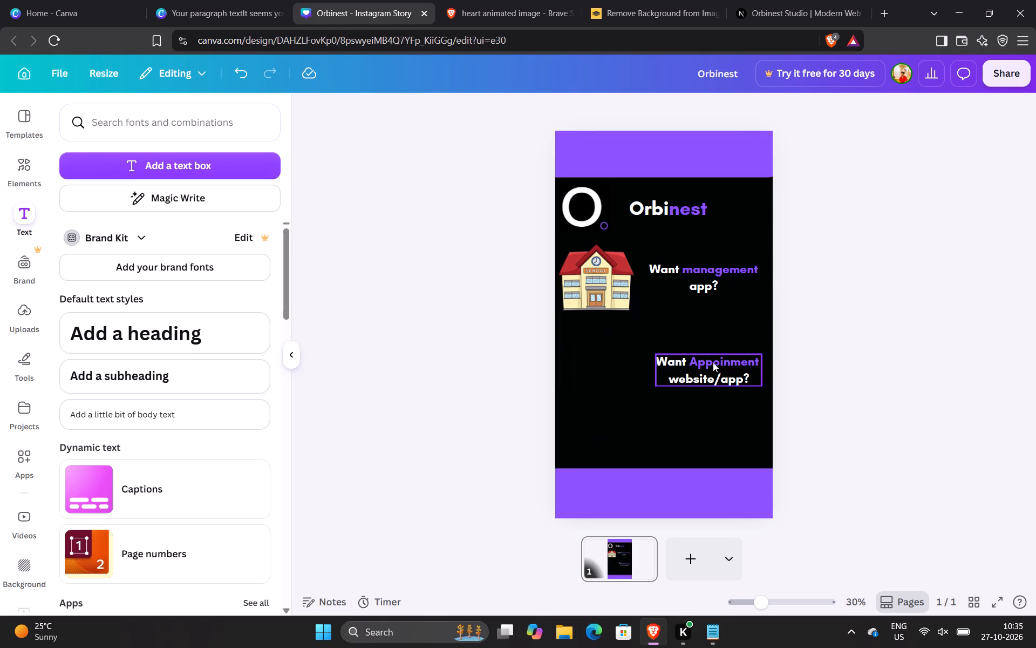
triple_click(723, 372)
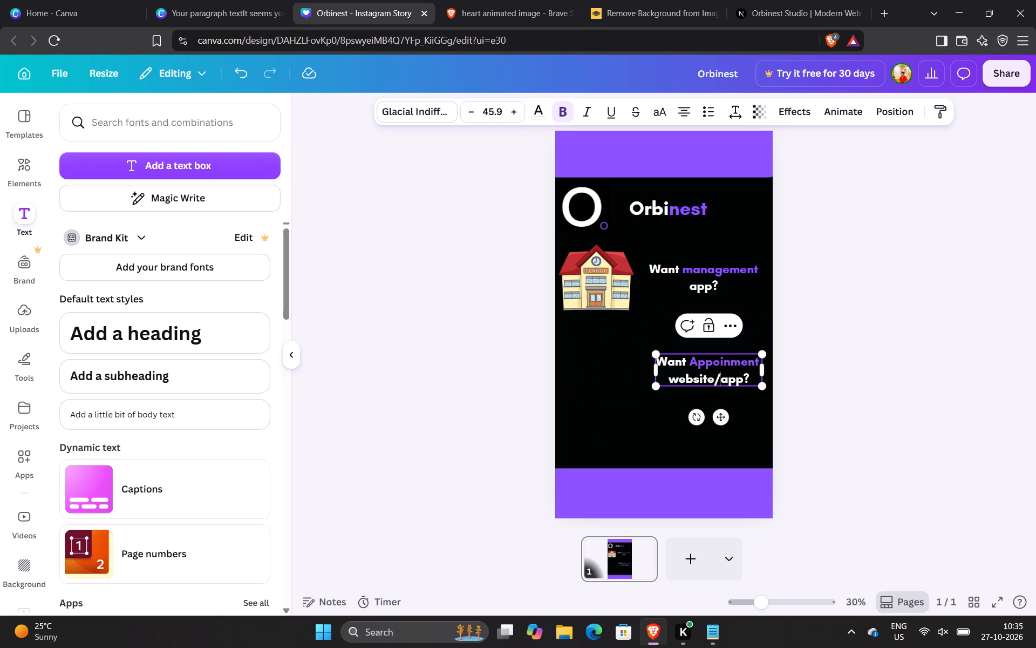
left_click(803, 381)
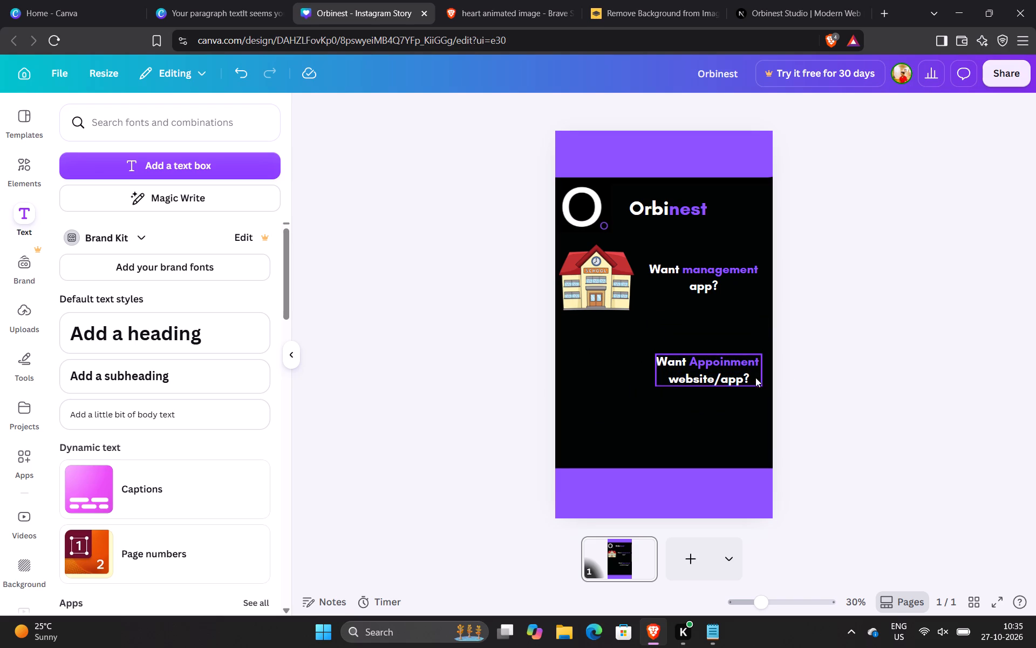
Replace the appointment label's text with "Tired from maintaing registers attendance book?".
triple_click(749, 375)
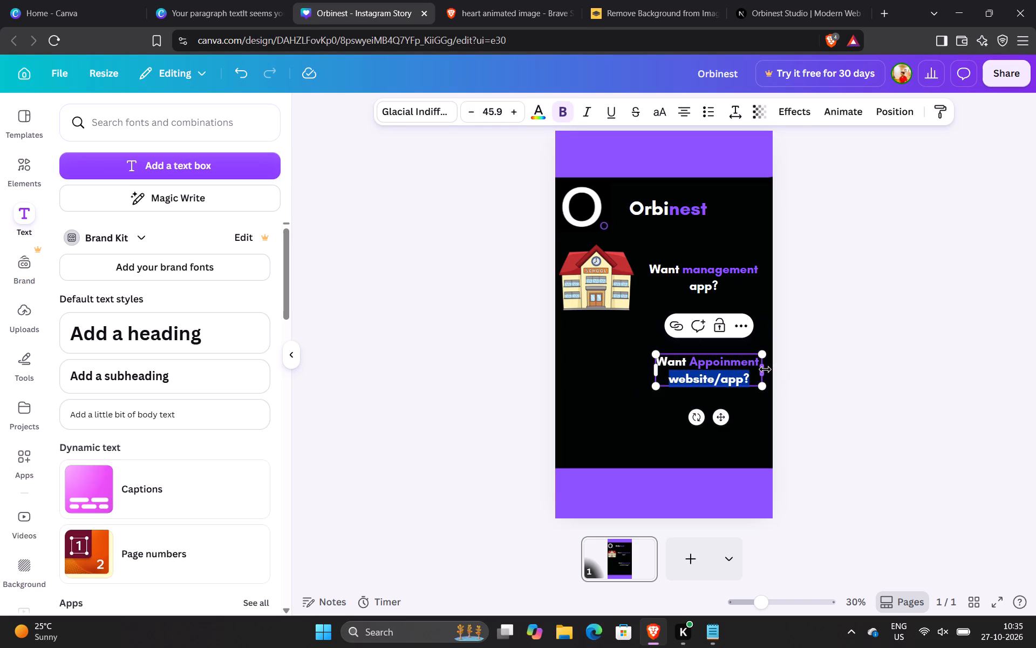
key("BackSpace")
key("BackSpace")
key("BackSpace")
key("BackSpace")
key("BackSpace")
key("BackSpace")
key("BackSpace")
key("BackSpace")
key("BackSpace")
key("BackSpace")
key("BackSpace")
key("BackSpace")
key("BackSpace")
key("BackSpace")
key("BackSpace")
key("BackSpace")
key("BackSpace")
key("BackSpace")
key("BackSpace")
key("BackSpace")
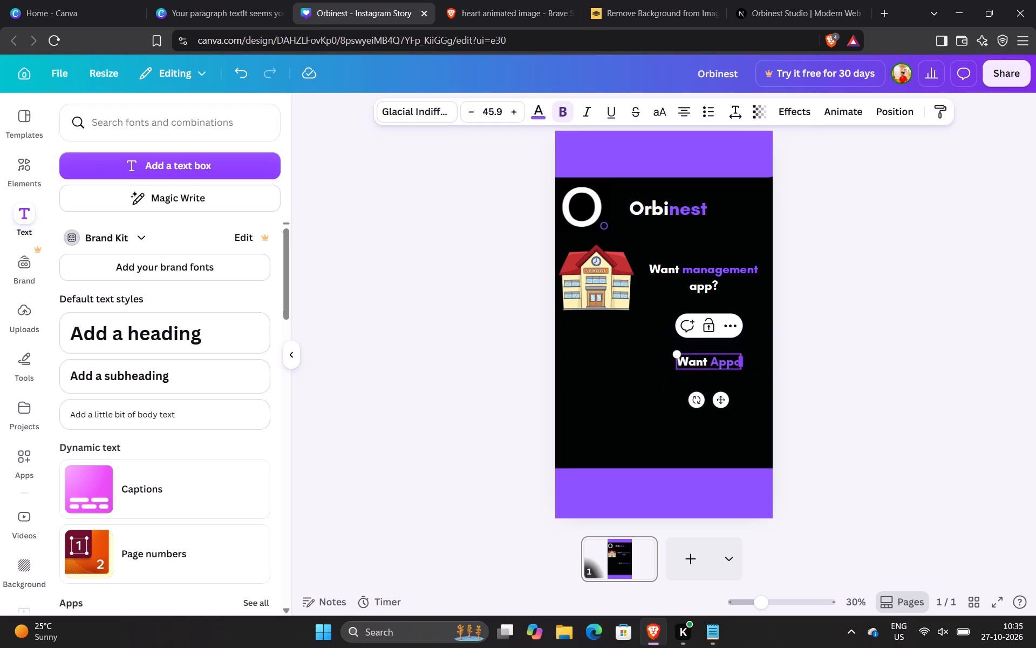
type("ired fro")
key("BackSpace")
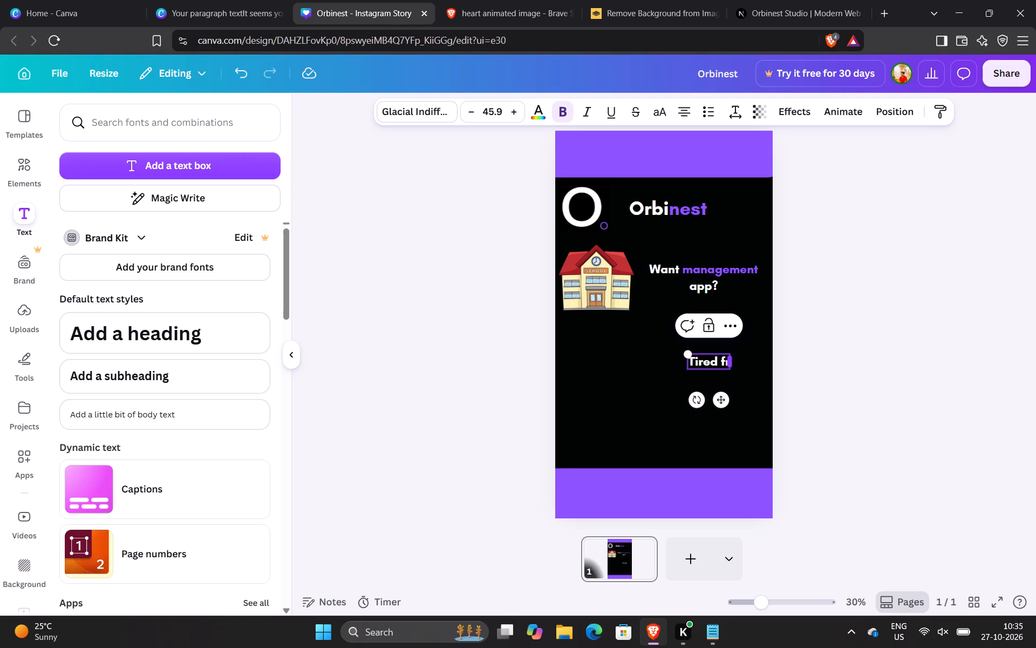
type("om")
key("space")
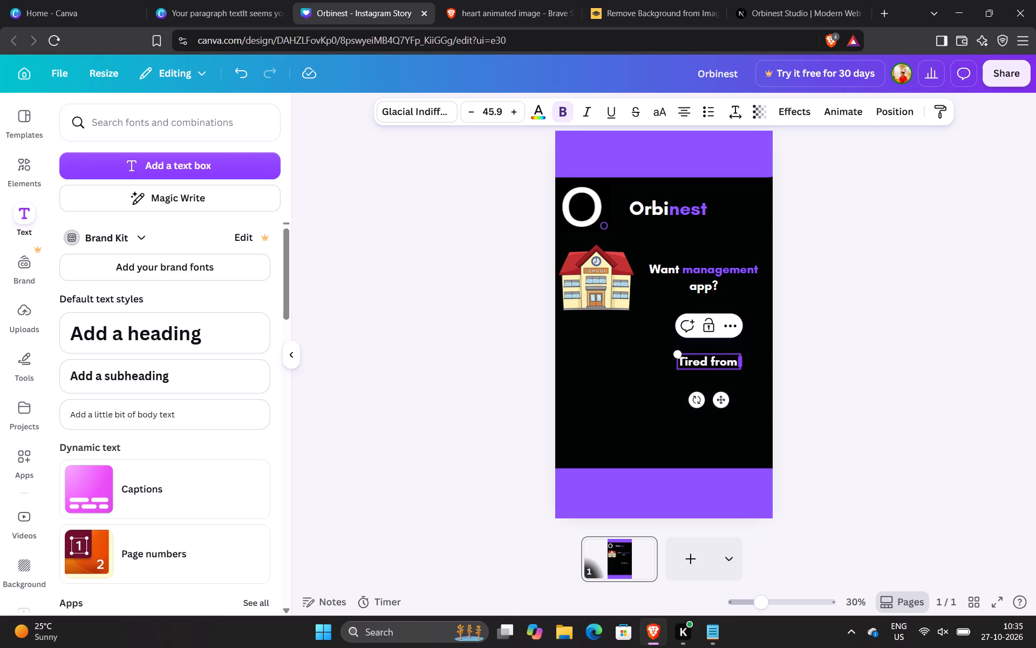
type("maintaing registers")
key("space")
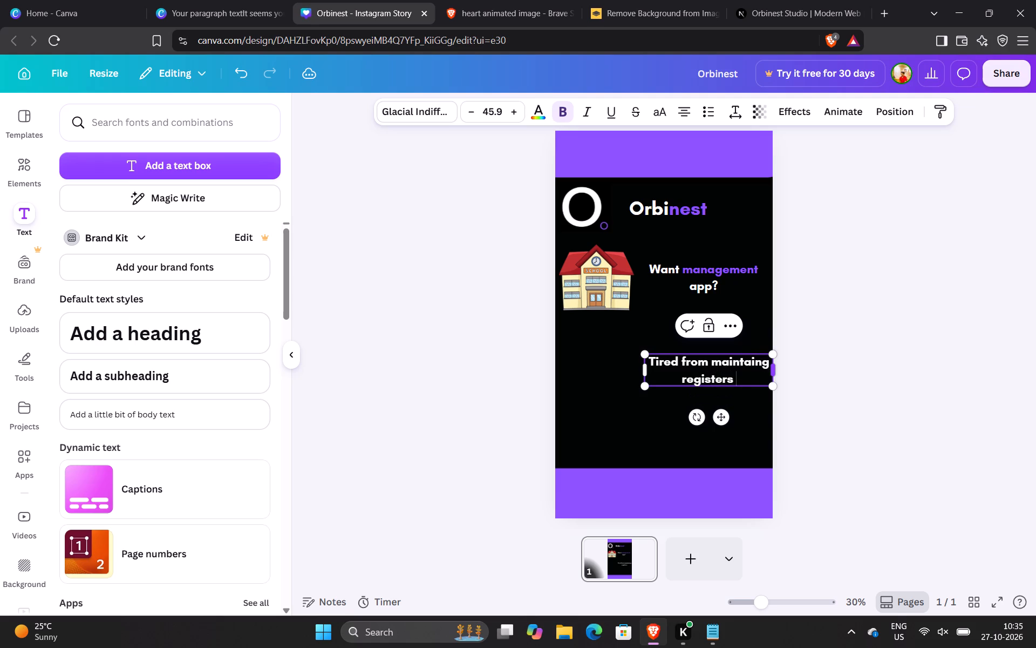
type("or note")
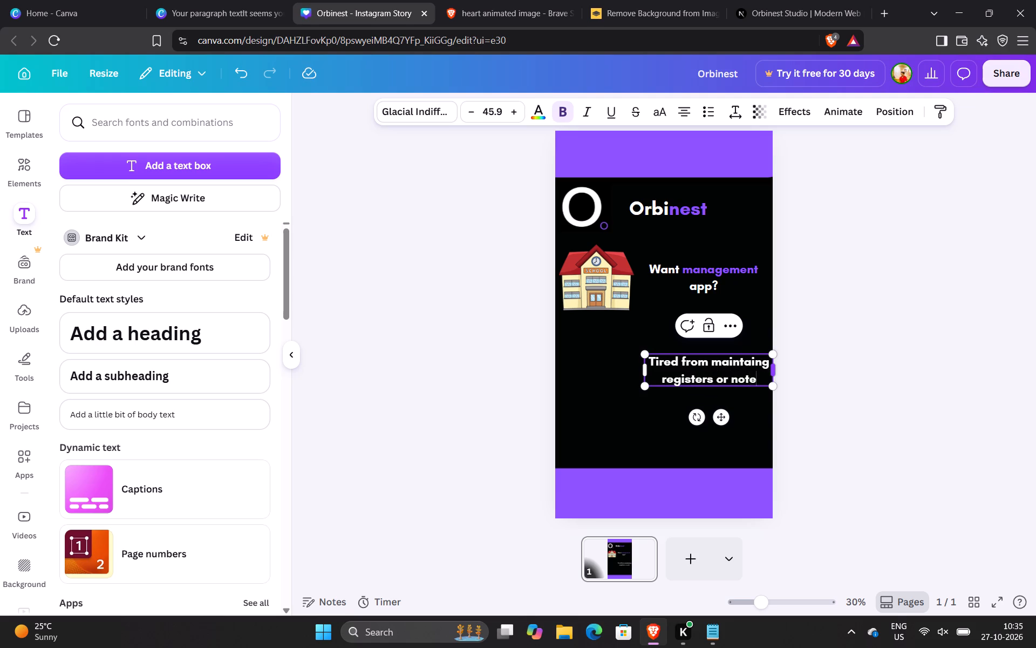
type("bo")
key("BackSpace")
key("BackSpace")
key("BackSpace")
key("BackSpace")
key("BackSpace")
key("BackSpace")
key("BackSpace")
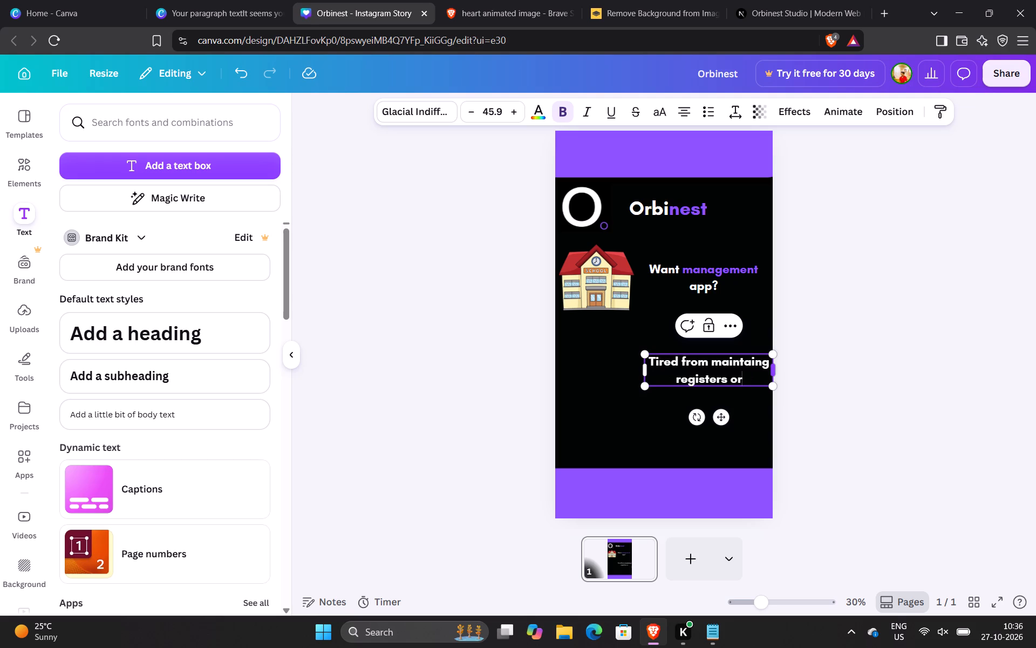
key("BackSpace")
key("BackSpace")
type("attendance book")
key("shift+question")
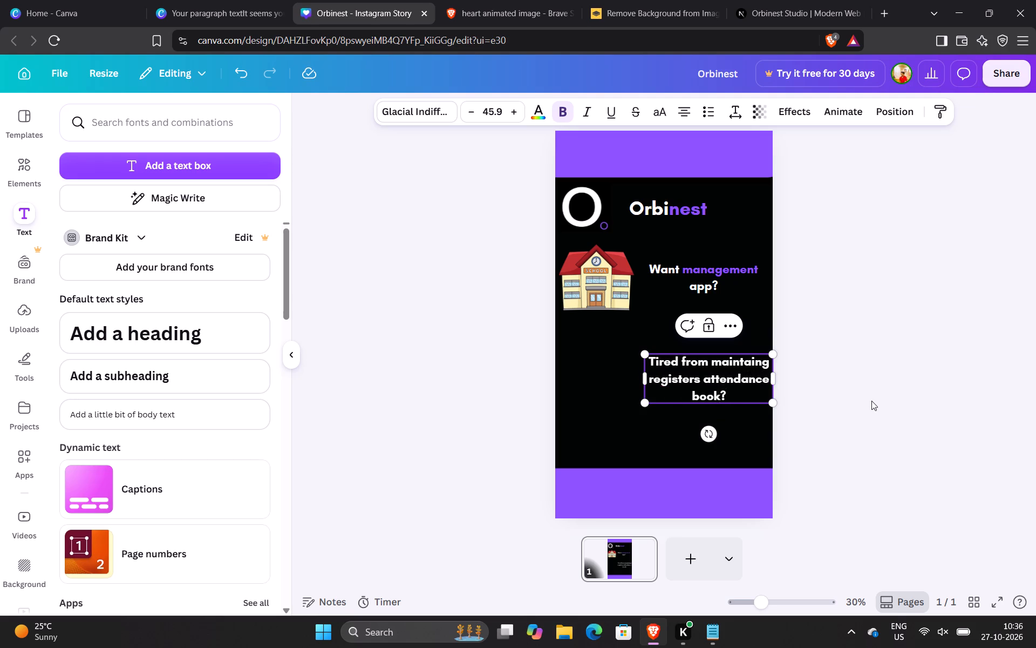
Delete the "Tired from maintaing registers attendance book?" text box from the story.
left_click(849, 402)
left_click_drag(747, 390, 693, 386)
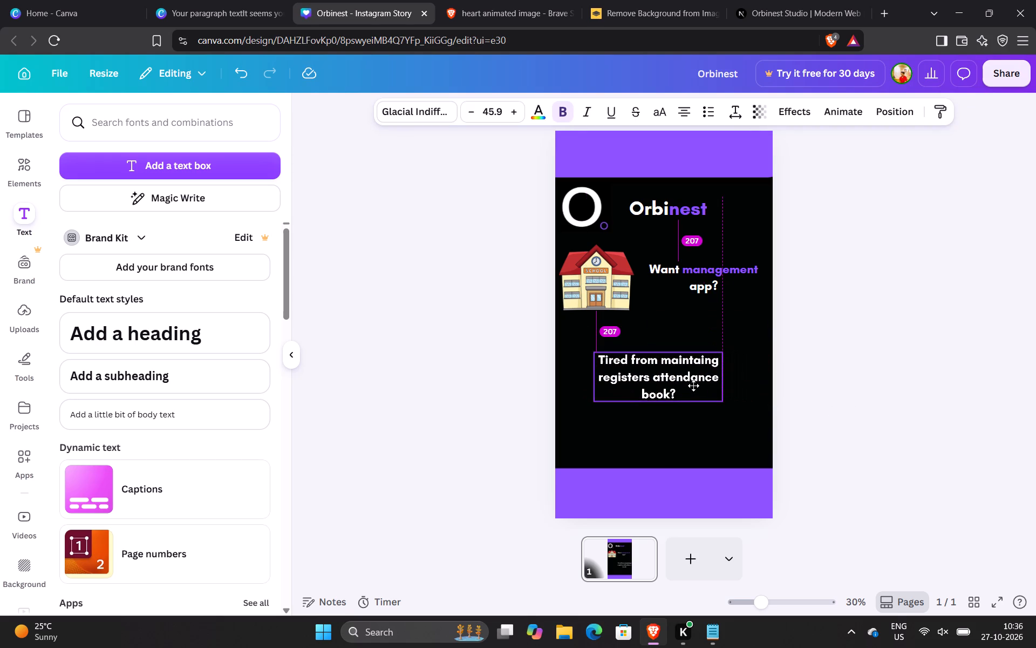
left_click_drag(693, 386, 696, 381)
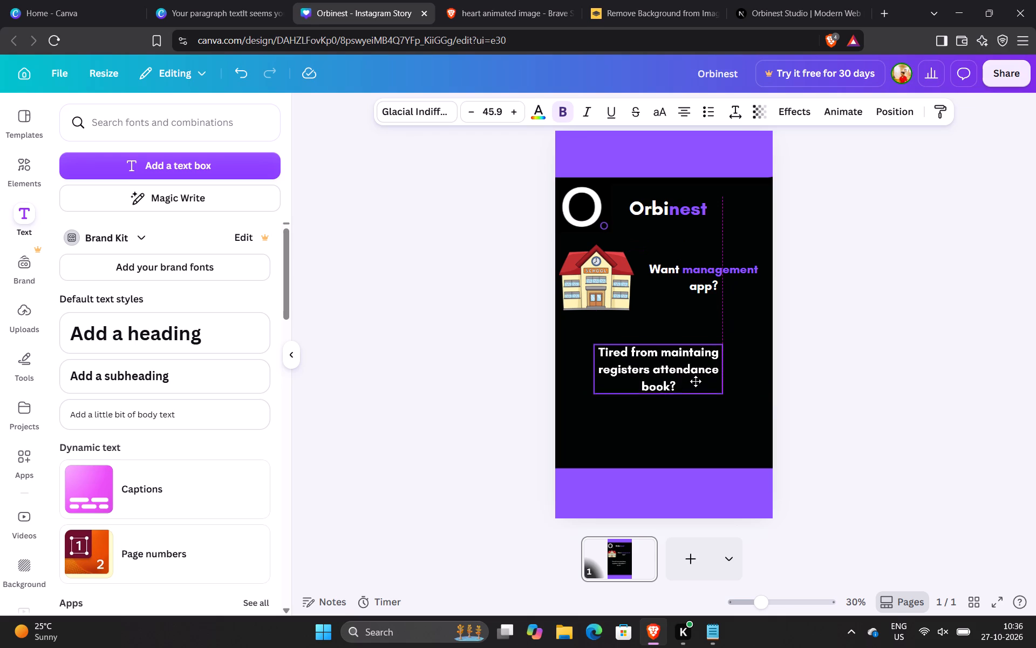
left_click_drag(696, 381, 695, 384)
key("BackSpace")
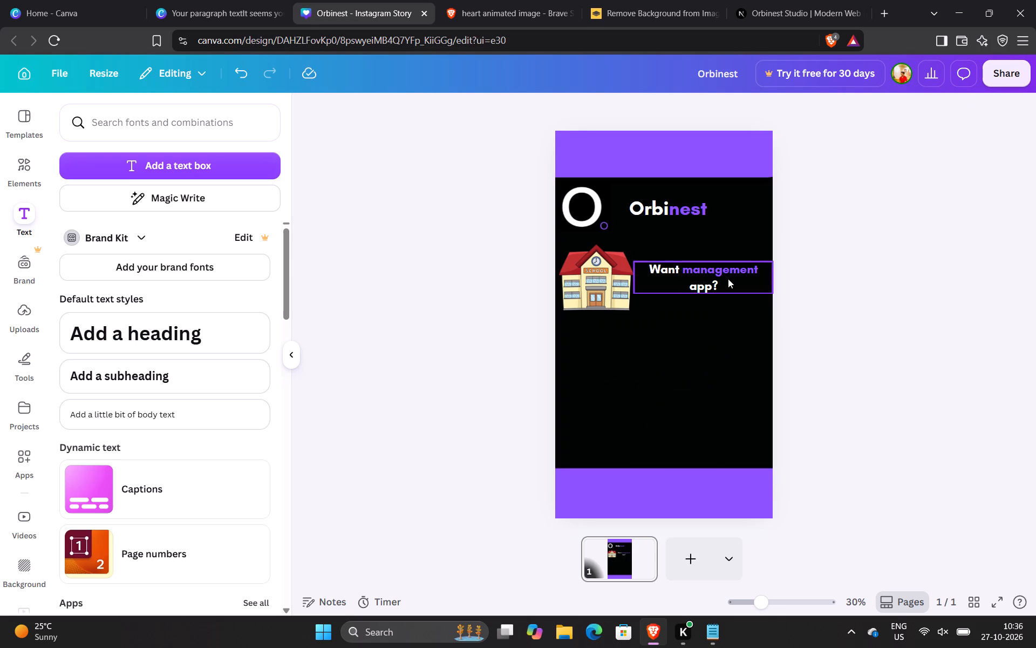
Move the "Want management app?" label from beside the school image to the empty black area below it.
left_click_drag(728, 272, 671, 374)
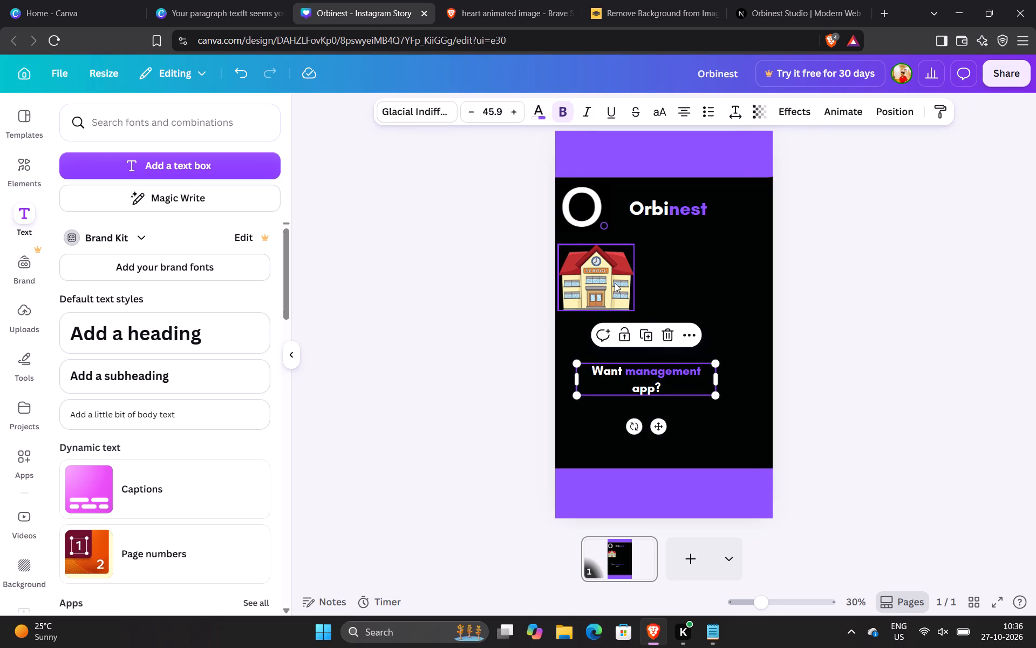
left_click_drag(656, 371, 712, 268)
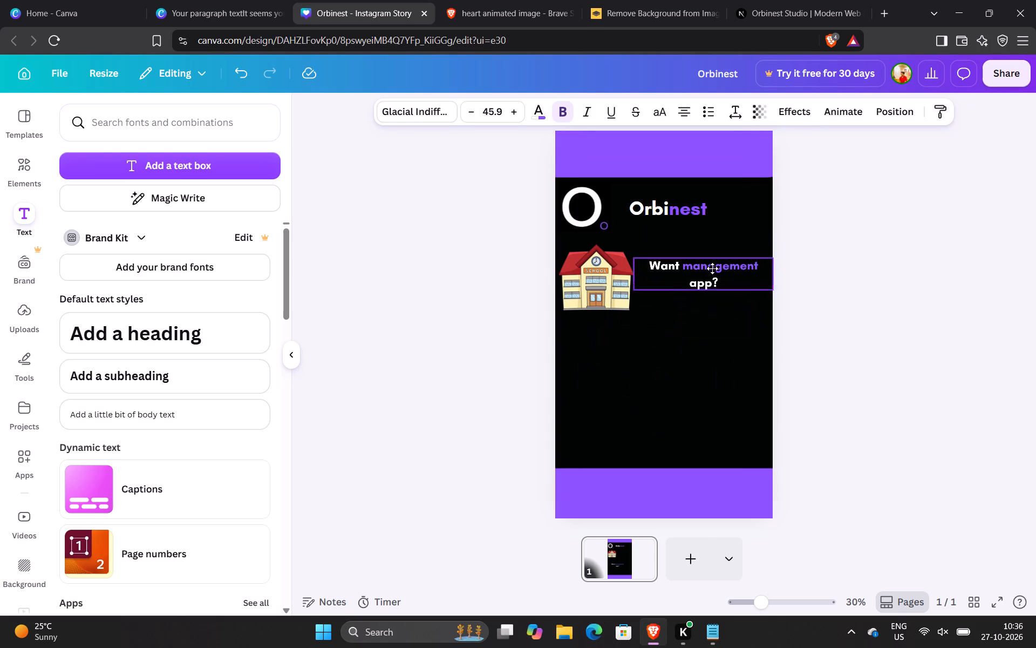
left_click_drag(712, 268, 718, 276)
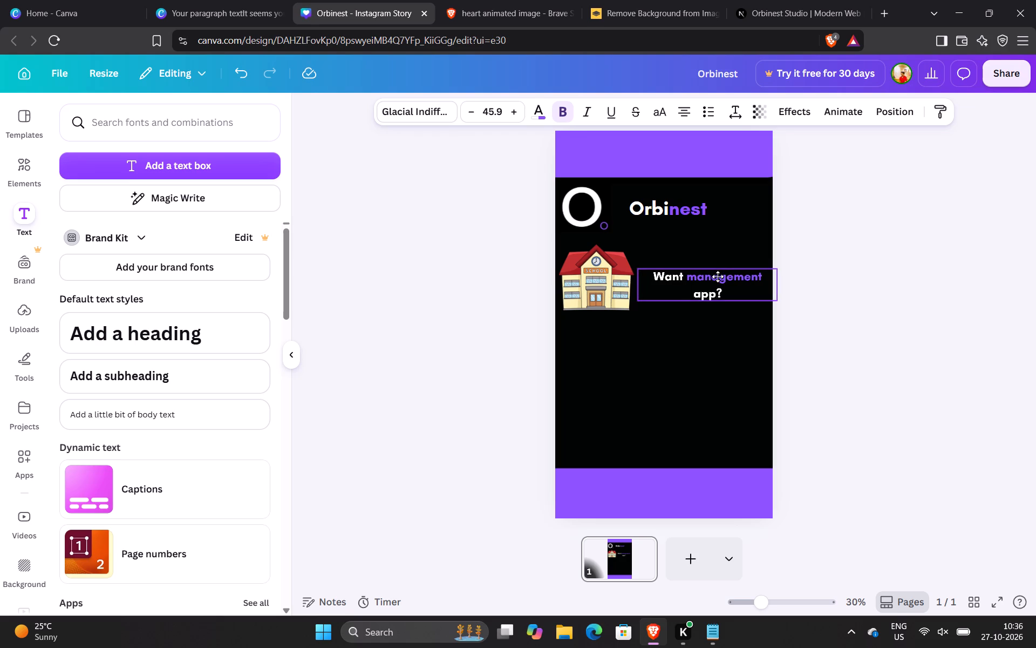
left_click_drag(718, 276, 717, 278)
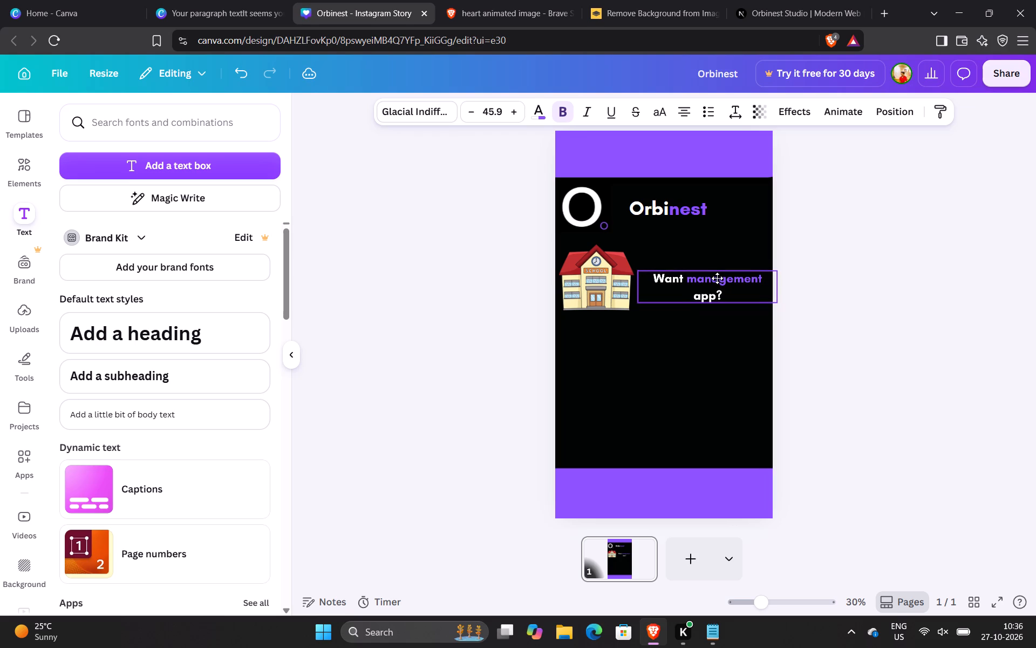
left_click_drag(717, 278, 718, 278)
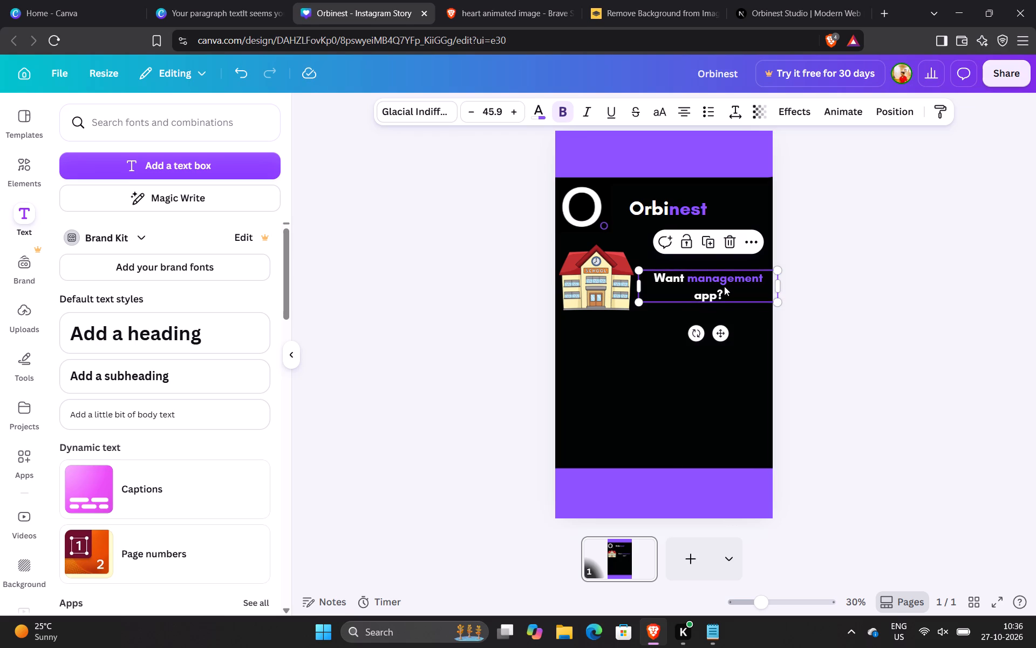
left_click_drag(725, 294, 696, 283)
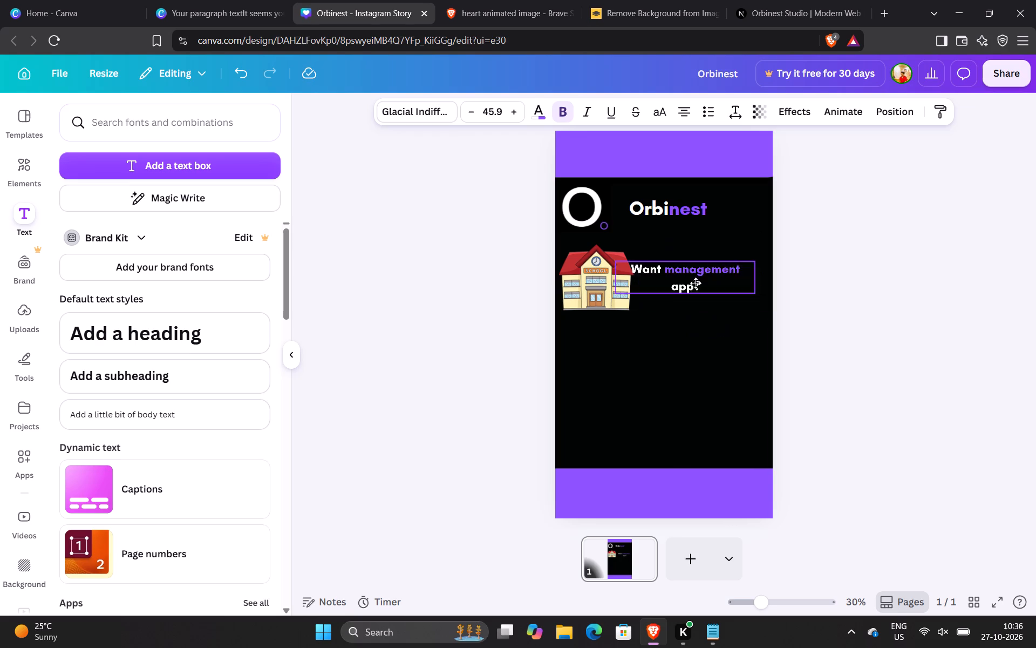
left_click_drag(696, 283, 717, 294)
left_click_drag(717, 294, 685, 380)
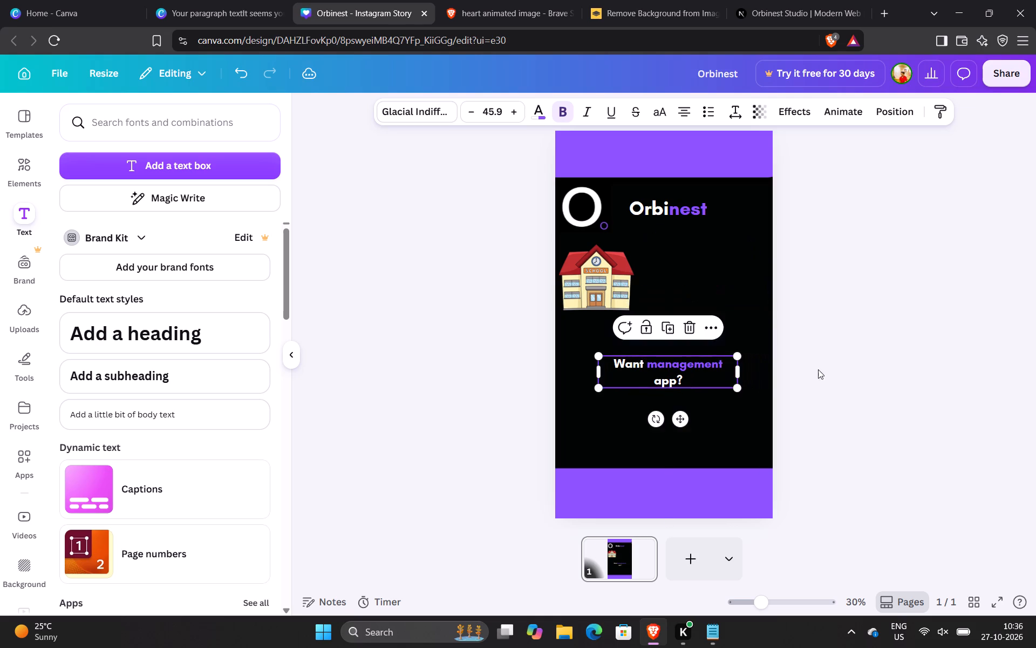
Add a new text box to the black area between the school image and the "Want management app?" label.
left_click(834, 372)
left_click(229, 165)
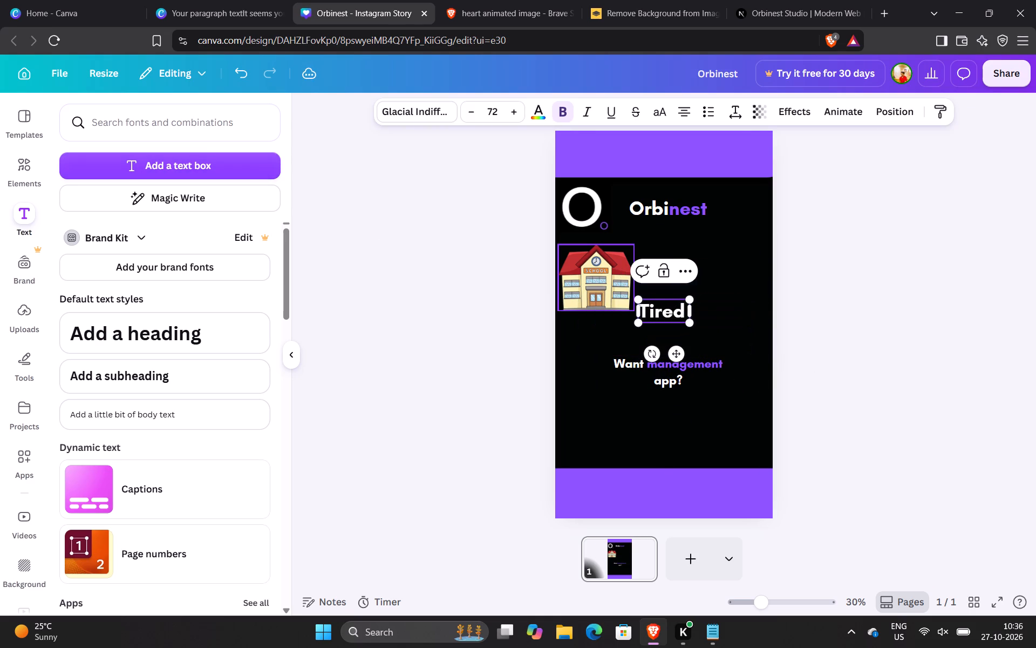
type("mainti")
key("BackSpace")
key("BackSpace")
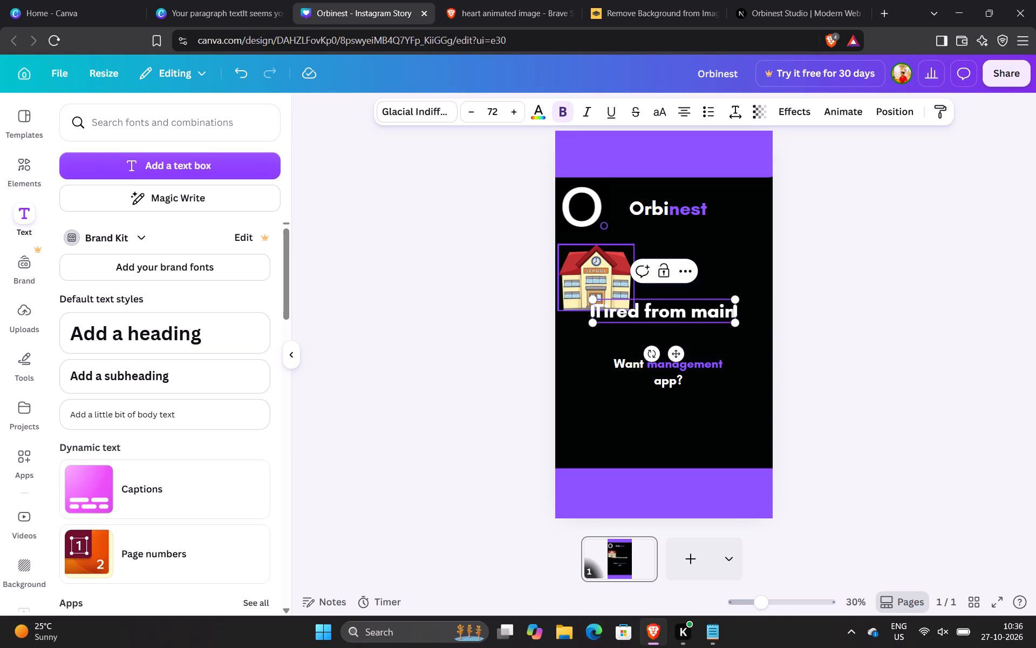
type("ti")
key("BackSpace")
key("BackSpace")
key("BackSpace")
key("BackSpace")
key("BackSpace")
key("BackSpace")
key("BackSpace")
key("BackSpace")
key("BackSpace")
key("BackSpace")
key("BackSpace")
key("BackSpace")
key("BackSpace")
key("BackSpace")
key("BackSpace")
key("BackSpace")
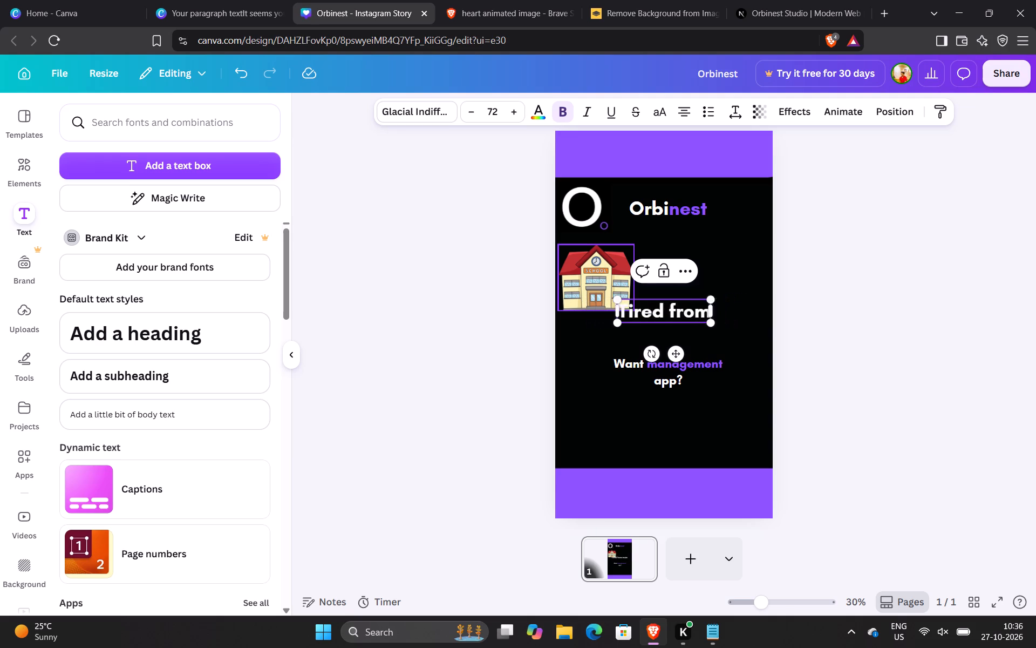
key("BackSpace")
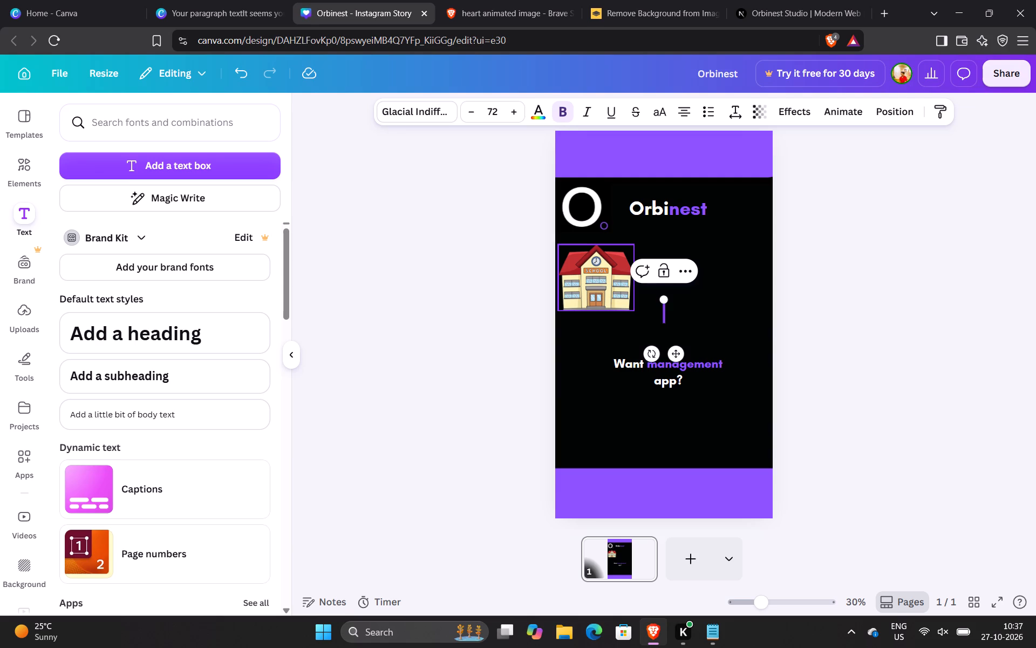
Enter "School" in the emptied text box beside the school image.
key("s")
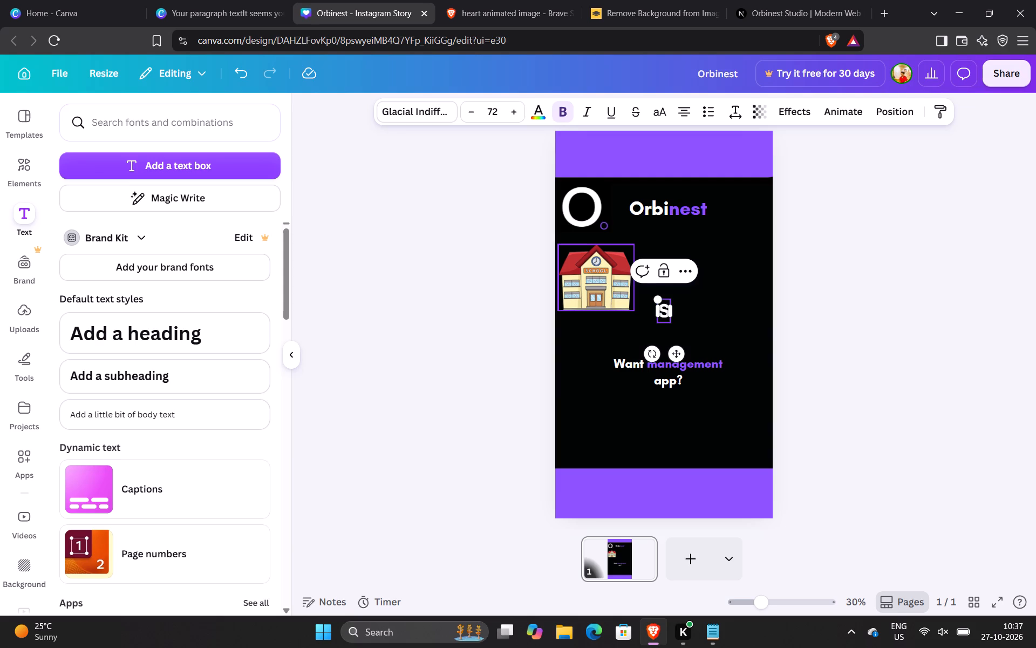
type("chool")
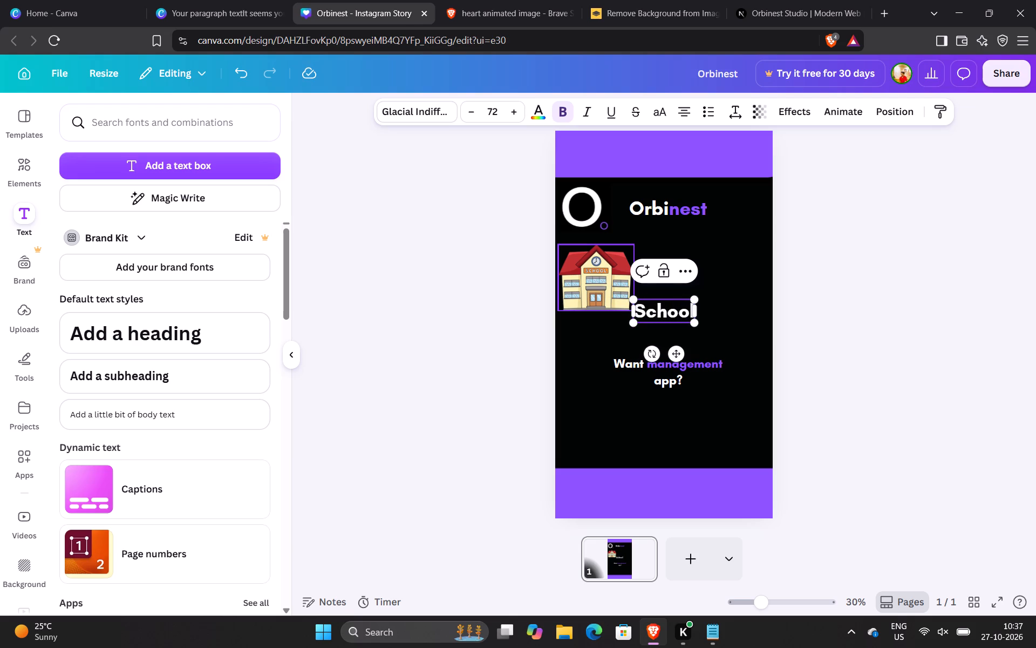
Complete the new "School" text box so it reads "School Management Feels Hard?".
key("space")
type("ana")
type("gemet")
key("BackSpace")
type("nt")
key("space")
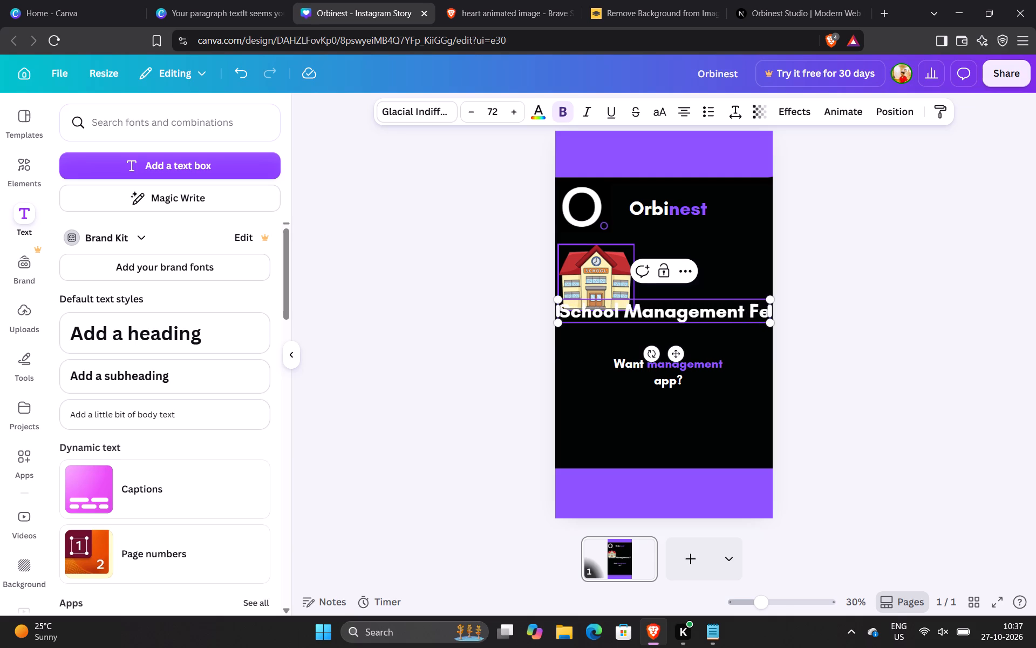
key("BackSpace")
type("ls")
key("space")
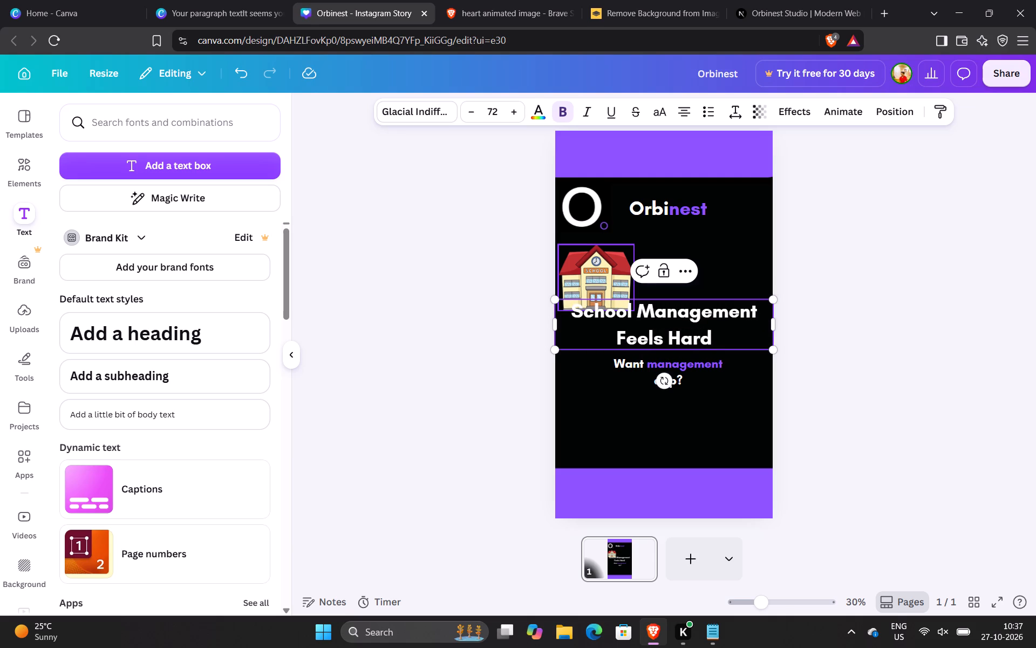
key("shift+question")
Colour the word "Management" in the new school text purple and set the text size to 45.9.
double_click(674, 312)
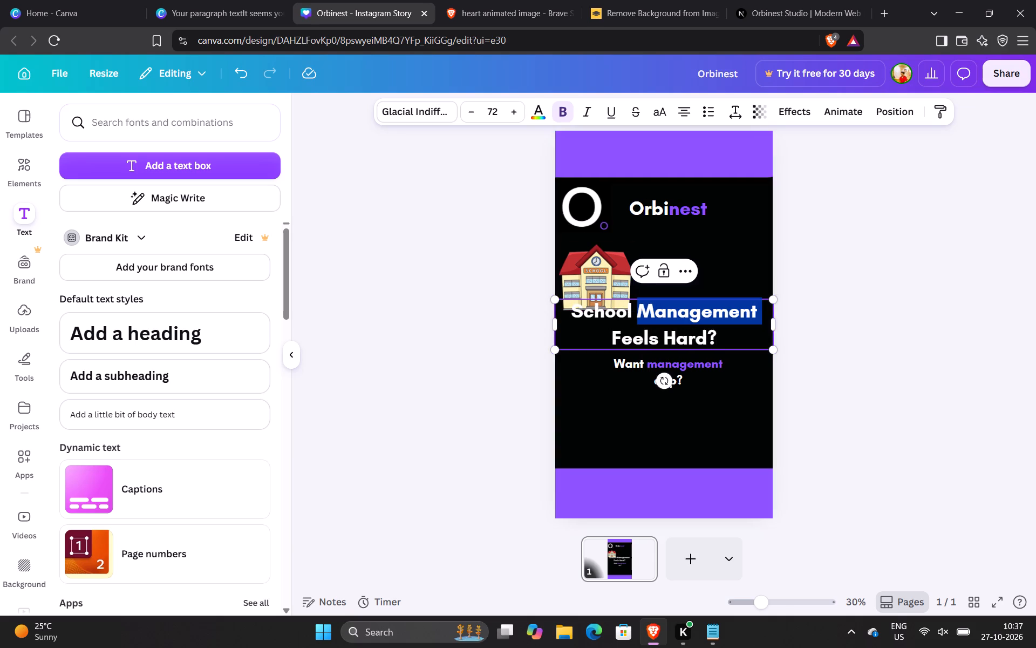
left_click(549, 114)
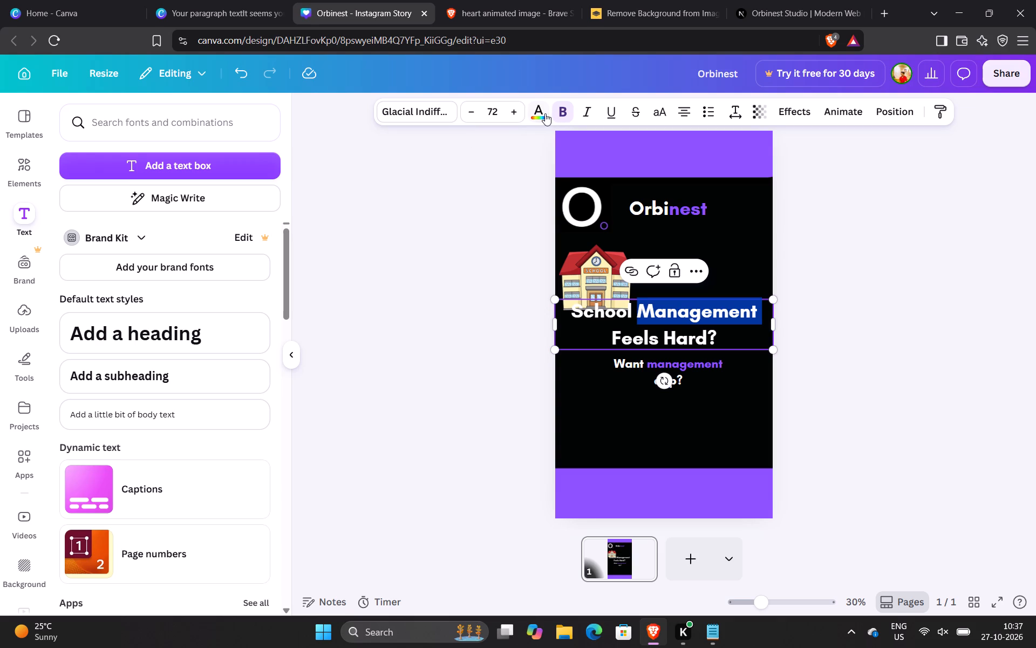
left_click(545, 113)
left_click(130, 215)
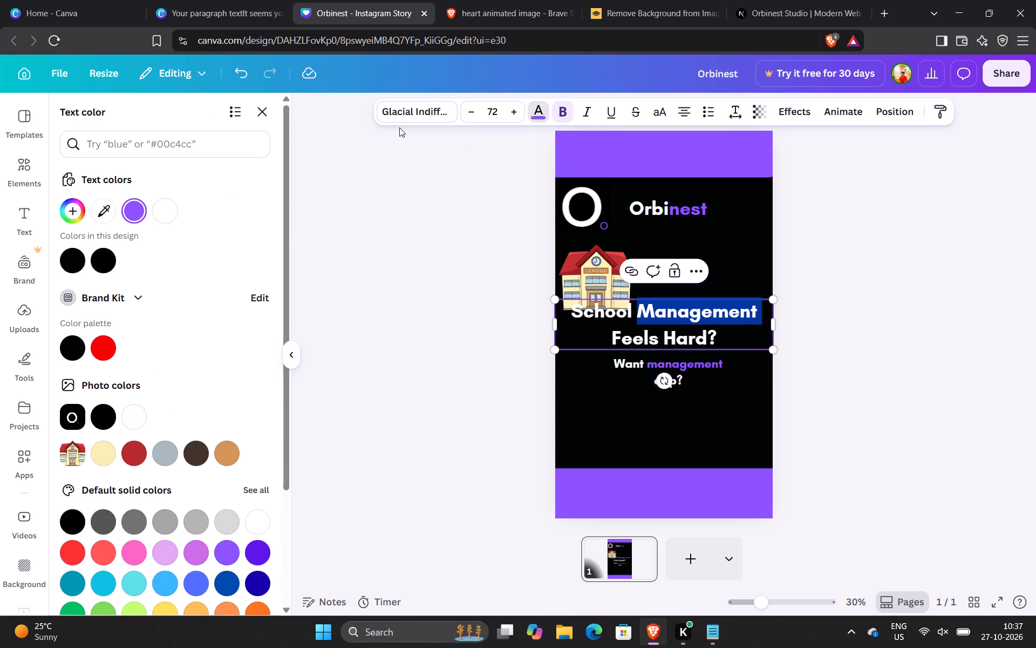
left_click(652, 333)
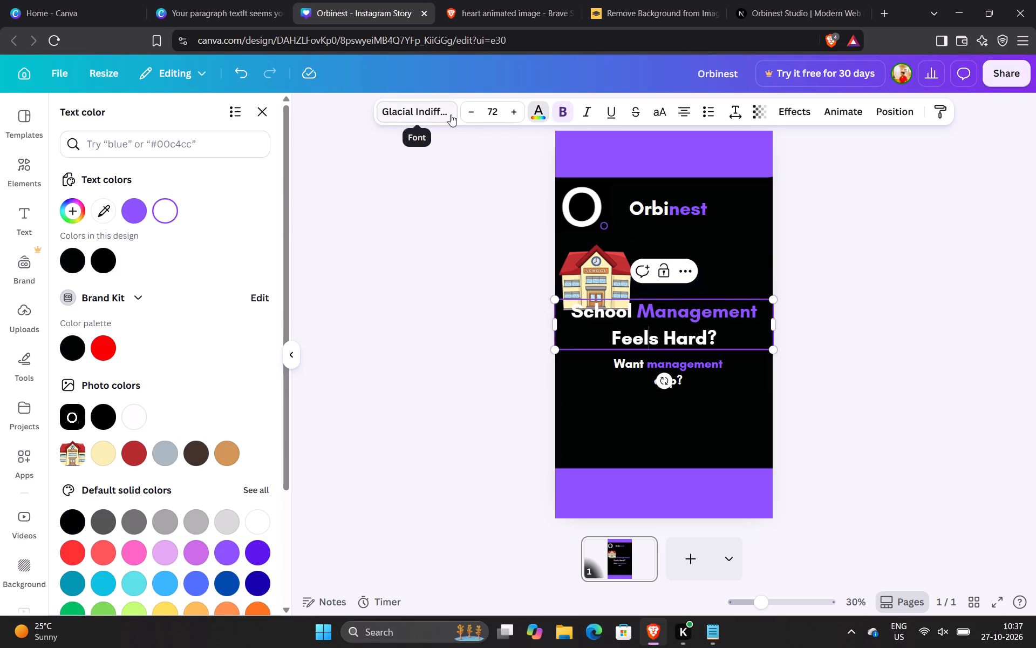
double_click(497, 112)
key("BackSpace")
type("45")
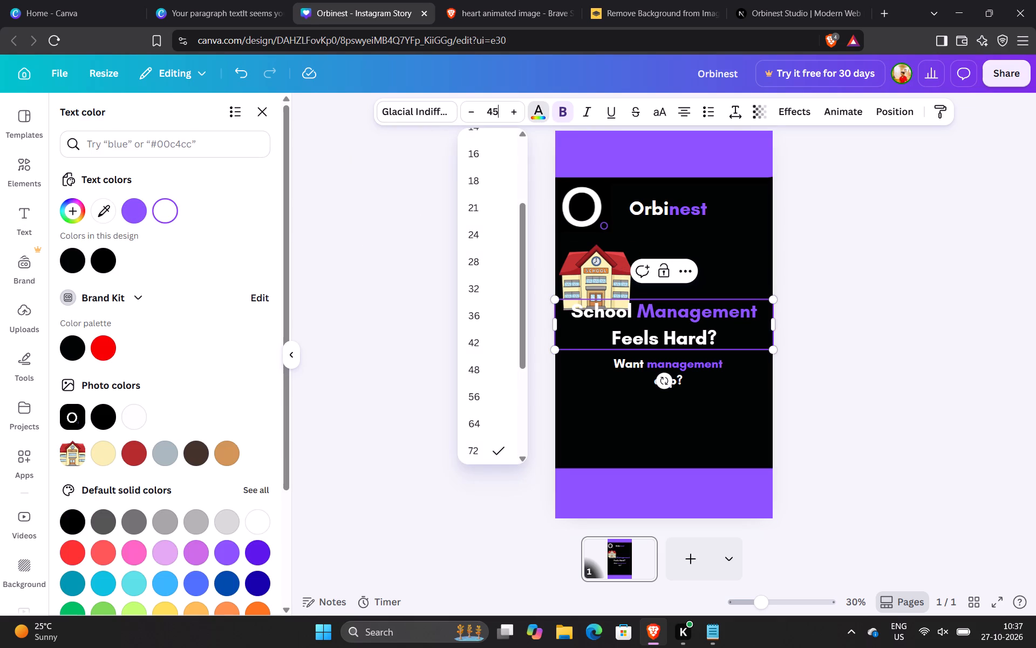
type(".9")
key("Return")
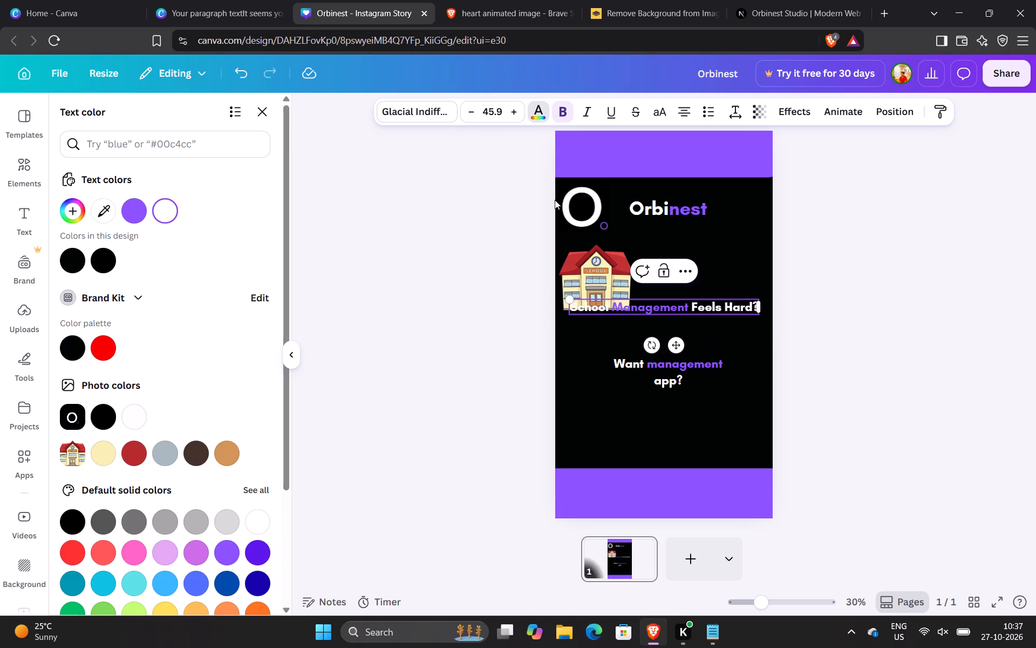
Break the school management text into two lines, with "Feels Hard?" on the second line.
left_click(688, 306)
key("Return")
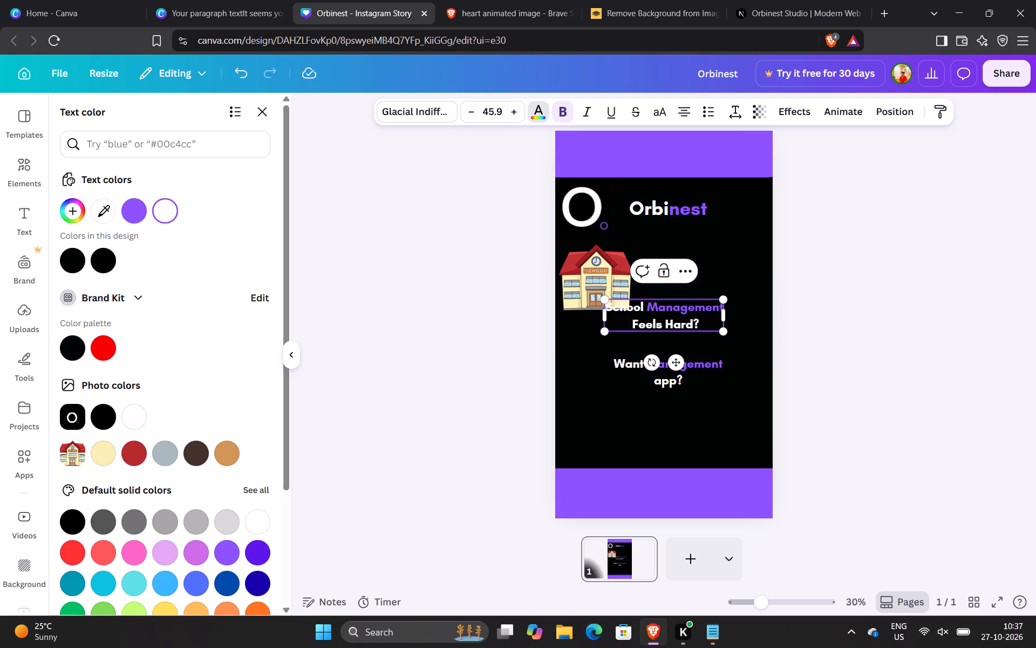
left_click(902, 352)
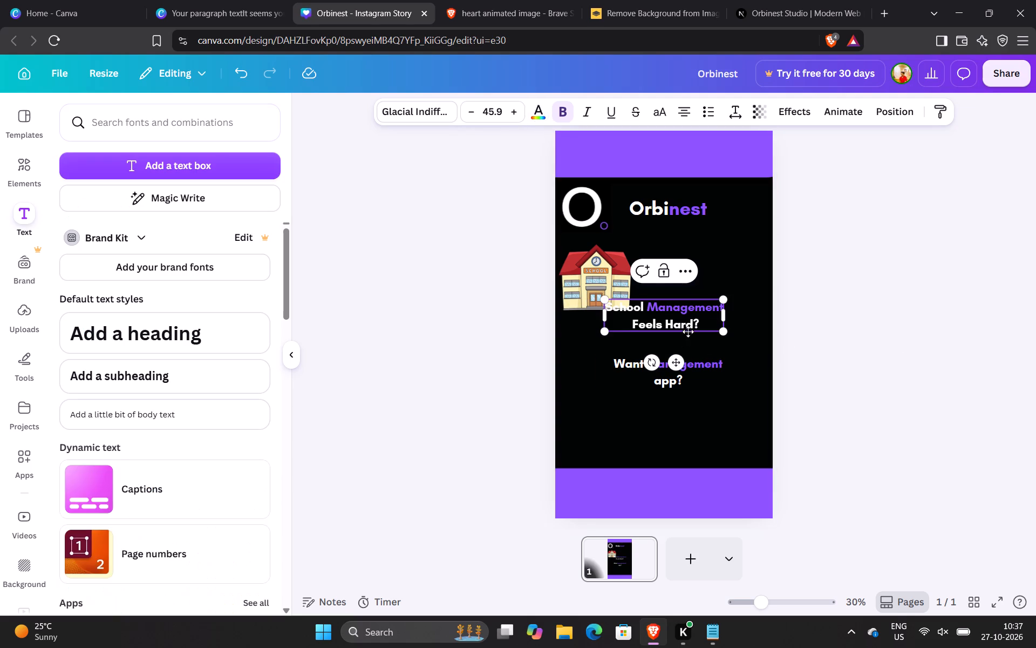
Place the "School Management Feels Hard?" label beside the school image, under the Orbinest name.
left_click(671, 316)
left_click_drag(672, 362, 675, 359)
left_click_drag(675, 359, 707, 329)
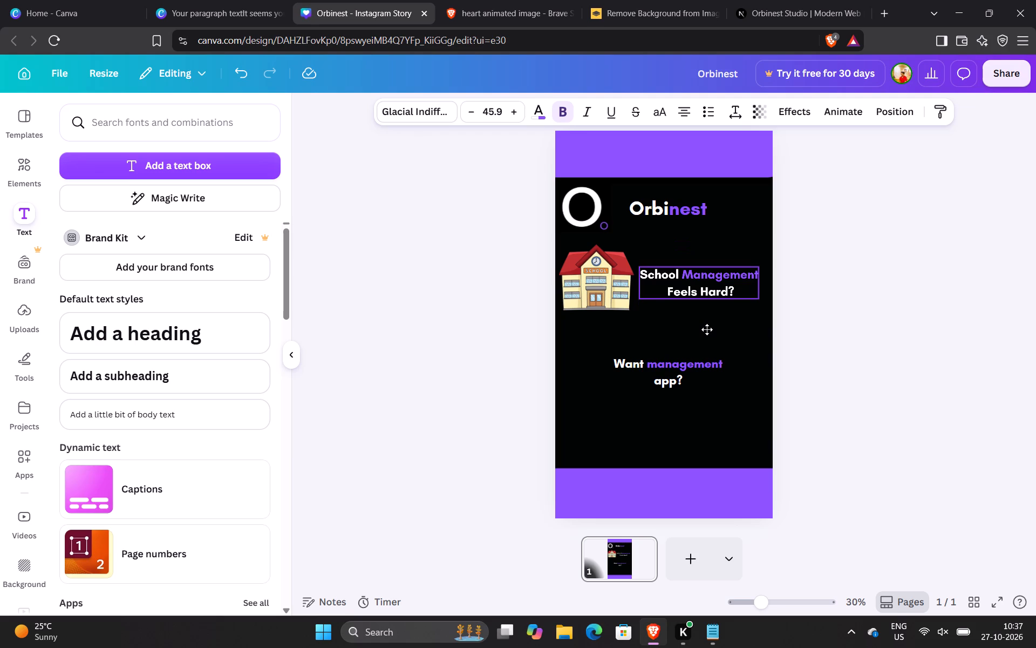
Nudge the "School Management Feels Hard?" label slightly up and away from the school image, then deselect it.
left_click_drag(707, 329, 711, 330)
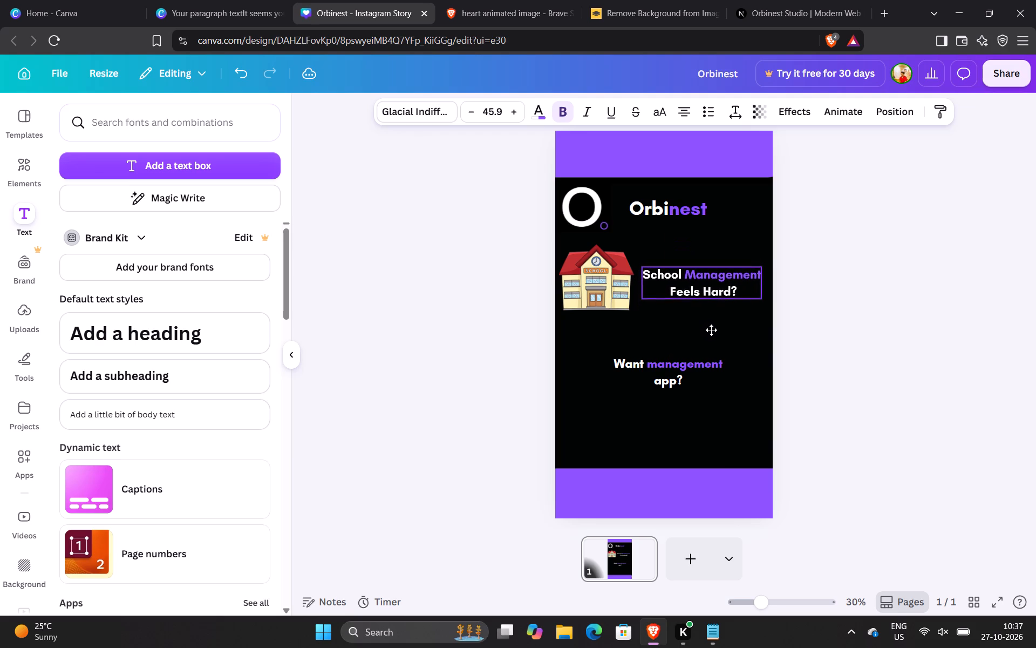
left_click_drag(711, 330, 710, 322)
left_click(805, 372)
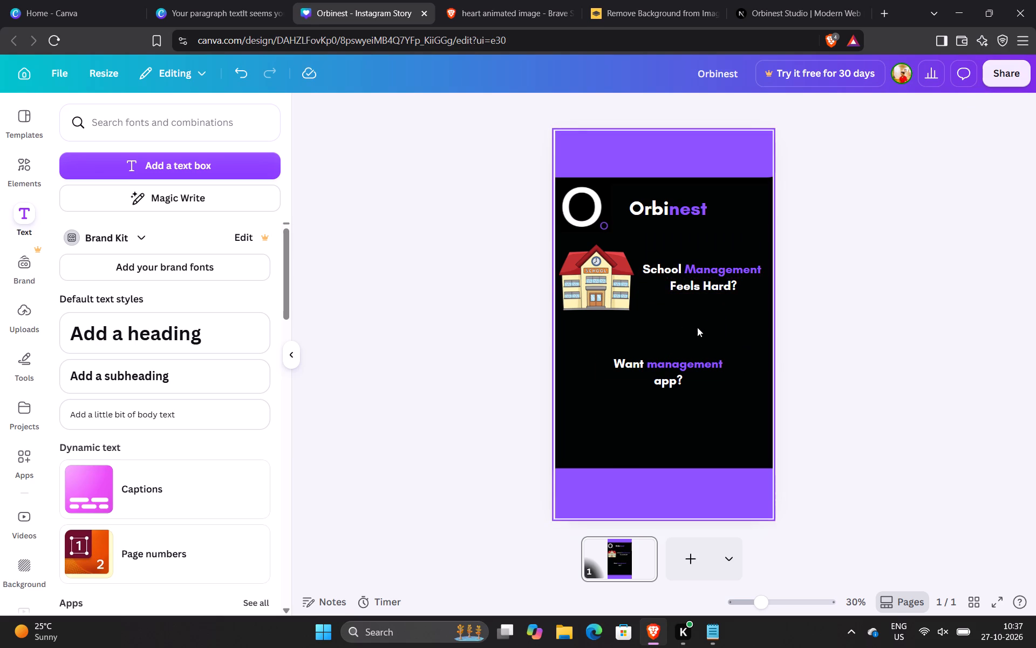
Duplicate the "School Management Feels Hard?" label and place the copy directly below the original, above the "Want management app?" text.
right_click(703, 283)
left_click(703, 232)
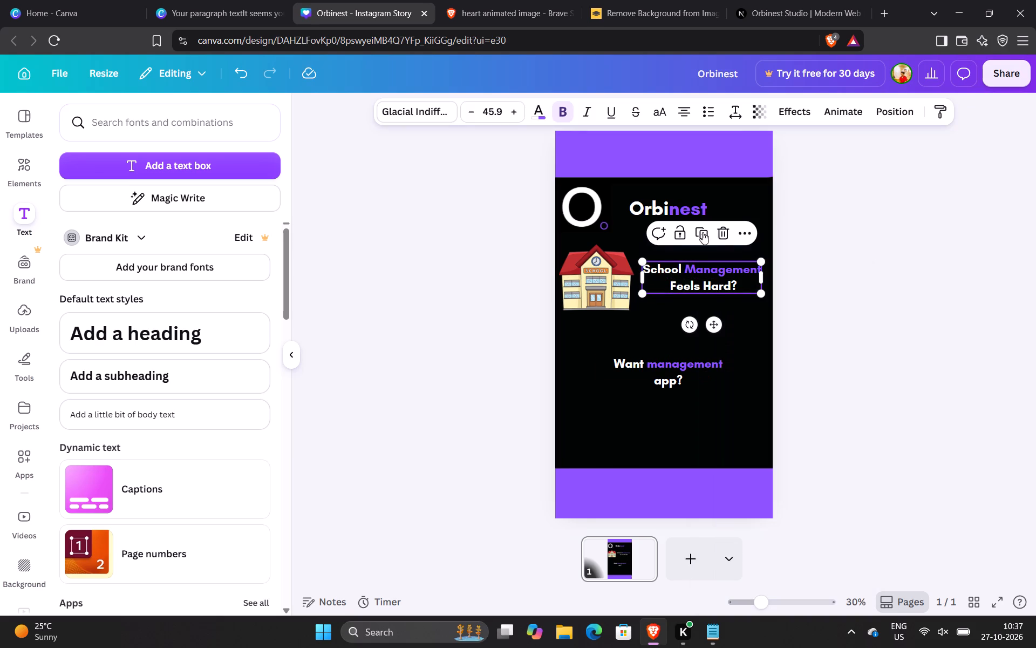
left_click(704, 234)
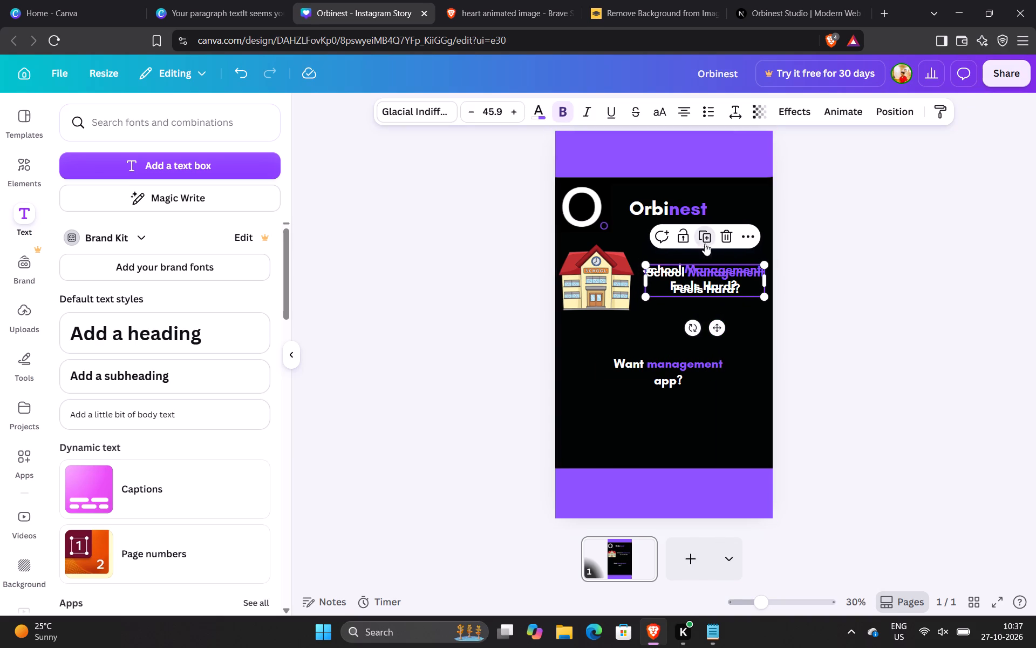
left_click_drag(714, 332, 699, 363)
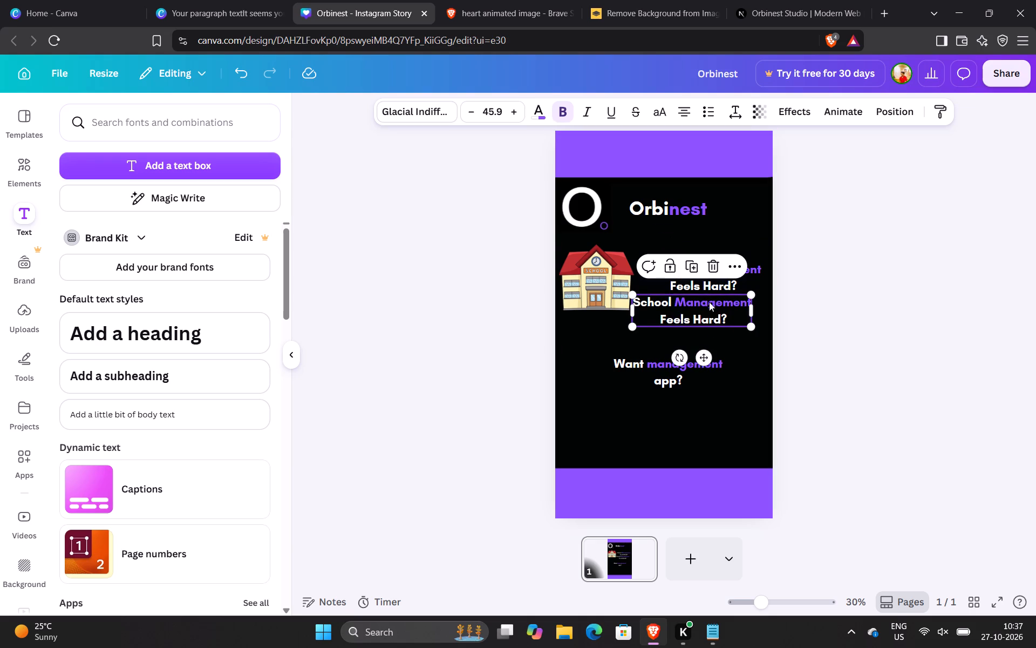
Reword the duplicated label so it reads "School Attedence Are Manual", removing the words "Management" and "Feels Hard?".
left_click(680, 302)
double_click(680, 302)
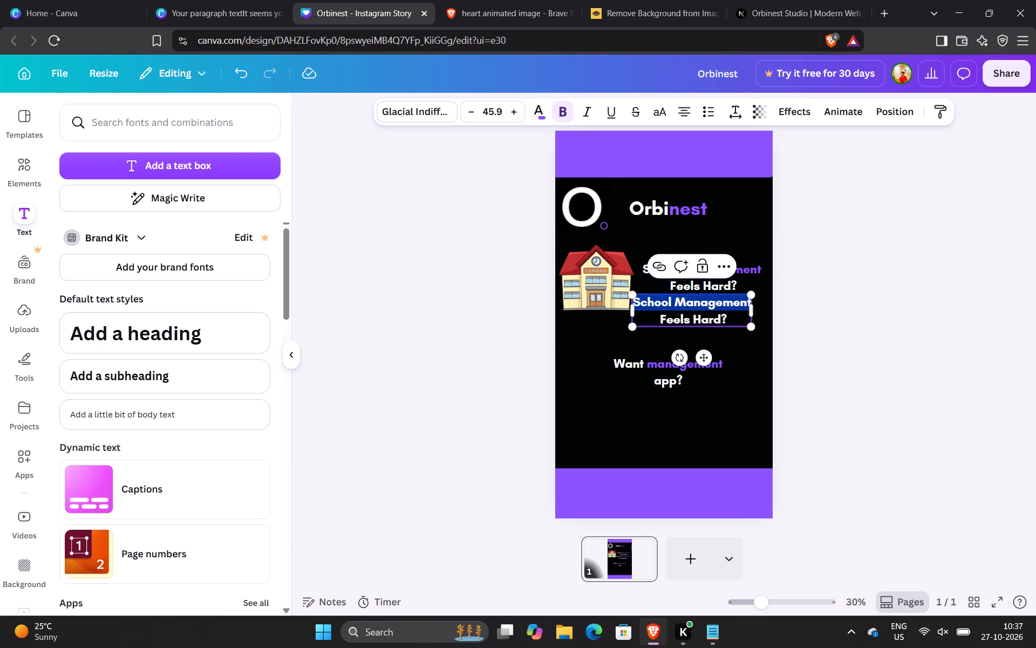
double_click(708, 300)
key("BackSpace")
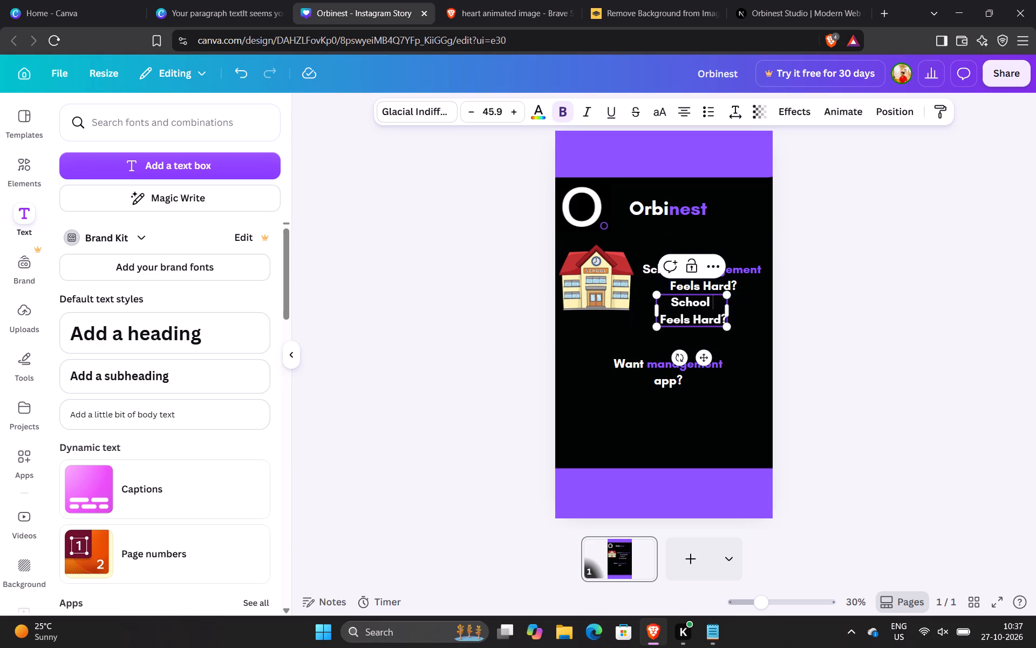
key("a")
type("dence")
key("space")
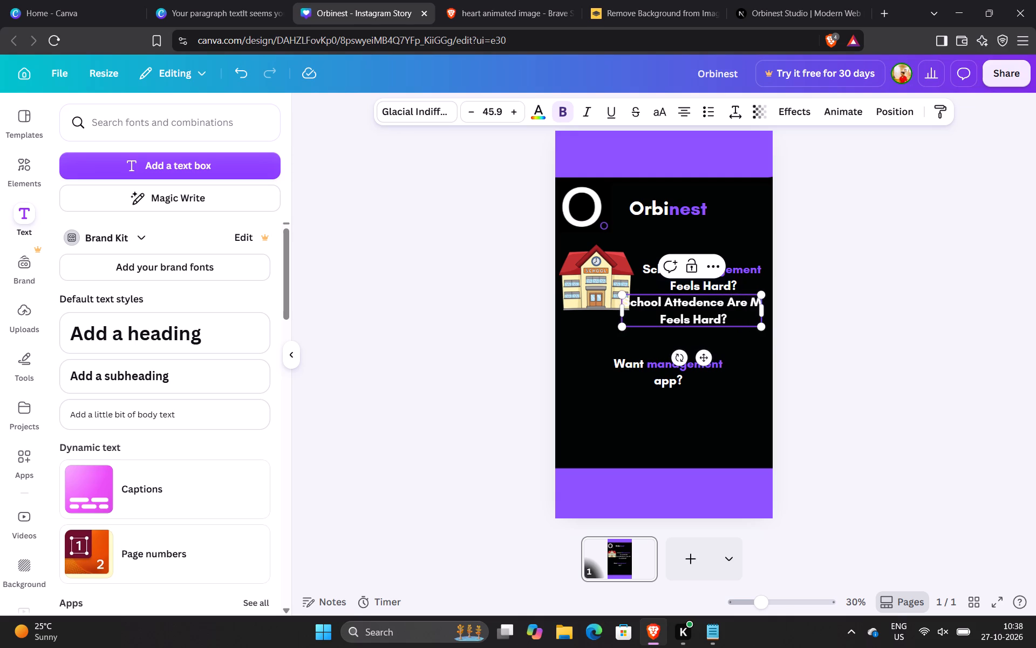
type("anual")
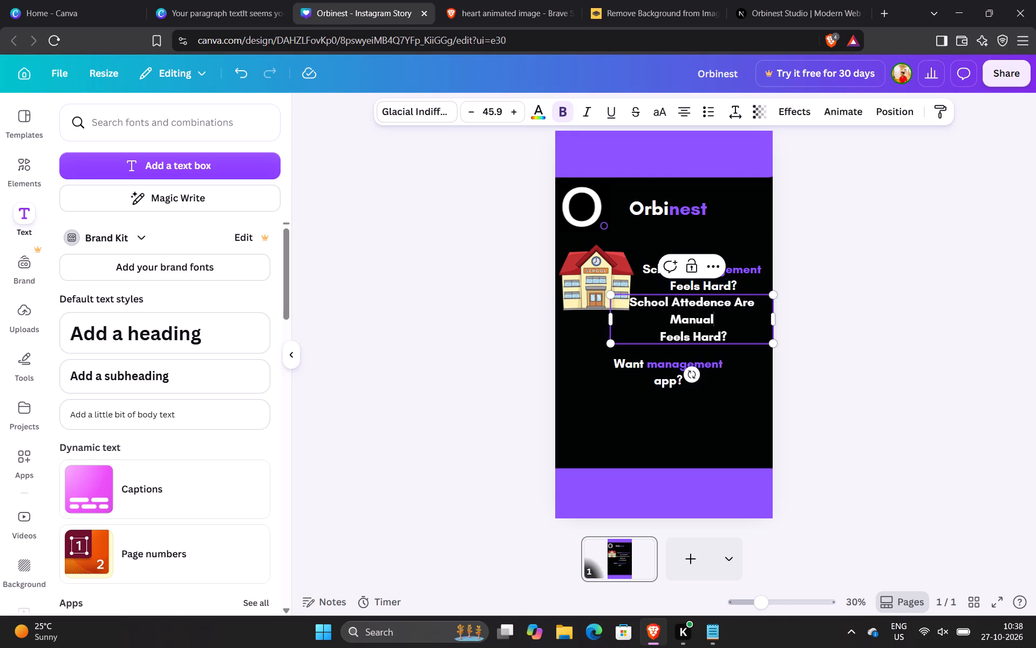
left_click_drag(659, 334, 698, 334)
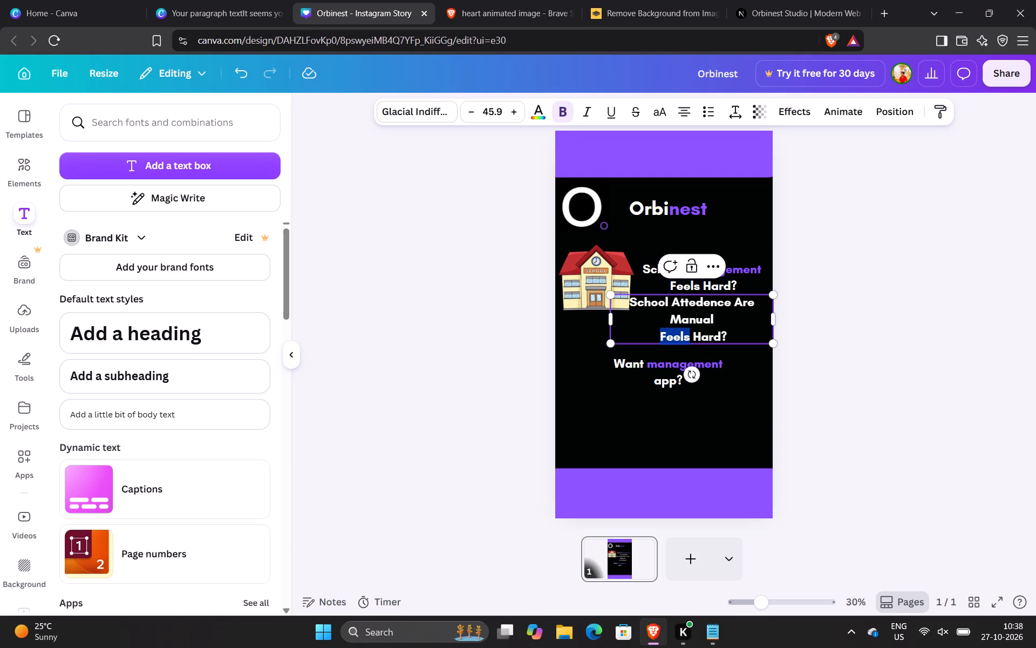
left_click_drag(698, 334, 730, 334)
key("BackSpace")
key("BackSpace")
key("BackSpace")
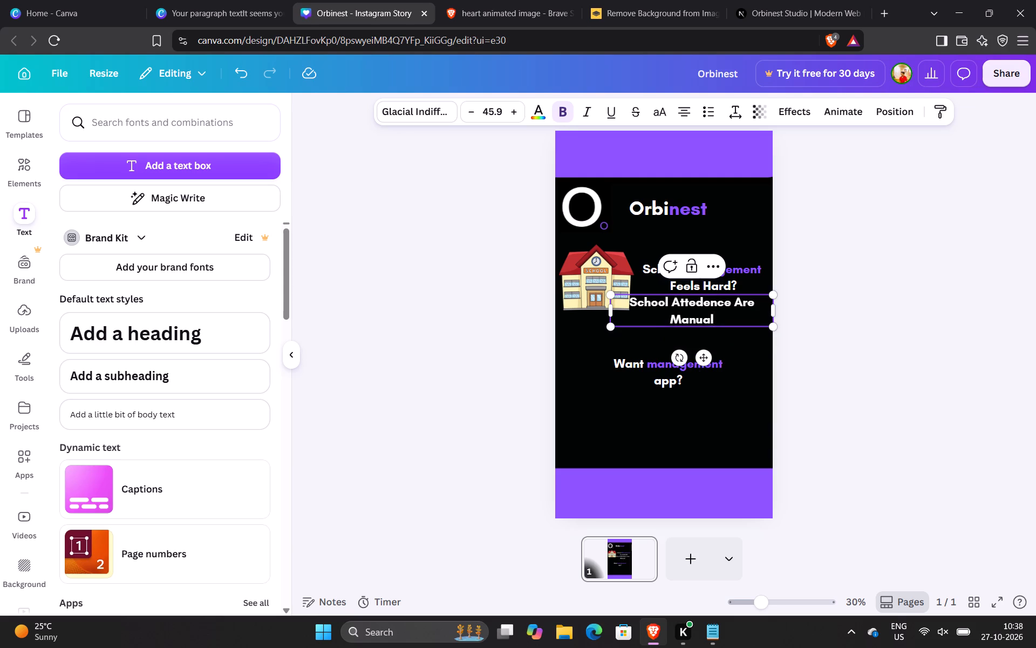
Finish the second school label as "School Attedence Are Manual?" and colour the word "Attedence" purple.
key("shift+question")
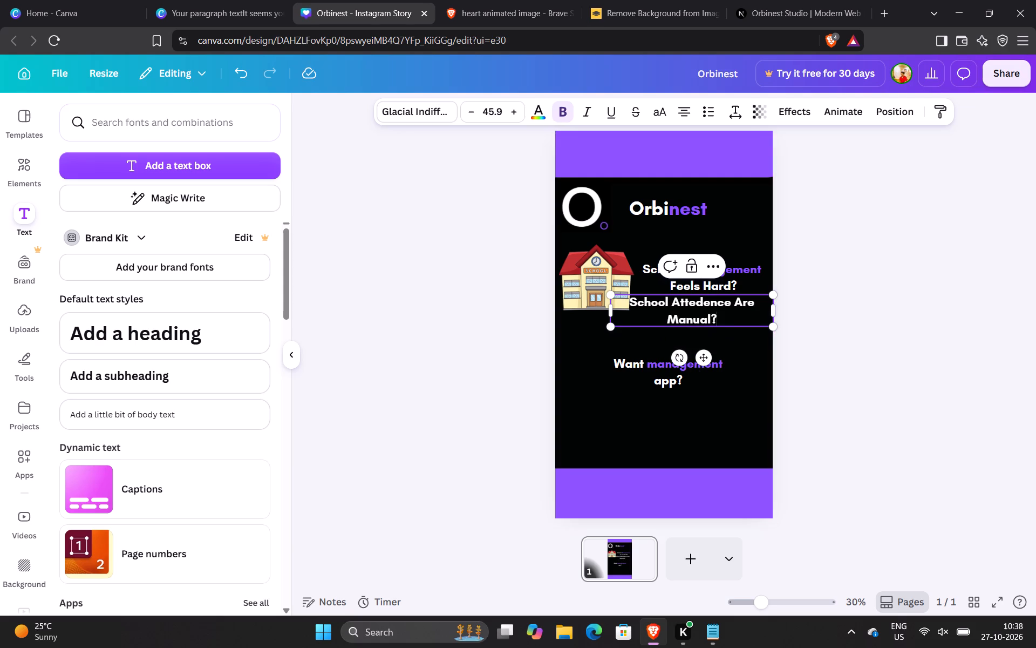
double_click(703, 302)
left_click(533, 109)
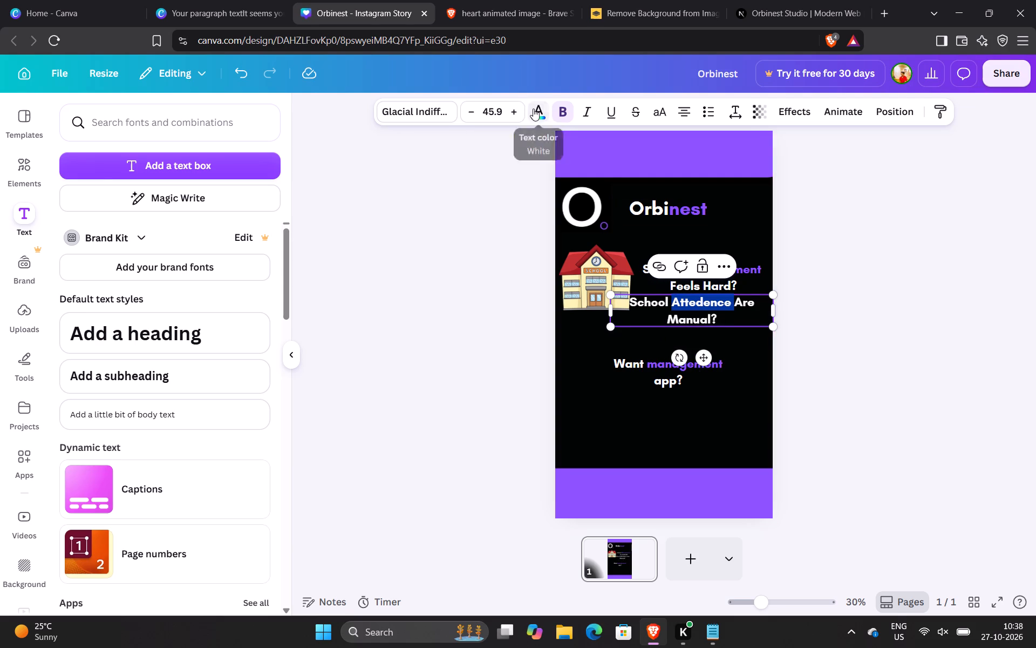
left_click(133, 217)
left_click(780, 374)
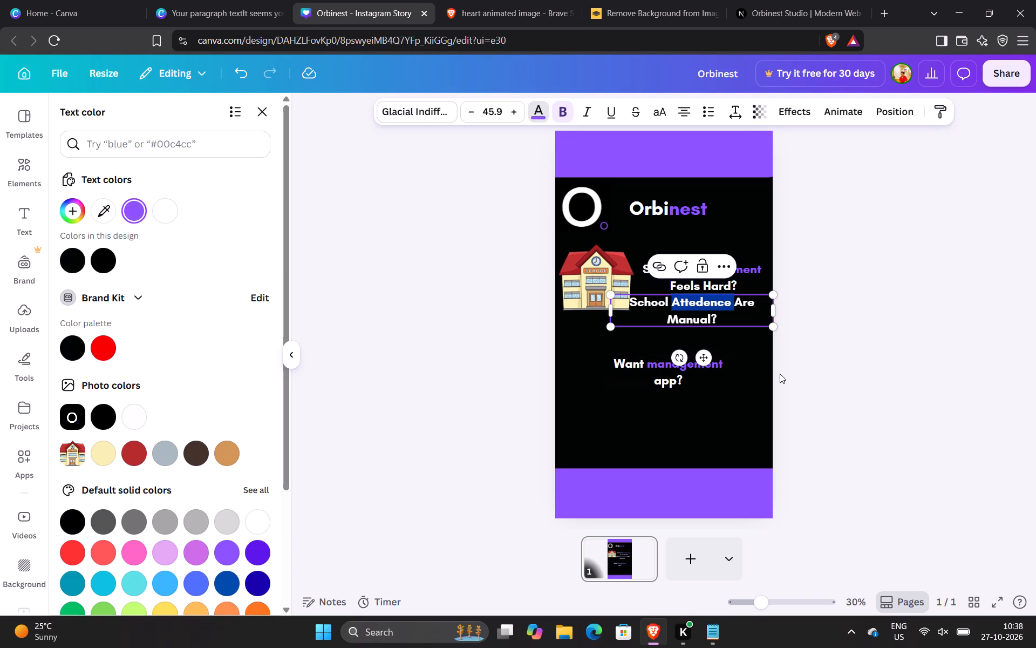
left_click(843, 406)
Move the "Want management app?" label down to just above the bottom purple banner.
left_click_drag(681, 373, 677, 418)
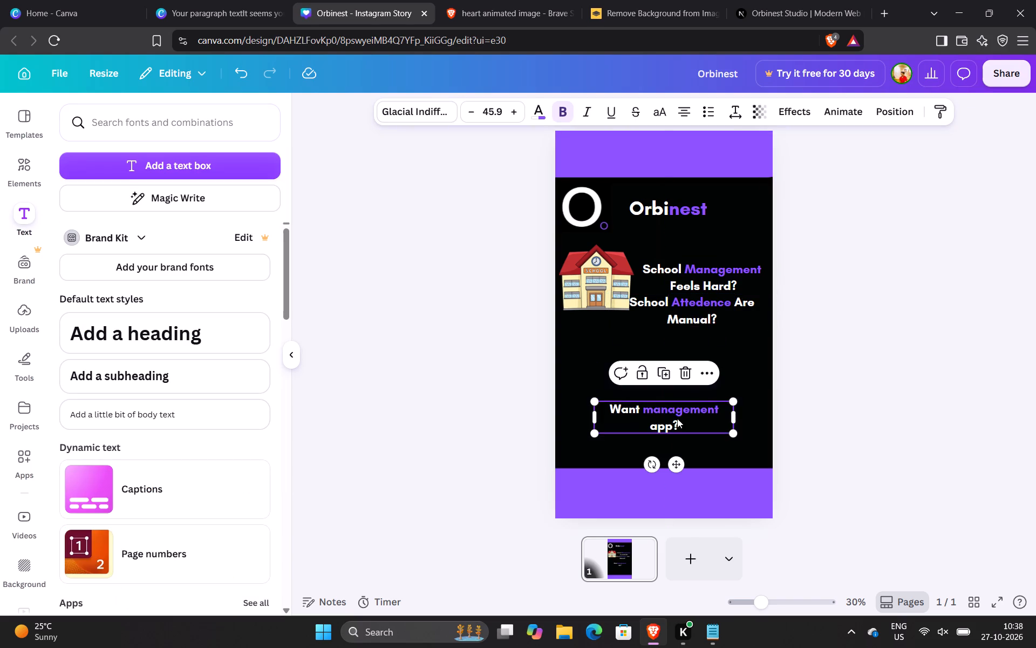
Position the "School Attedence Are Manual?" label just below "School Management Feels Hard?", centred under it with a small gap.
left_click(692, 316)
left_click_drag(692, 316, 710, 336)
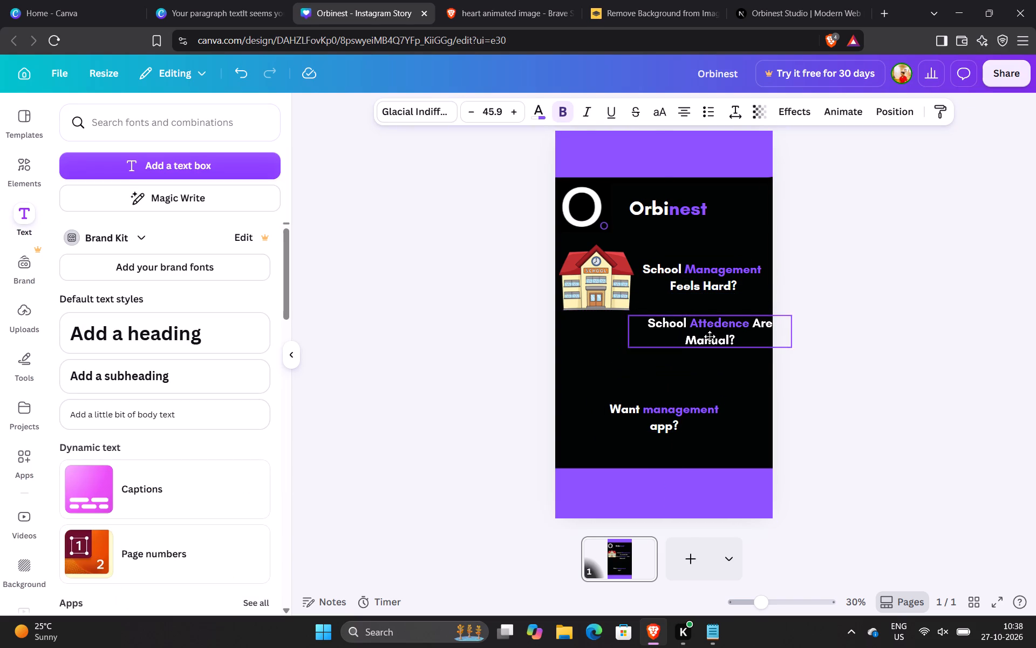
left_click_drag(710, 336, 708, 336)
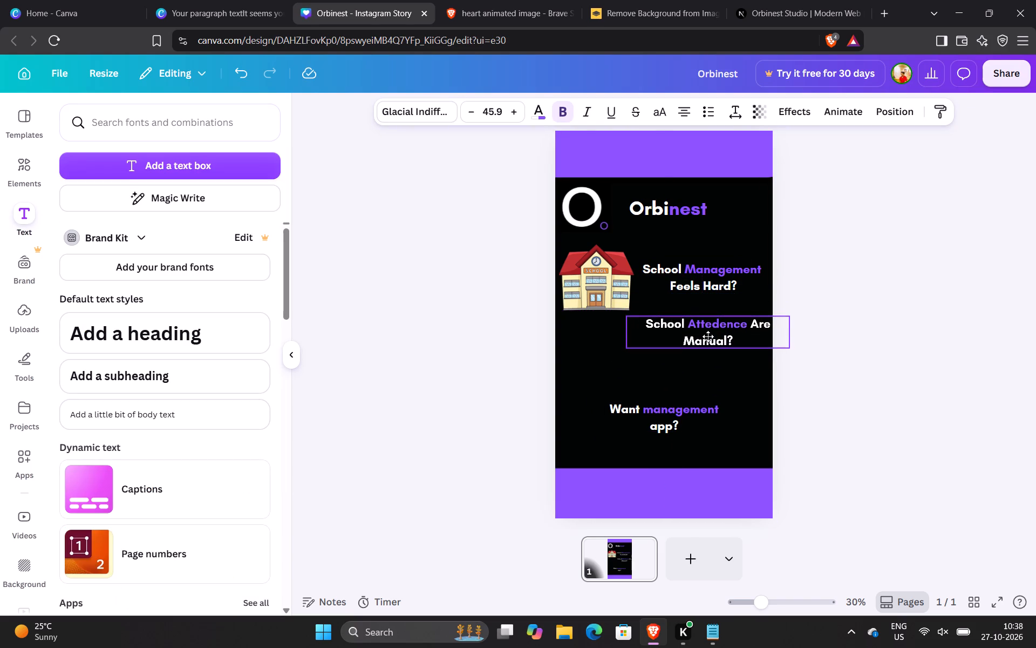
left_click_drag(708, 336, 710, 333)
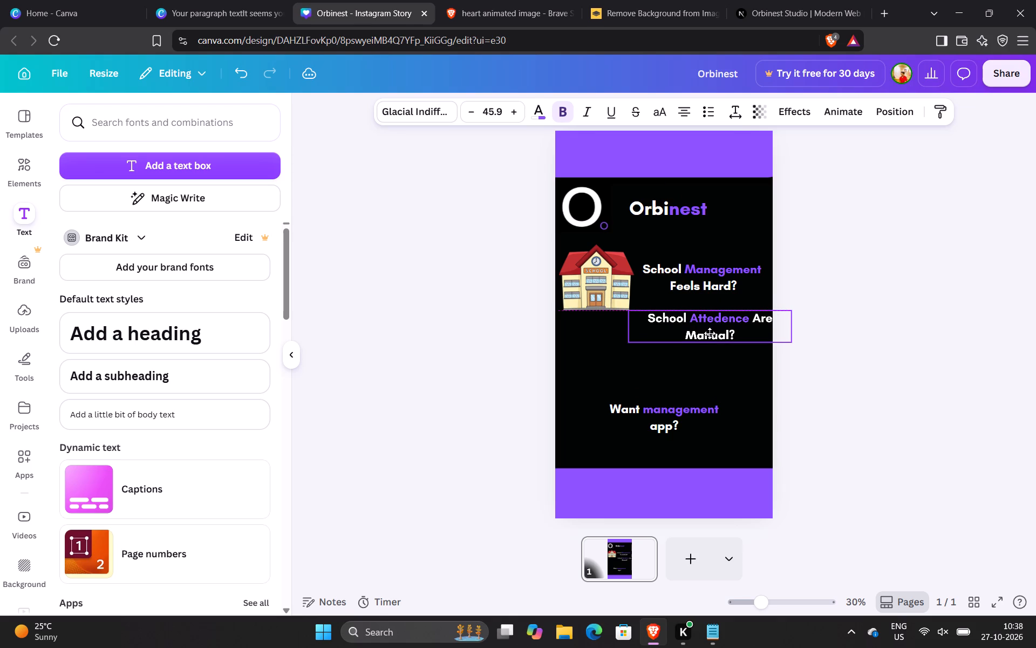
left_click_drag(710, 333, 707, 348)
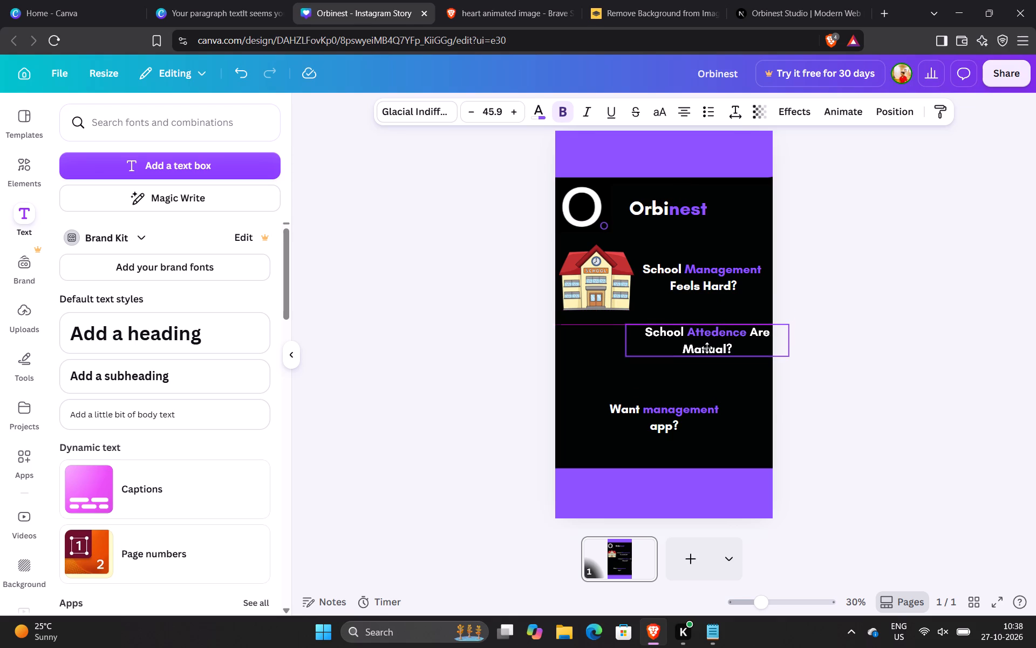
left_click_drag(707, 348, 707, 339)
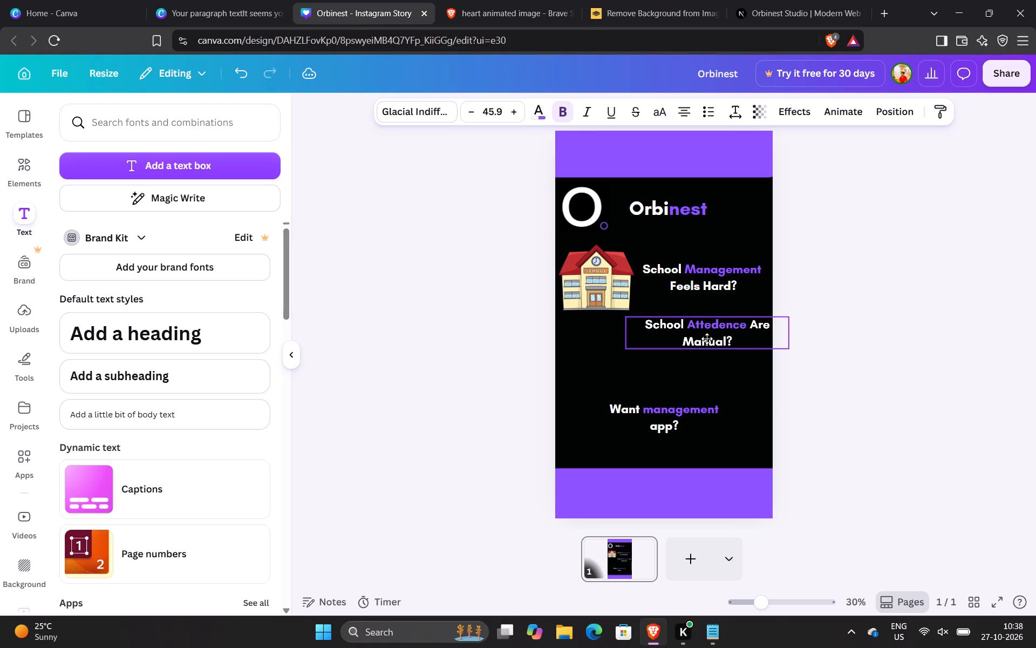
left_click_drag(707, 339, 707, 339)
left_click(826, 380)
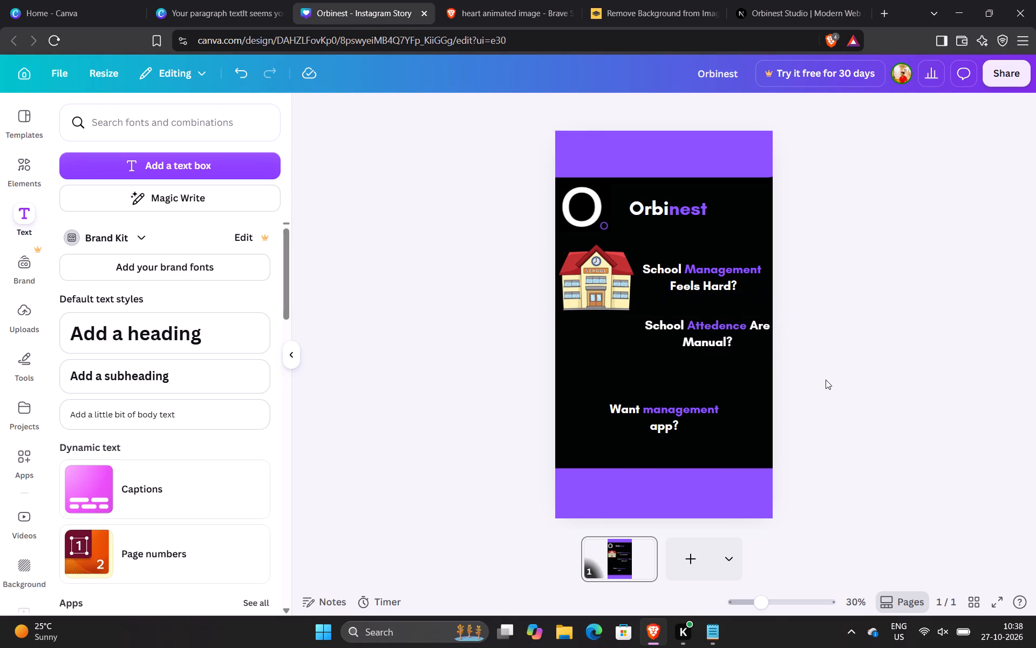
left_click(737, 342)
left_click_drag(723, 383, 720, 366)
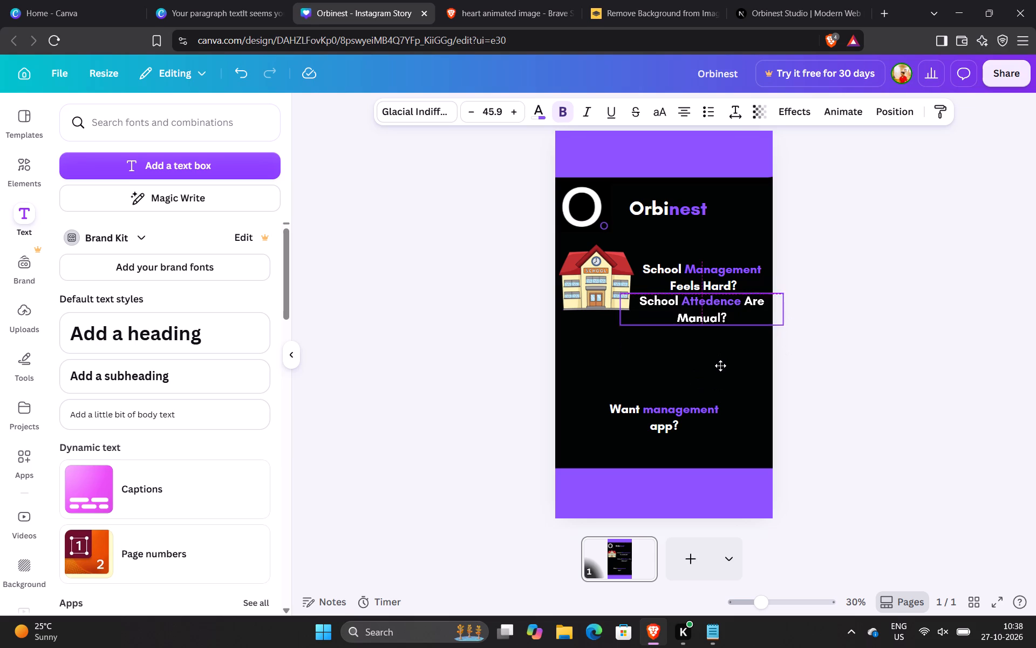
left_click_drag(720, 366, 720, 366)
left_click(798, 380)
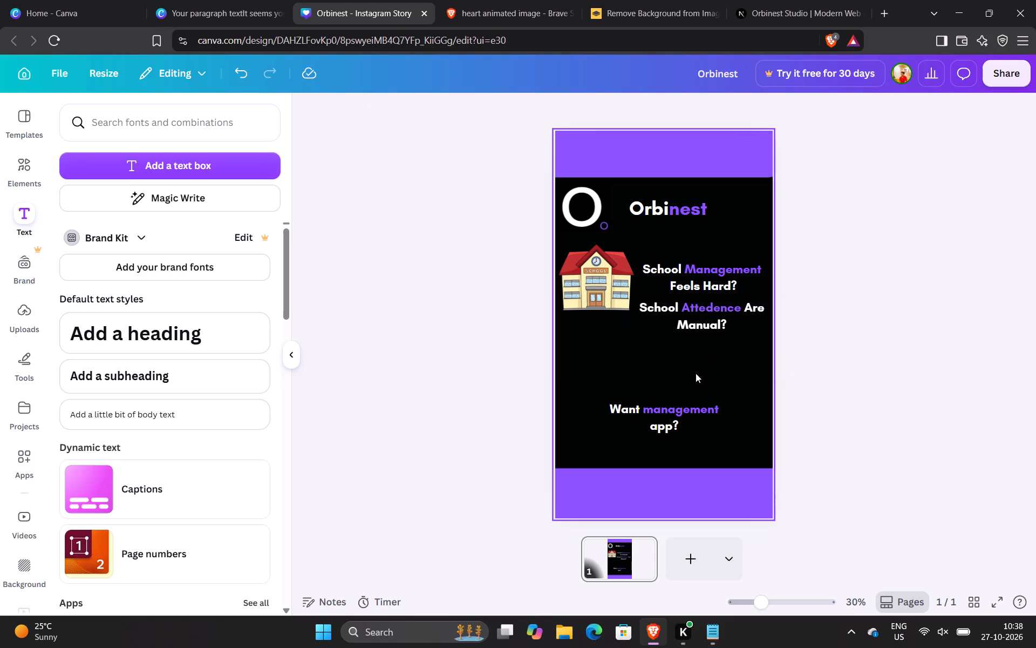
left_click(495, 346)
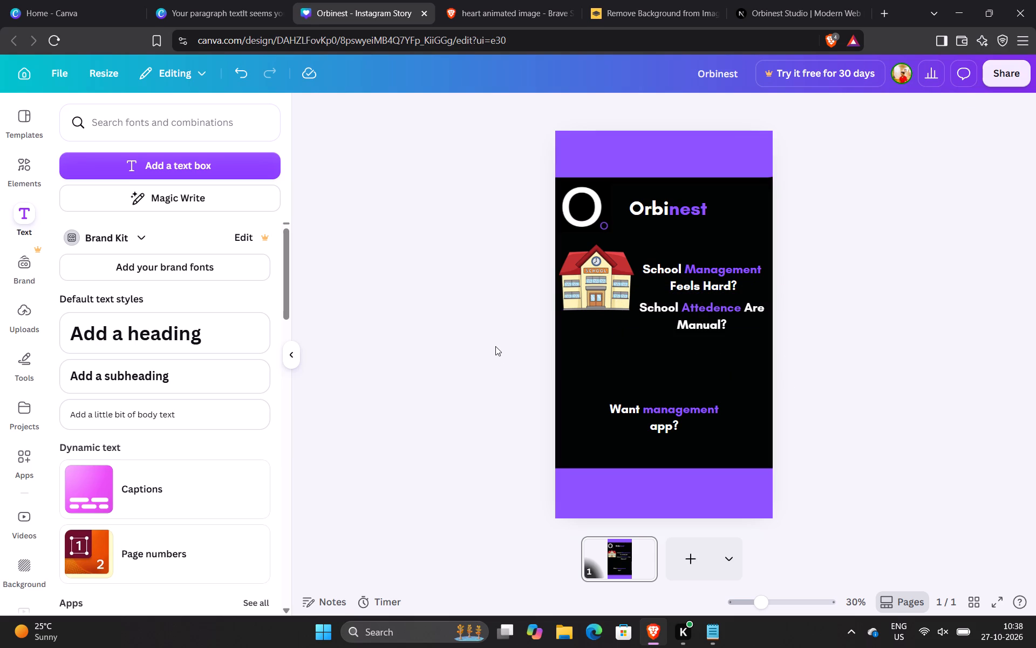
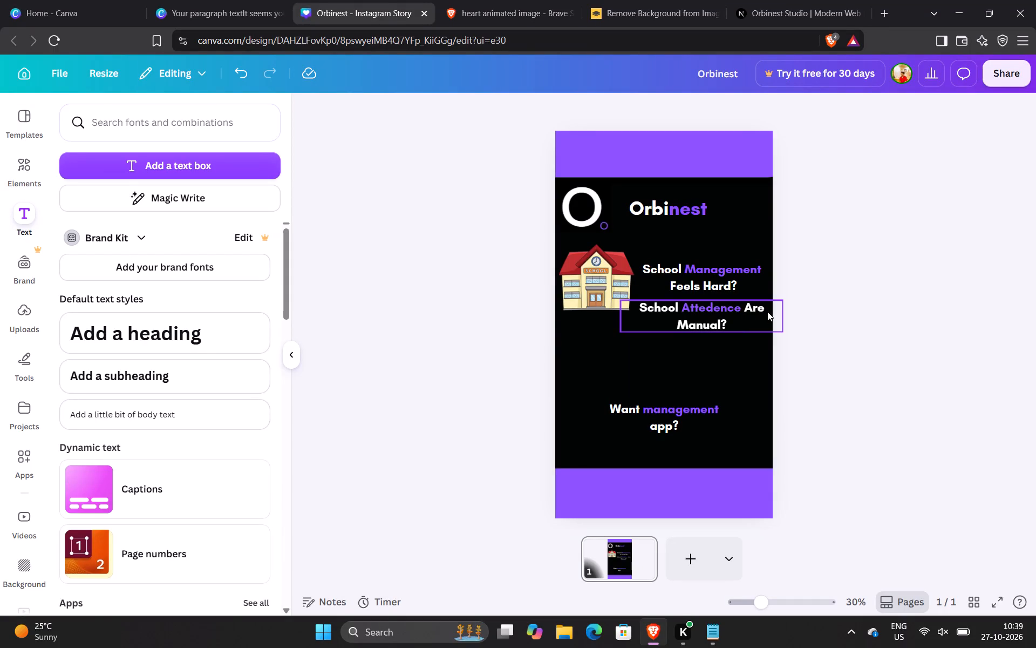
Duplicate the "School Attedence Are Manual?" label, placing the copy just below the original, and clear the copy's text for a new question.
left_click(684, 375)
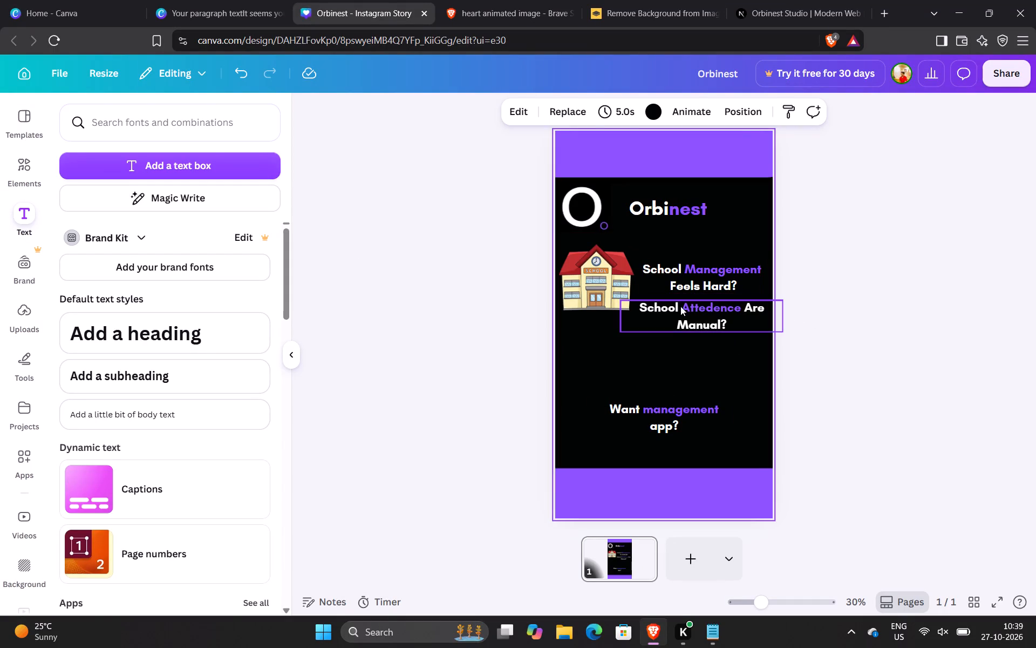
right_click(680, 306)
left_click(658, 315)
left_click(708, 273)
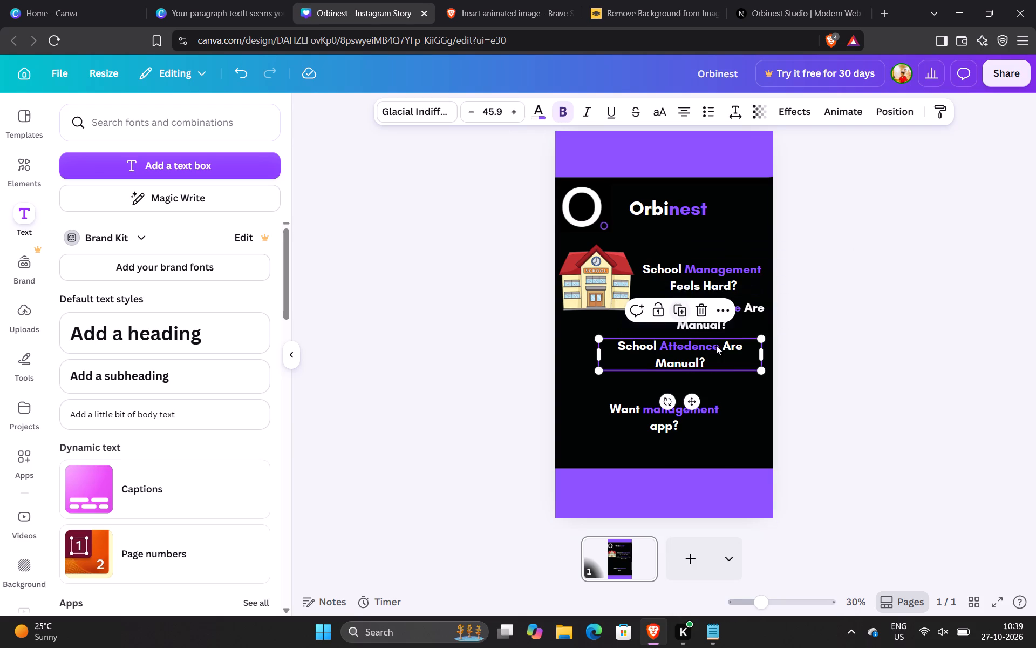
left_click(700, 357)
key("BackSpace")
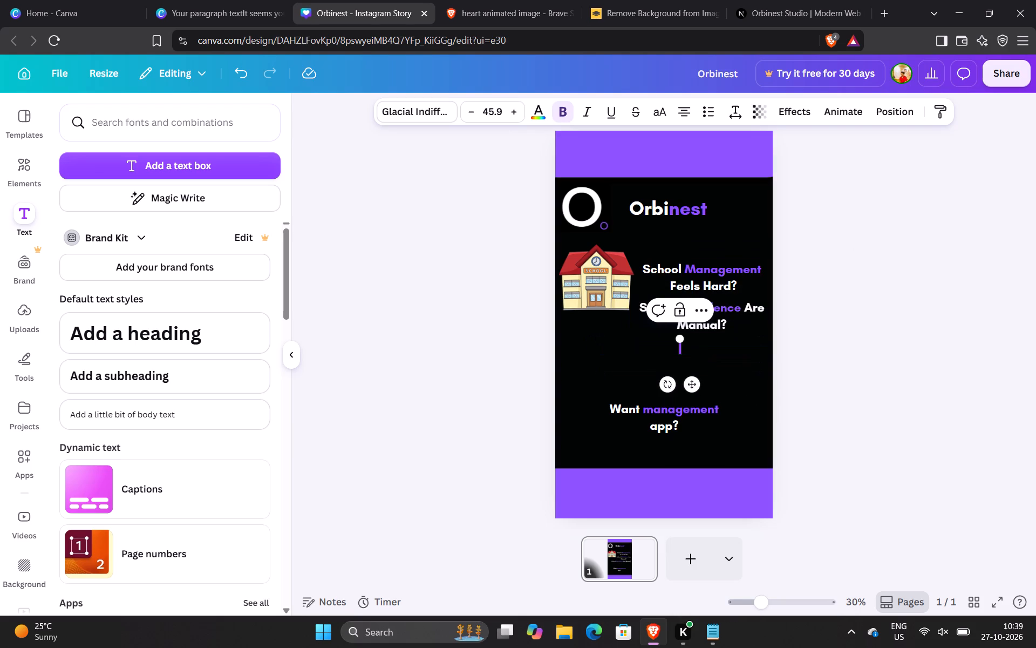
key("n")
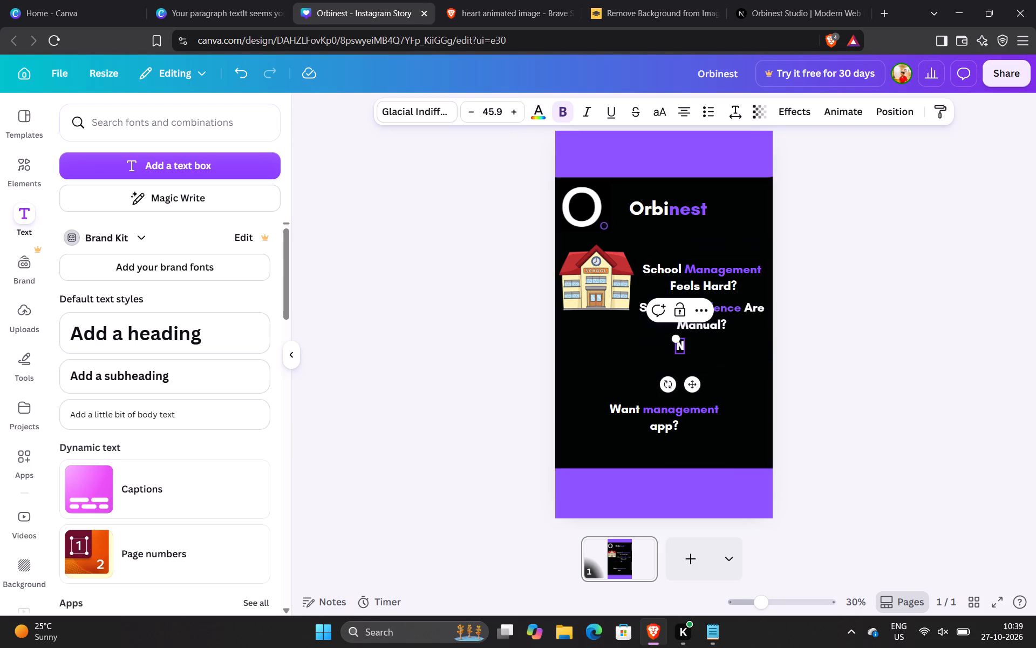
key("BackSpace")
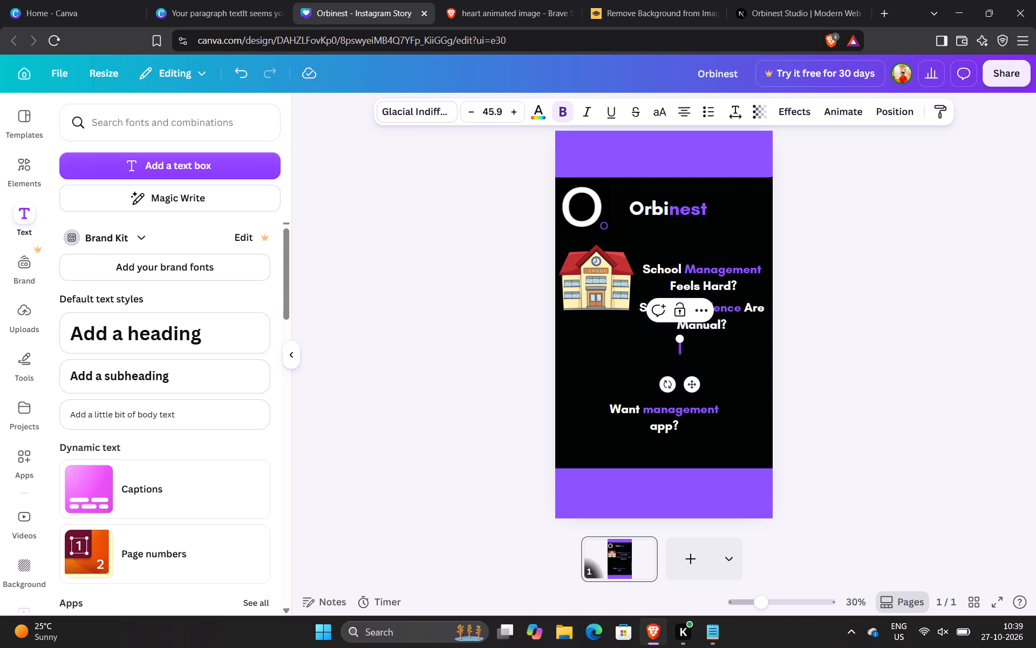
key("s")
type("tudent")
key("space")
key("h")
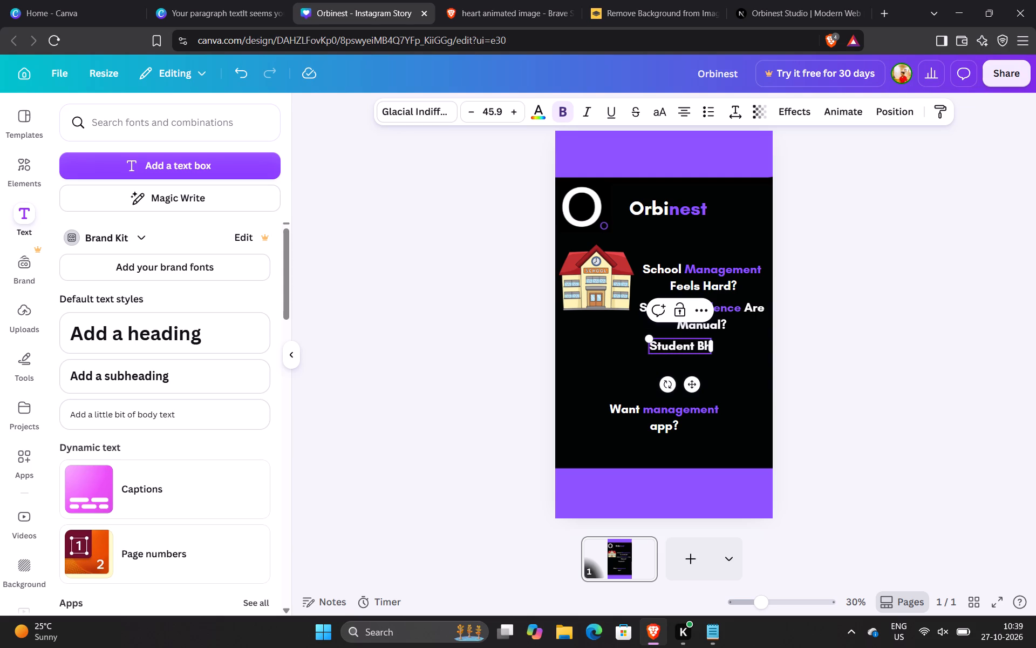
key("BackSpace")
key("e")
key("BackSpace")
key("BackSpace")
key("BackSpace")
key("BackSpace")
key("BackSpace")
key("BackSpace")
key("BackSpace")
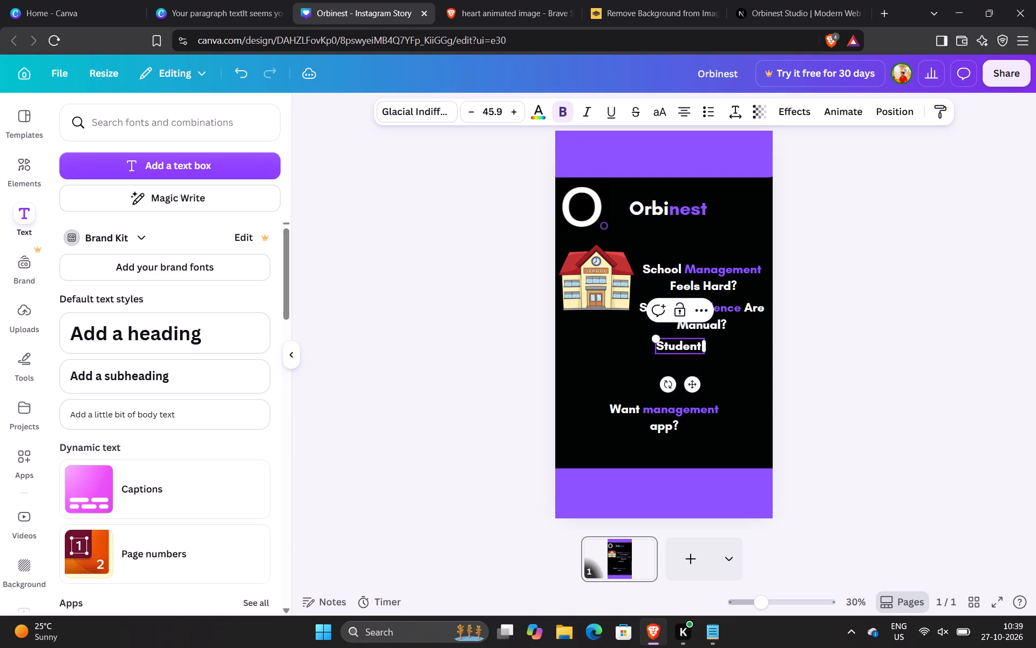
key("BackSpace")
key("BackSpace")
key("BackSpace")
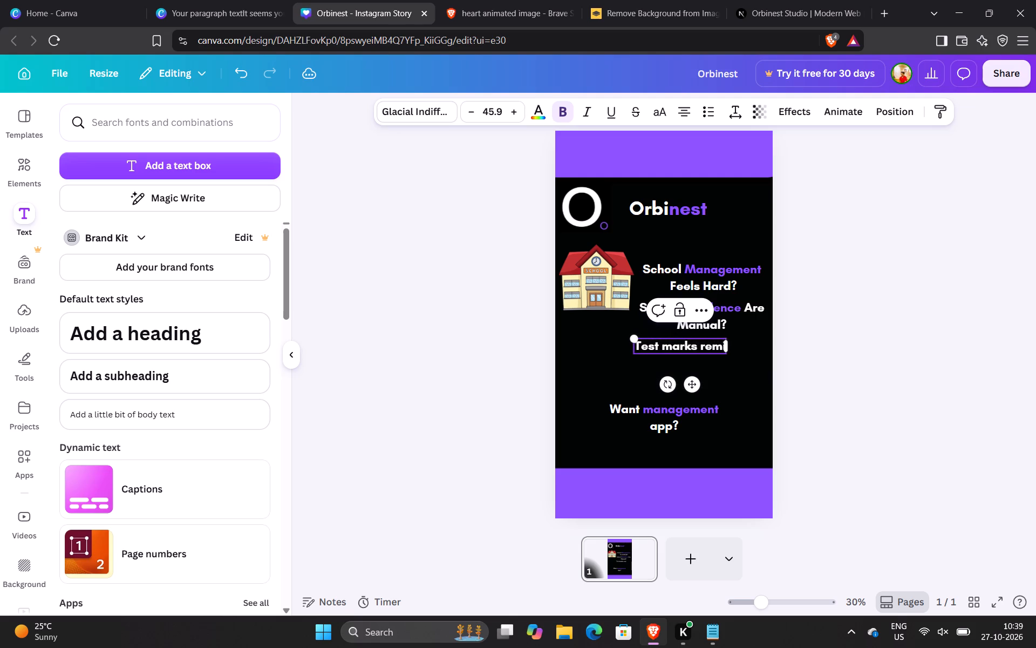
Complete the third problem label so it reads "Test marks remains hidden from parents?".
key("BackSpace")
type("ain")
key("space")
key("BackSpace")
type("s hidden from pa")
type("rents?")
Colour the word "hidden" in the test marks label with the design's purple.
double_click(722, 346)
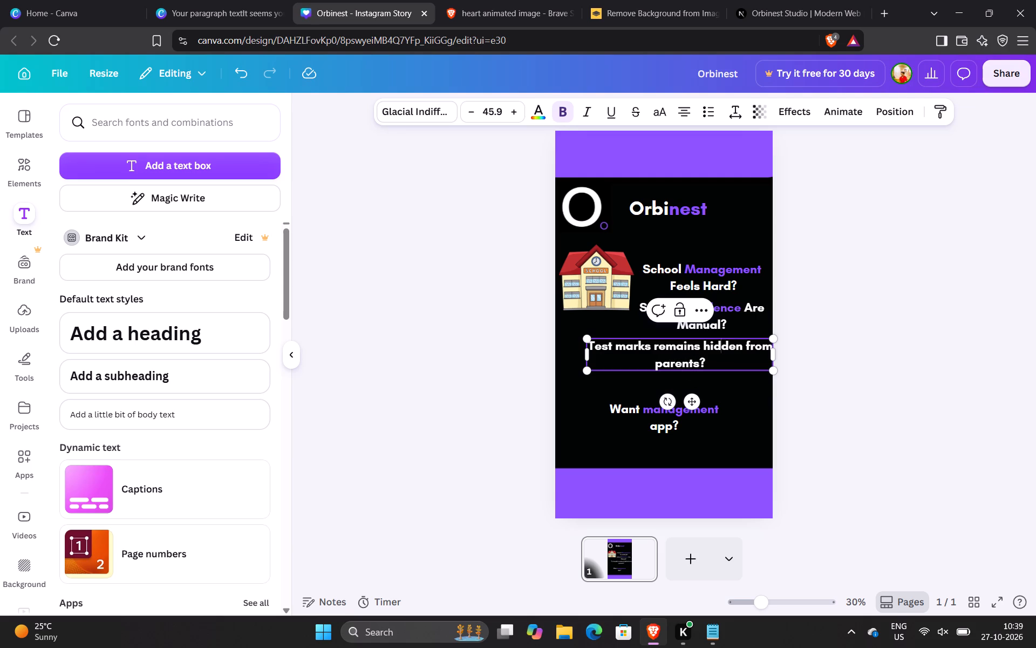
left_click(535, 107)
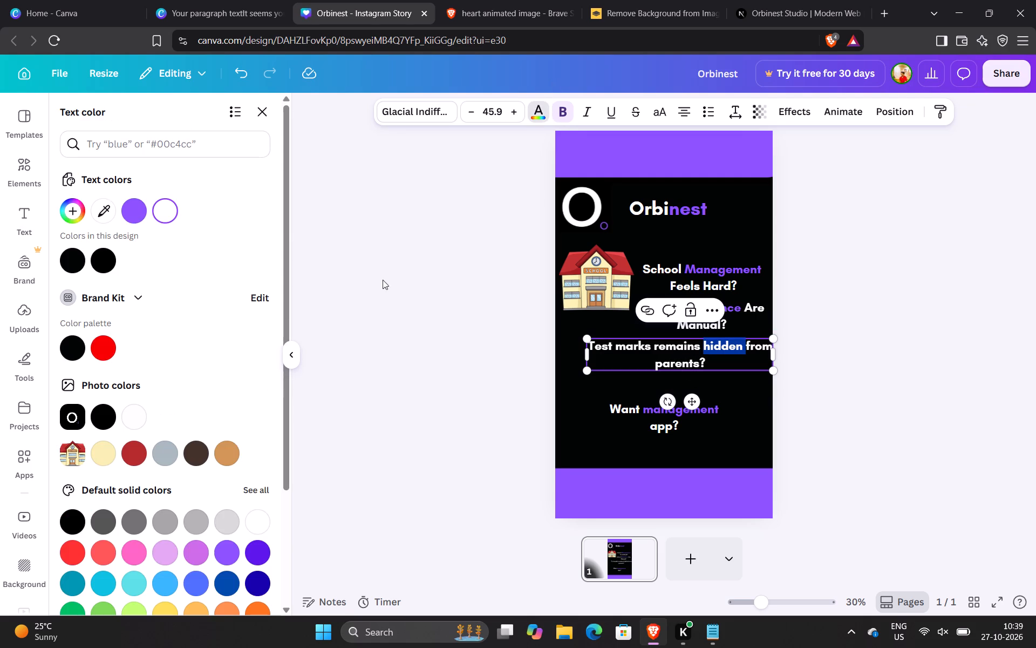
left_click(137, 214)
left_click(838, 431)
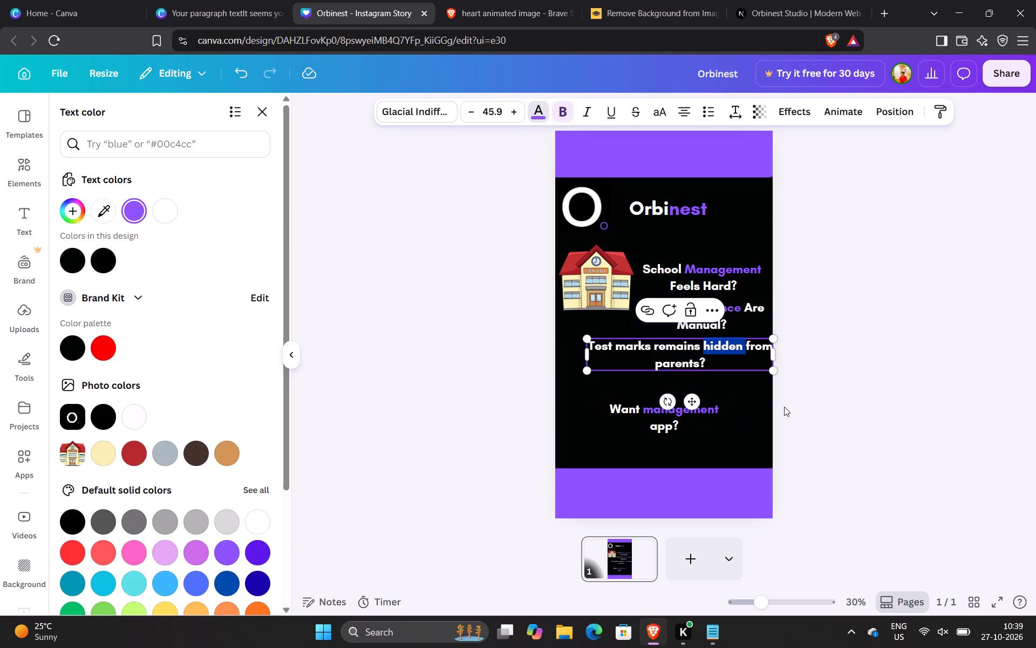
Shift the "Test marks remains hidden from parents?" label slightly left so it sits roughly centred inside the page.
left_click(725, 361)
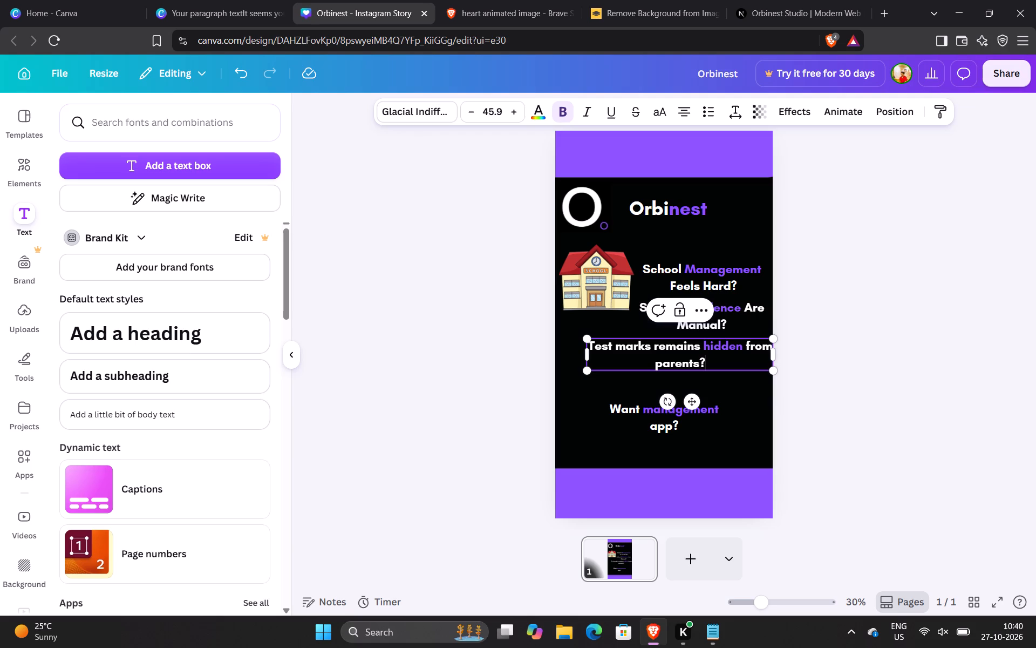
left_click_drag(691, 400, 680, 402)
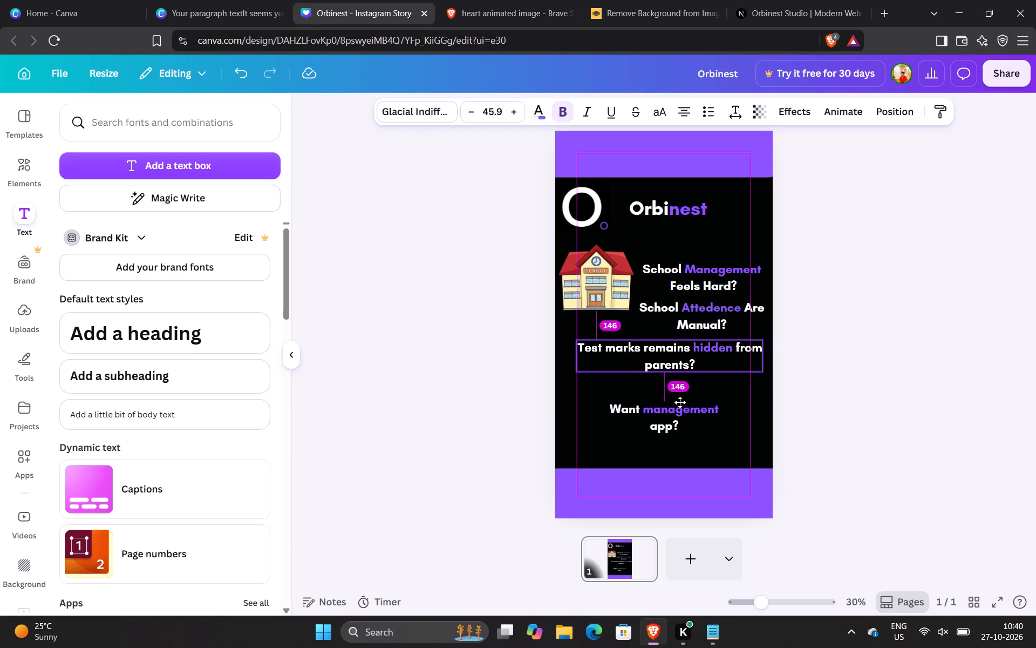
Nudge the "Test marks remains hidden from parents?" label slightly left, keeping it midway between the labels above and below.
left_click_drag(680, 402, 678, 402)
left_click(702, 422)
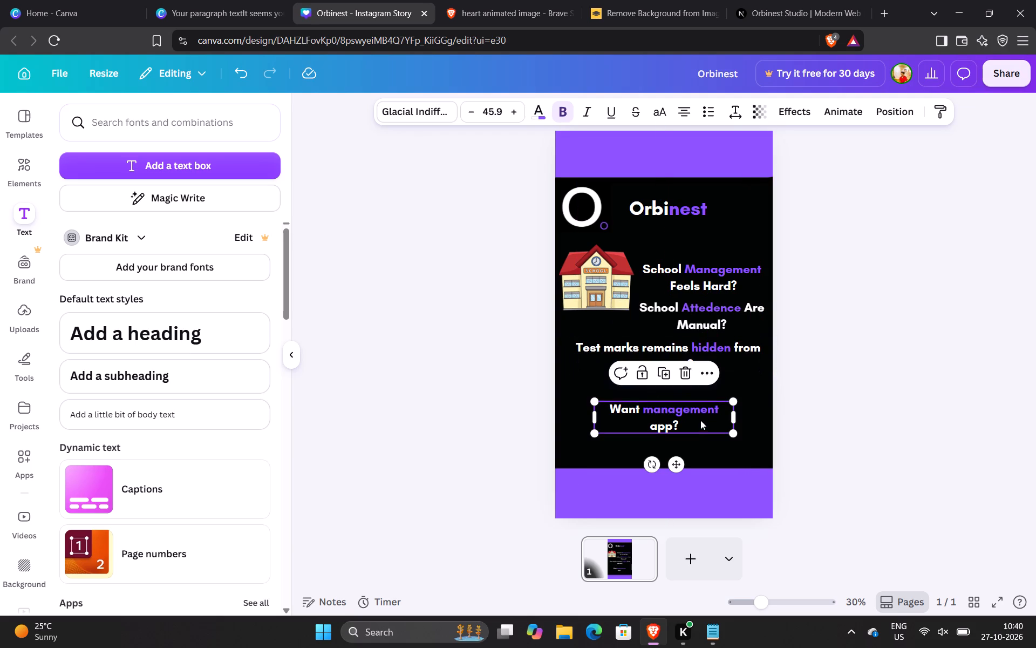
left_click(823, 413)
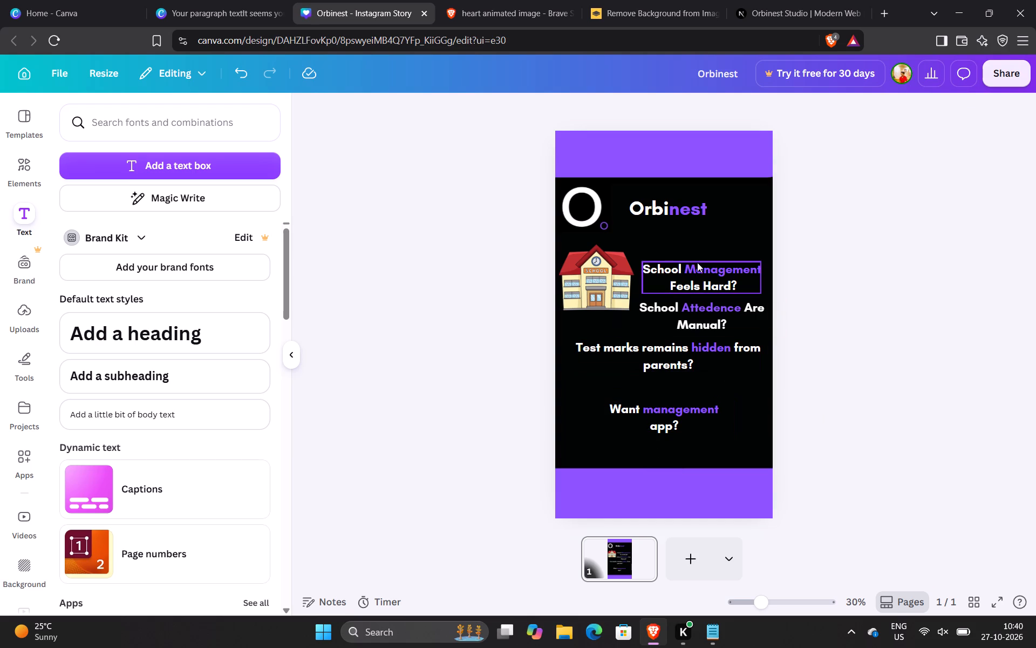
Raise the three problem labels to spread them evenly, with "School Management Feels Hard?" starting near the top of the school illustration.
left_click_drag(700, 279, 700, 264)
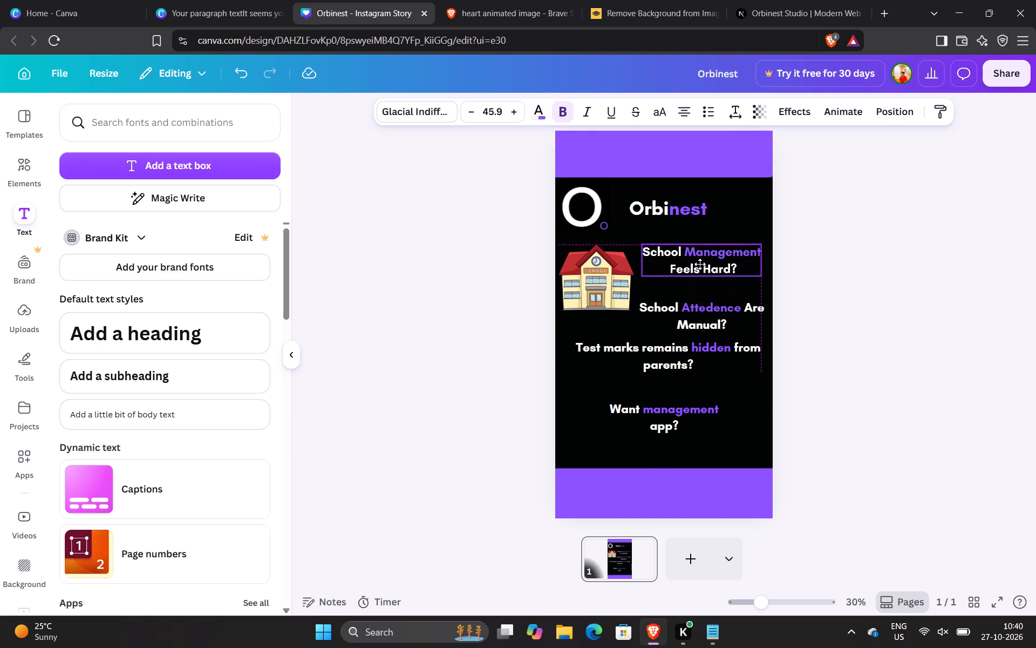
left_click_drag(700, 264, 701, 263)
left_click(726, 327)
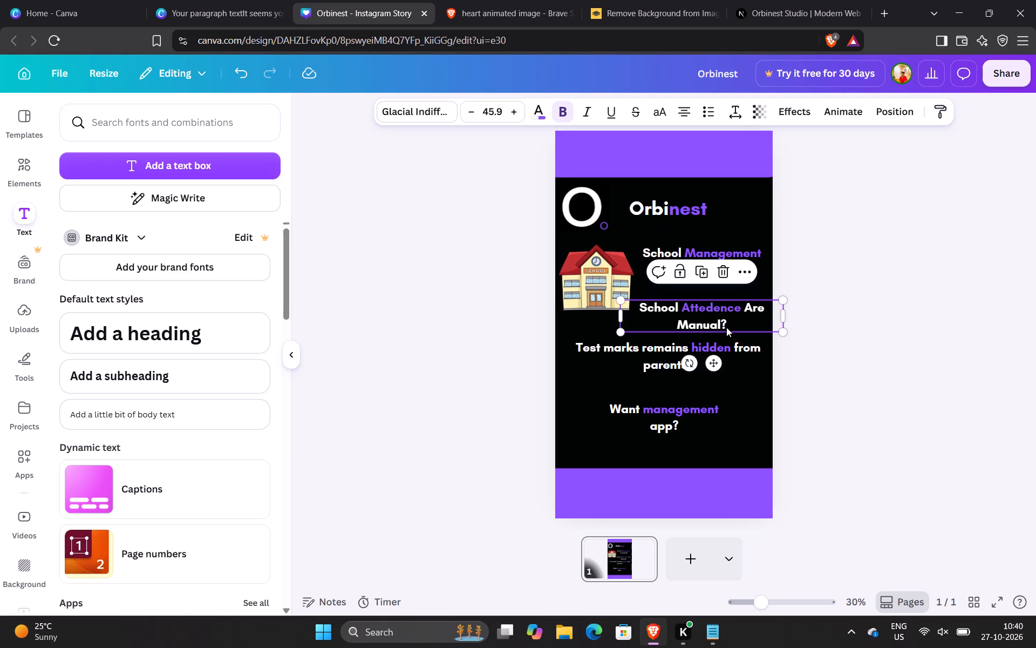
left_click_drag(722, 326, 725, 314)
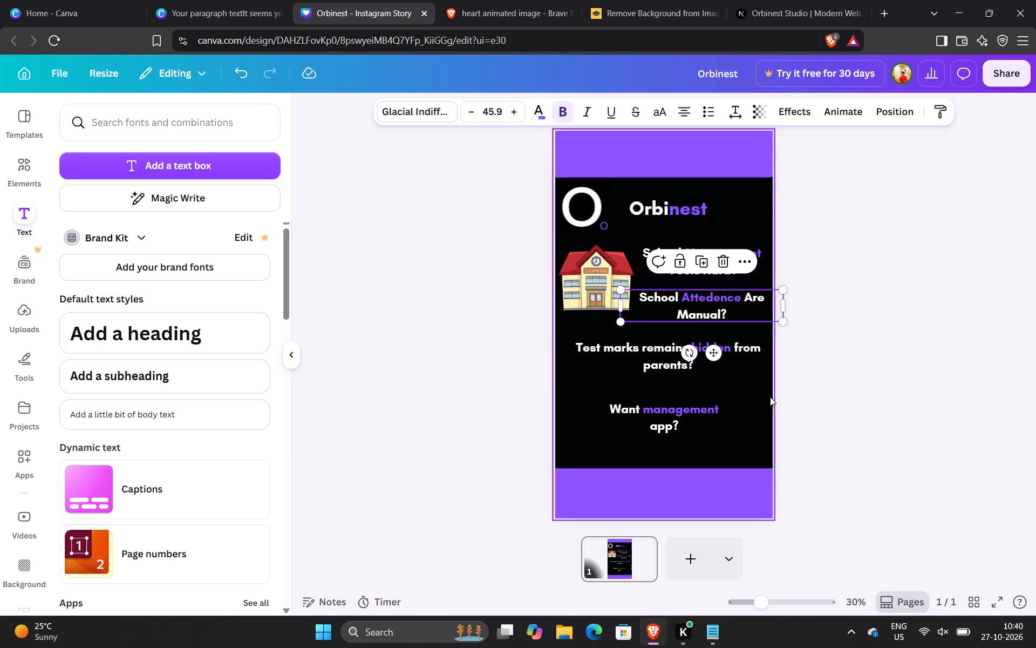
left_click(770, 397)
left_click_drag(711, 357, 711, 352)
left_click(808, 435)
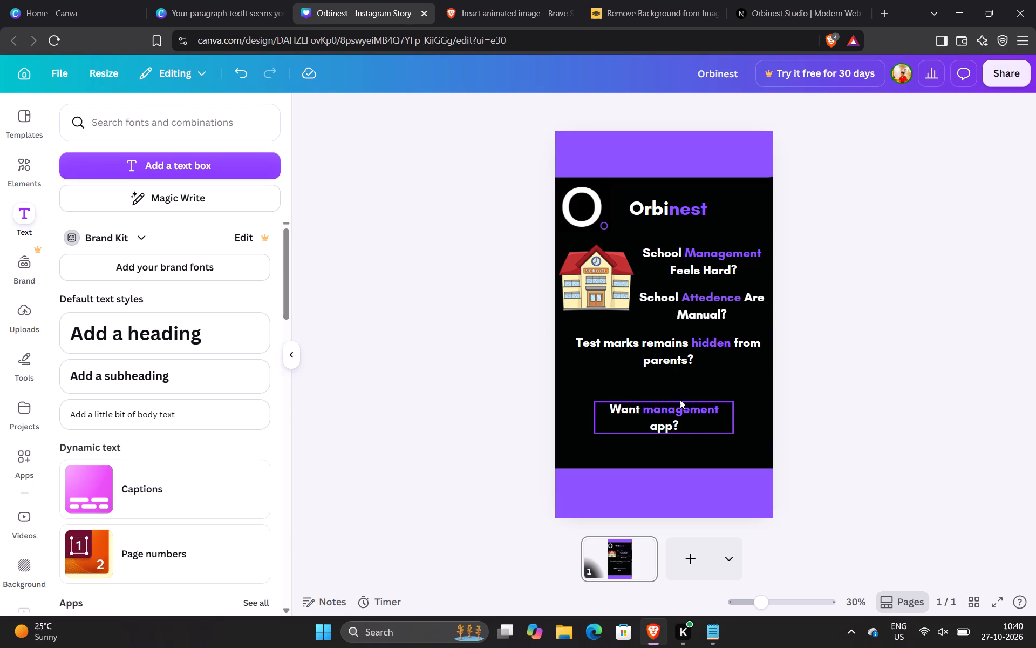
Move the "Want management app?" label up, centred on the page, with a gap of 67 below the test marks label.
left_click(665, 386)
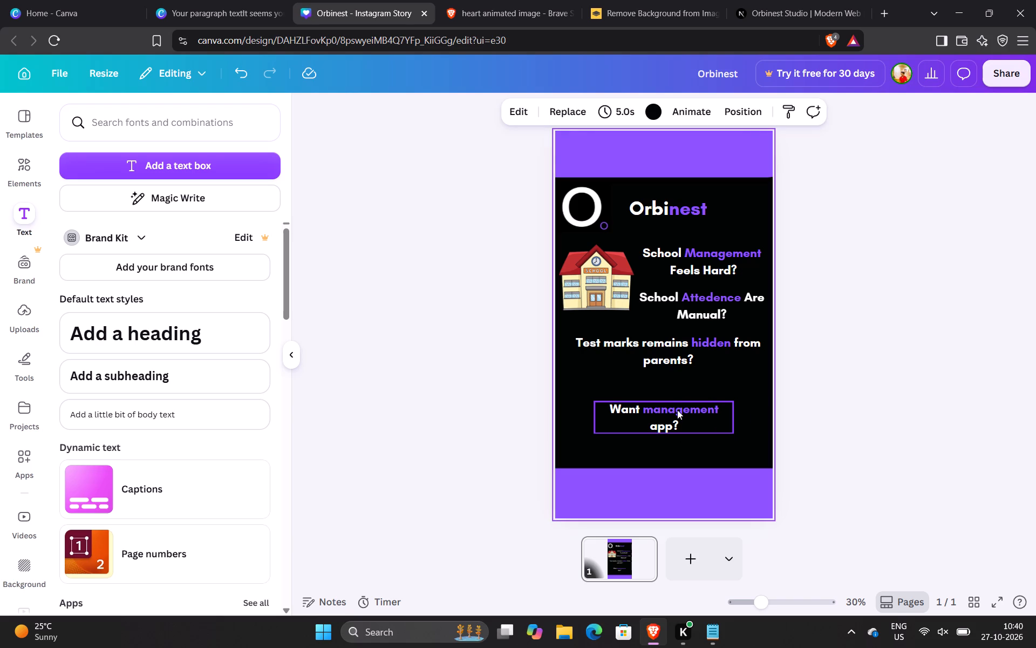
left_click_drag(681, 417, 681, 397)
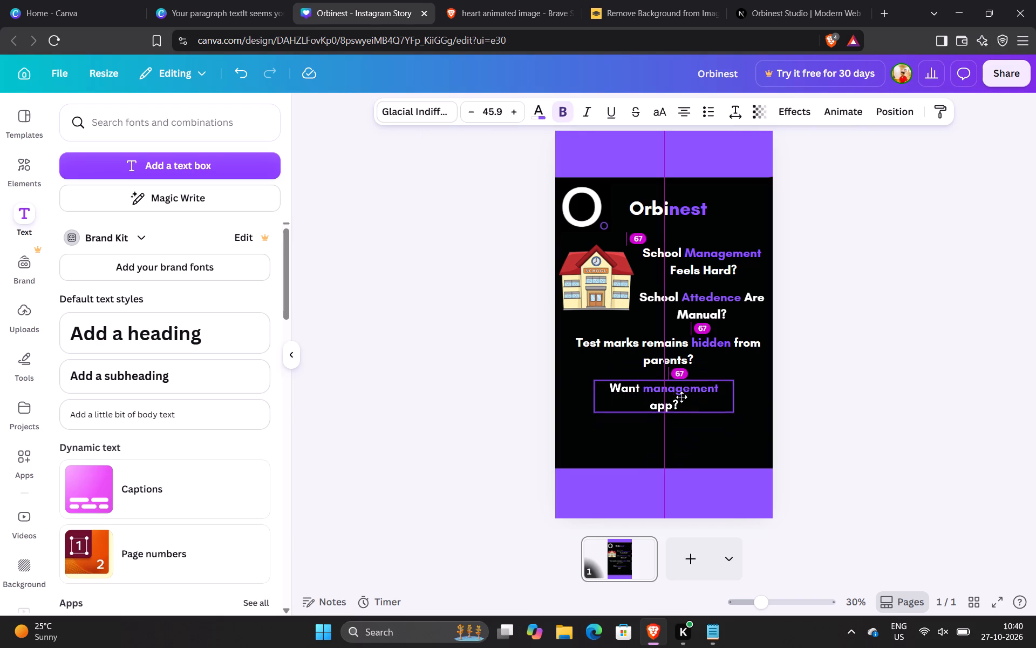
Position the "Want management app?" label horizontally centred on the page, below the test marks label with a clear gap.
left_click_drag(681, 397, 681, 396)
left_click_drag(681, 396, 683, 400)
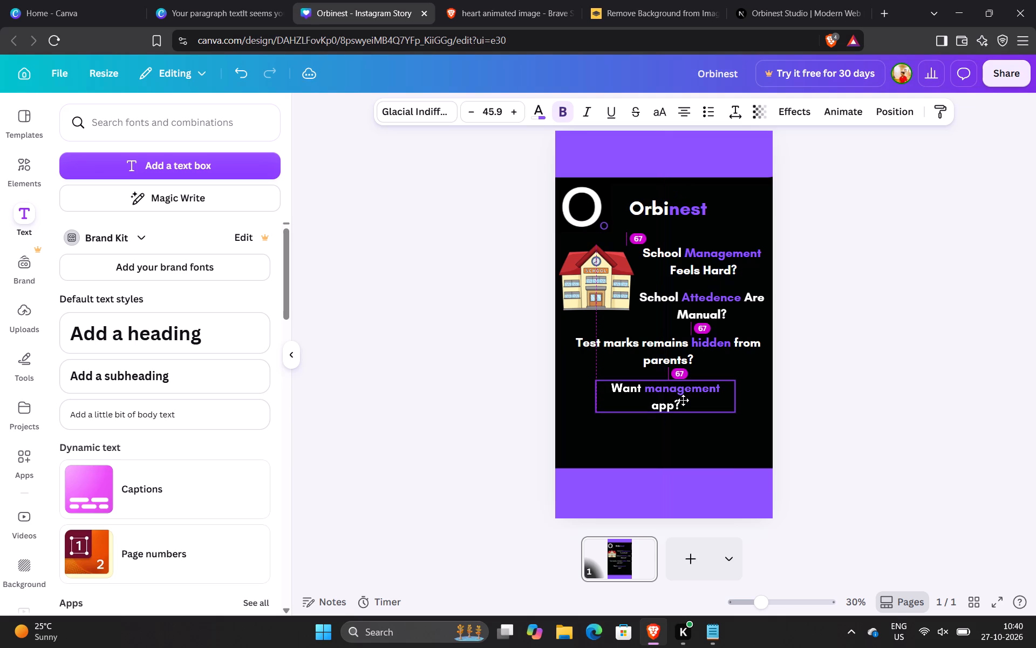
left_click_drag(683, 400, 683, 401)
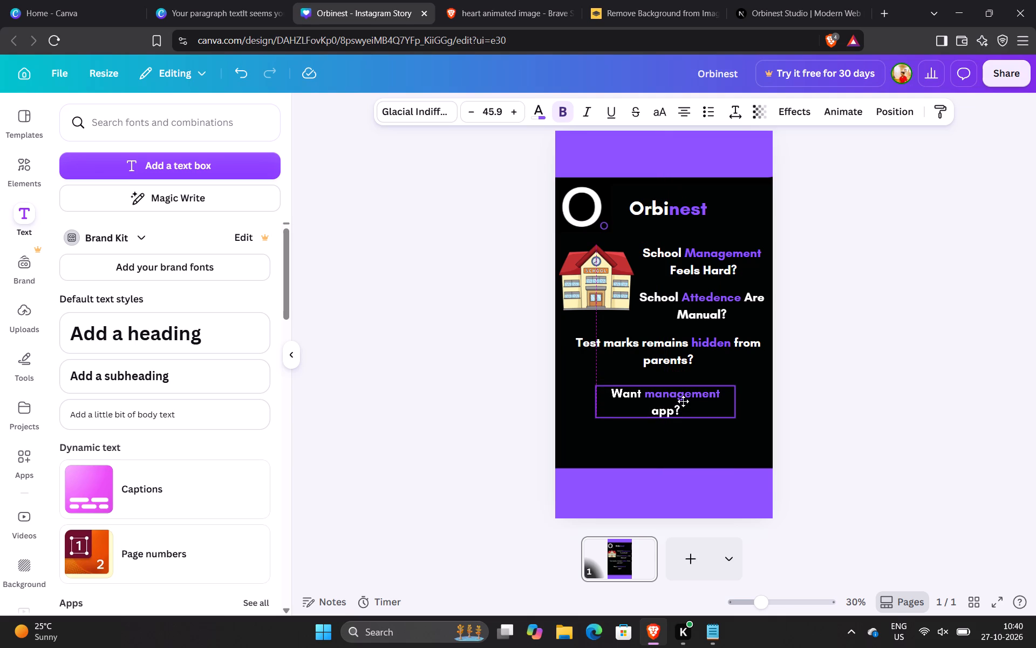
left_click_drag(683, 401, 683, 401)
left_click(833, 407)
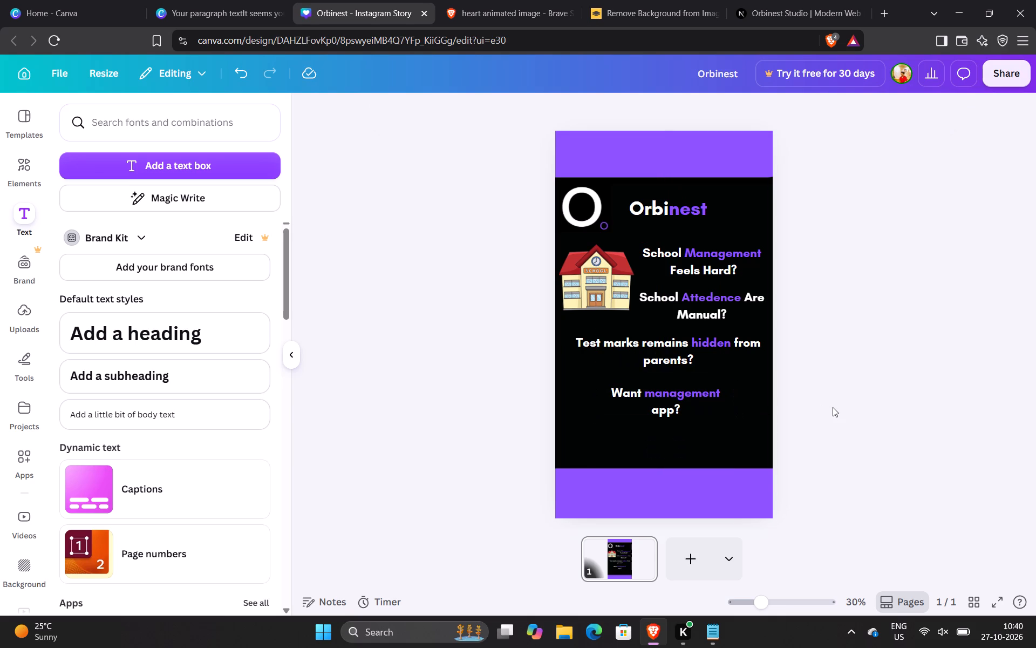
left_click_drag(677, 408, 677, 414)
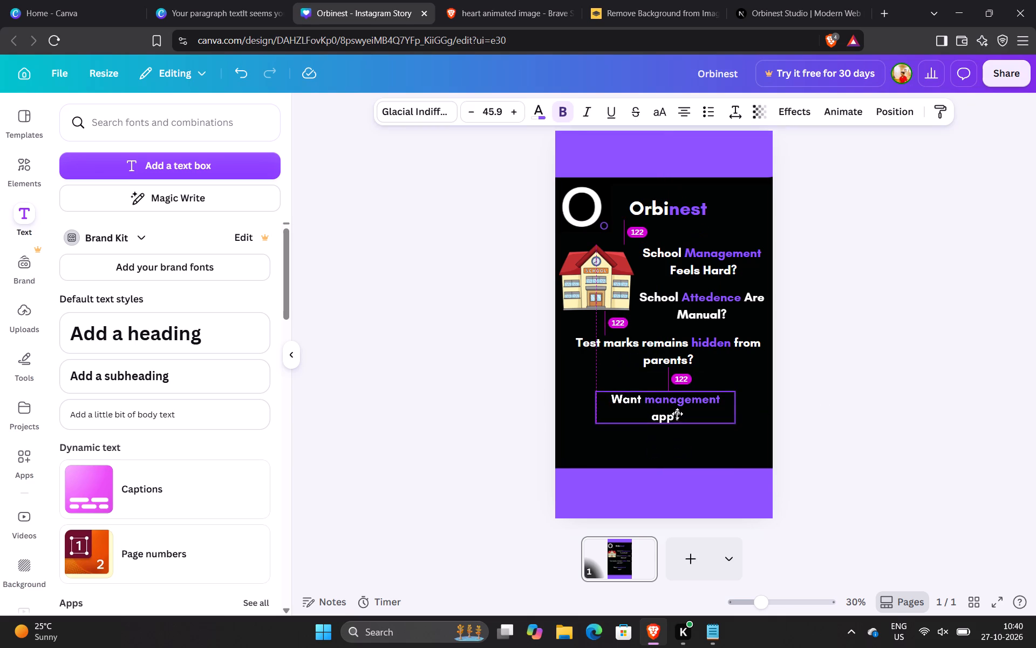
left_click_drag(677, 414, 677, 413)
left_click_drag(677, 413, 676, 417)
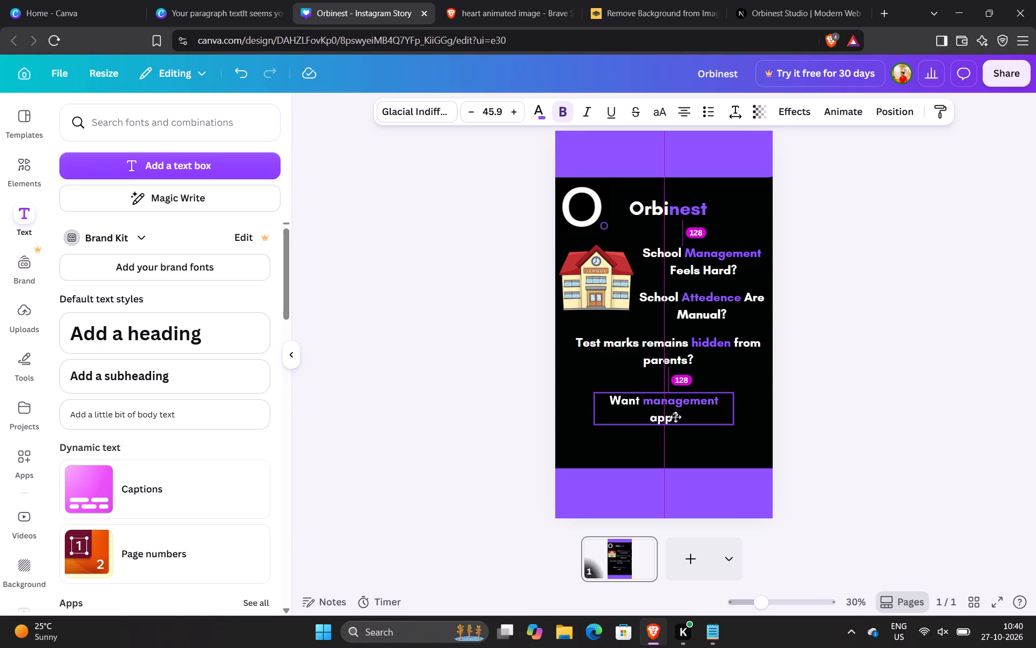
left_click_drag(676, 417, 676, 420)
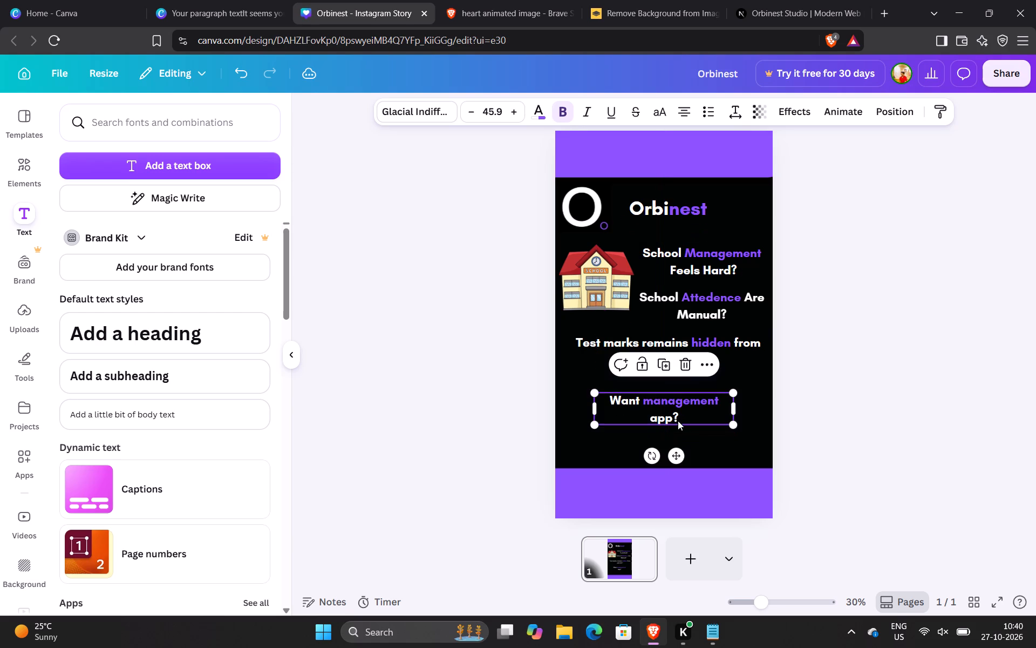
left_click_drag(697, 414, 697, 420)
left_click(810, 432)
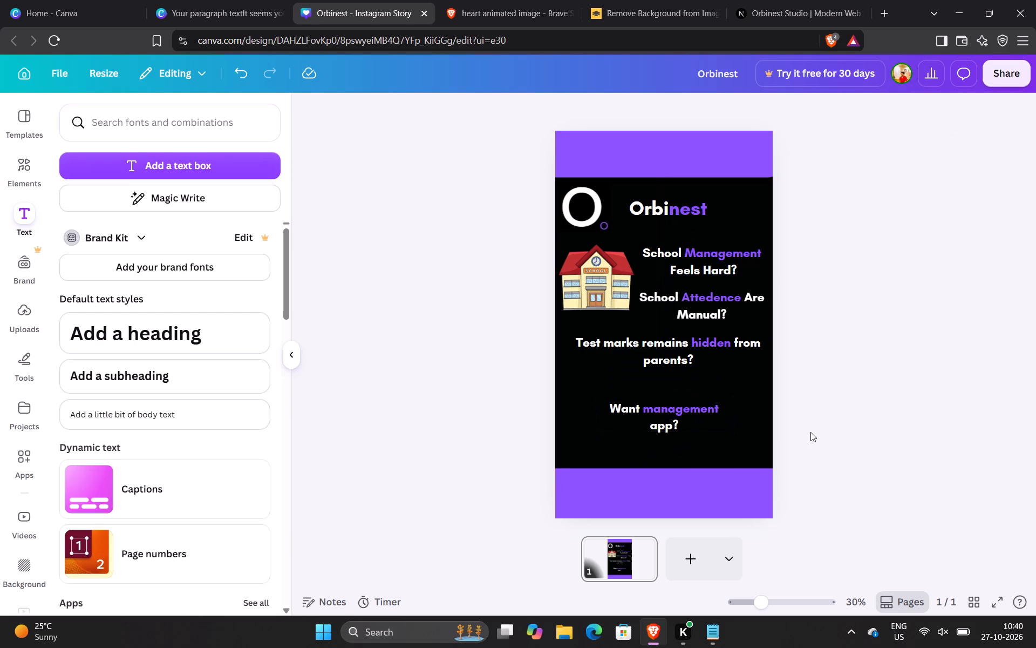
left_click_drag(704, 417, 704, 411)
left_click(835, 416)
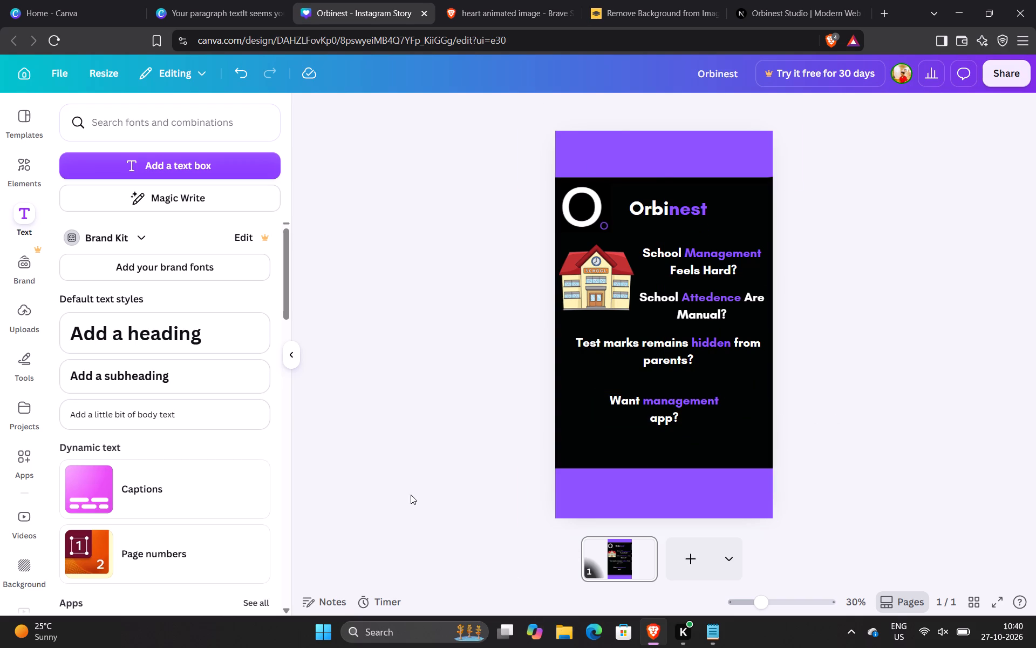
Preview the available page animations and apply the Pan animation to the whole Orbinest story page.
left_click(674, 439)
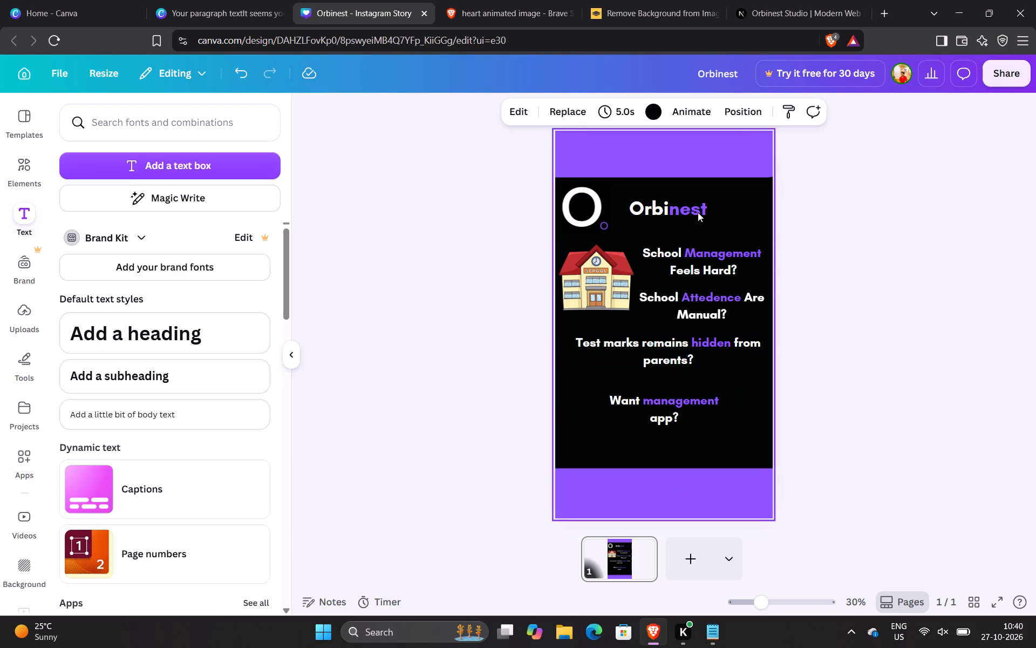
left_click(683, 107)
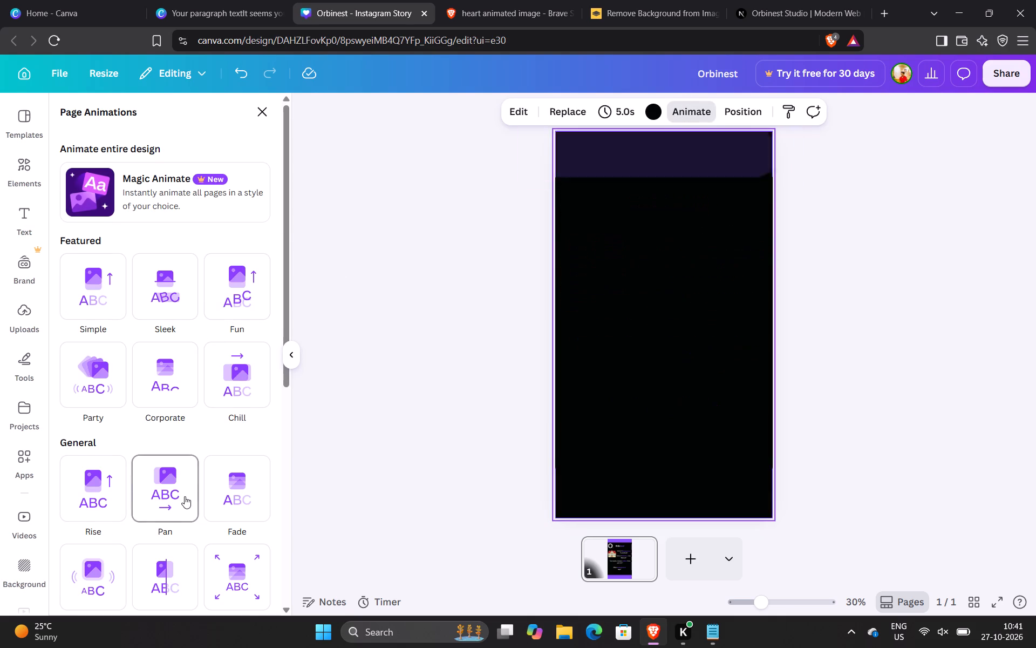
scroll(185, 496, "down", 2)
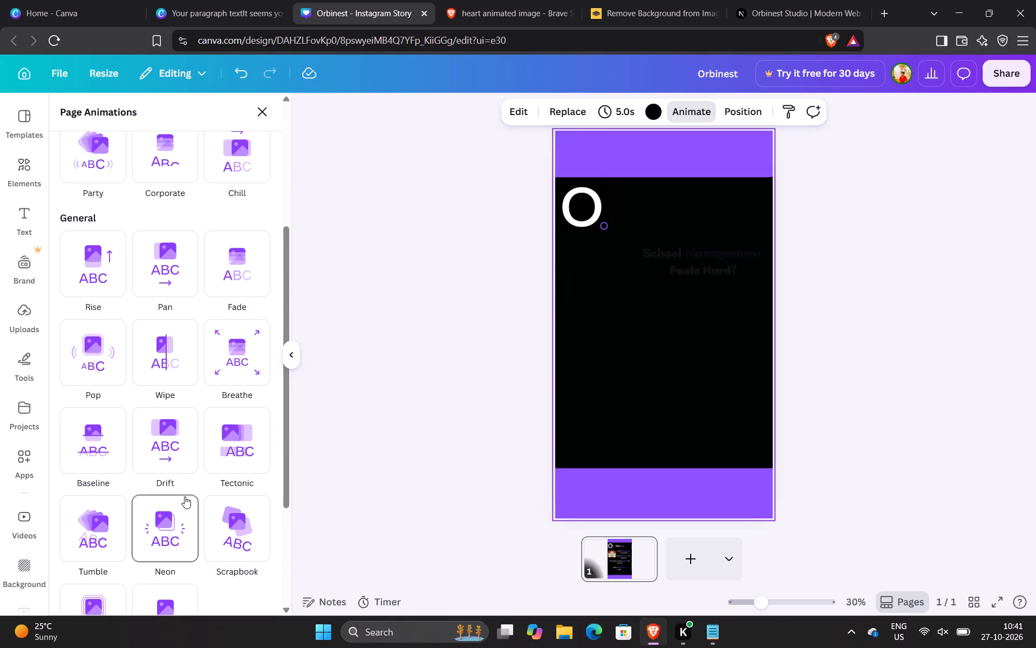
scroll(185, 496, "down", 2)
scroll(208, 453, "up", 4)
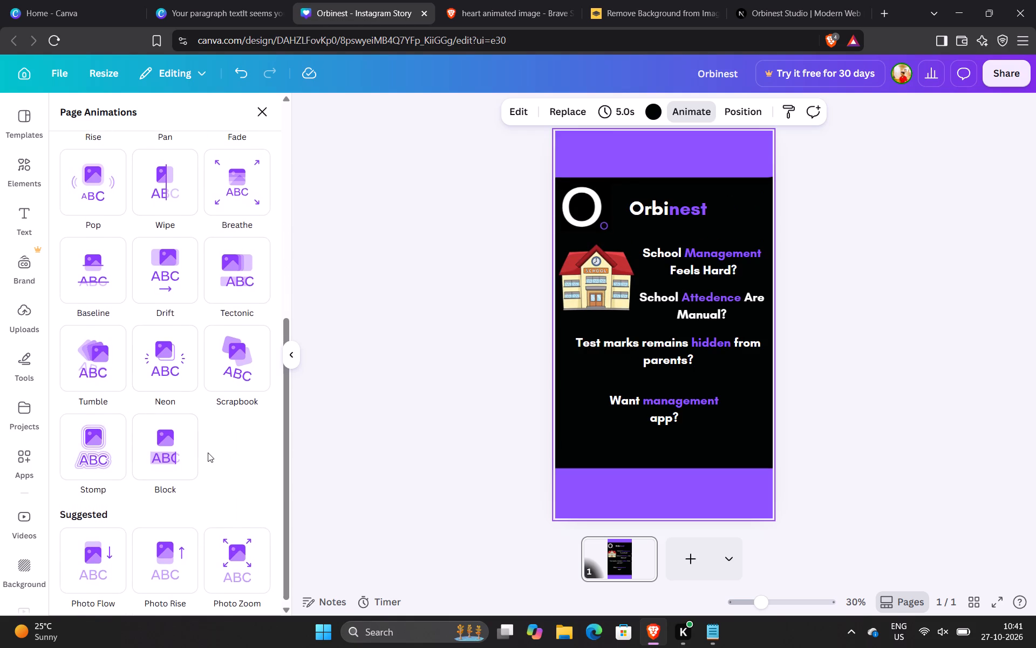
scroll(208, 453, "up", 4)
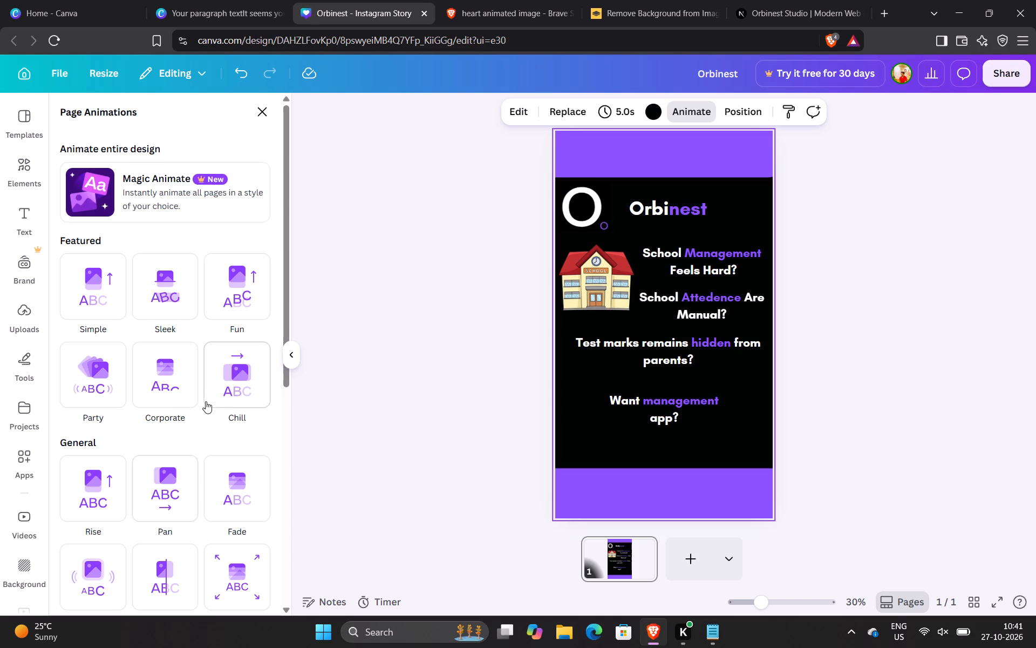
scroll(192, 436, "down", 3)
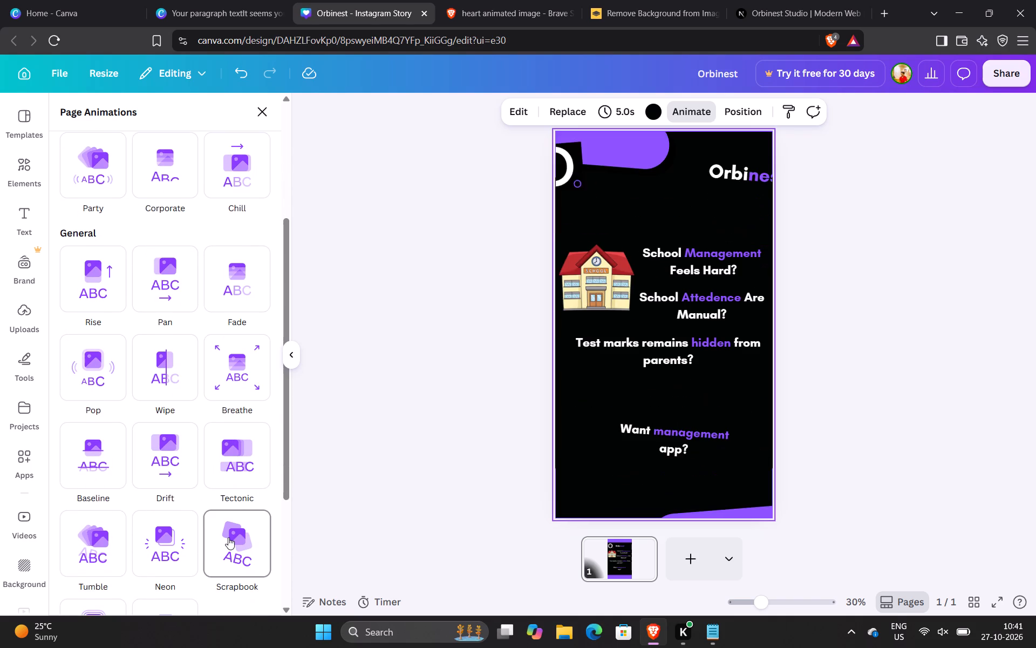
scroll(228, 537, "down", 2)
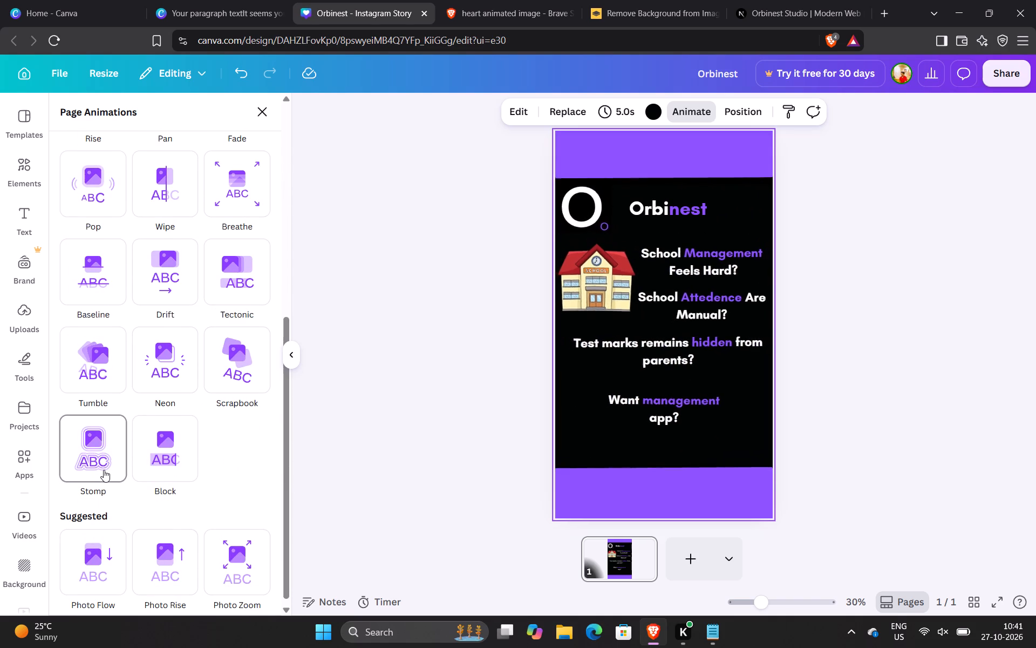
scroll(162, 278, "up", 1)
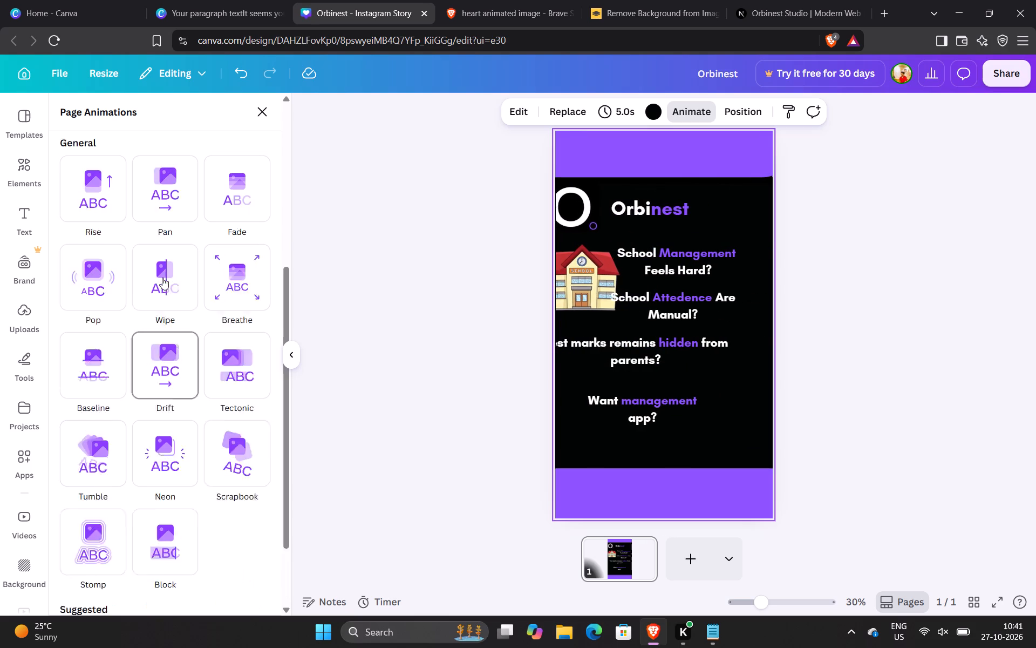
scroll(162, 278, "up", 5)
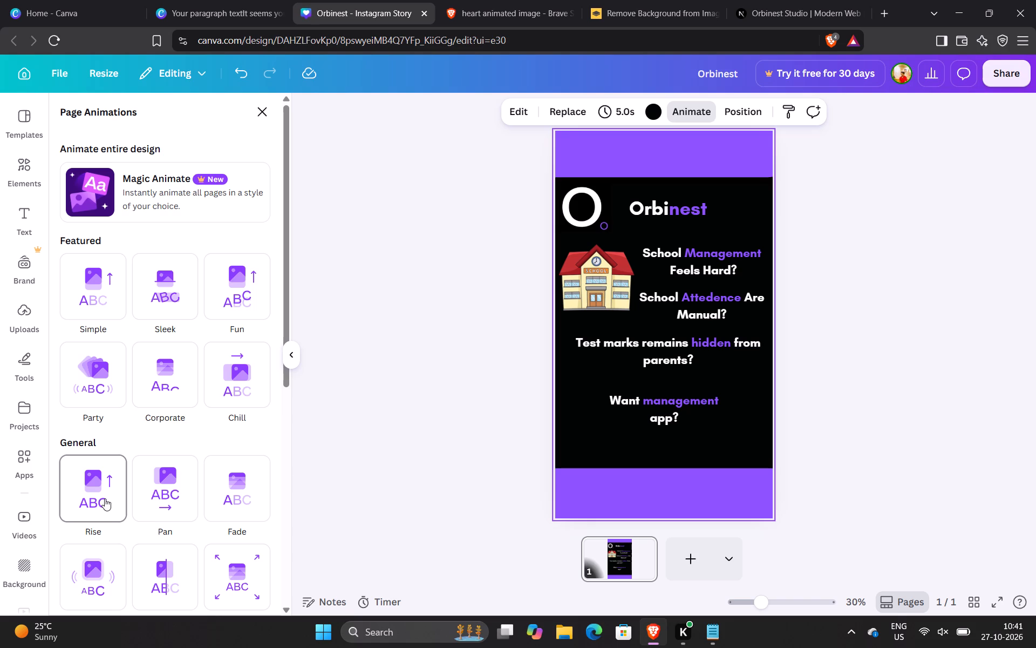
scroll(105, 498, "down", 2)
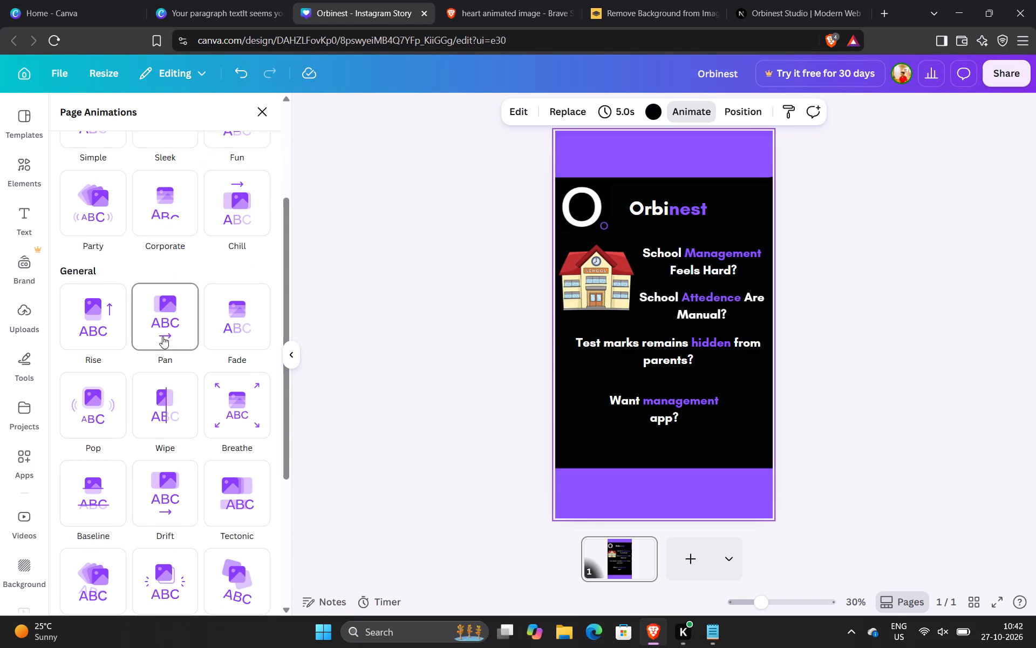
left_click(162, 336)
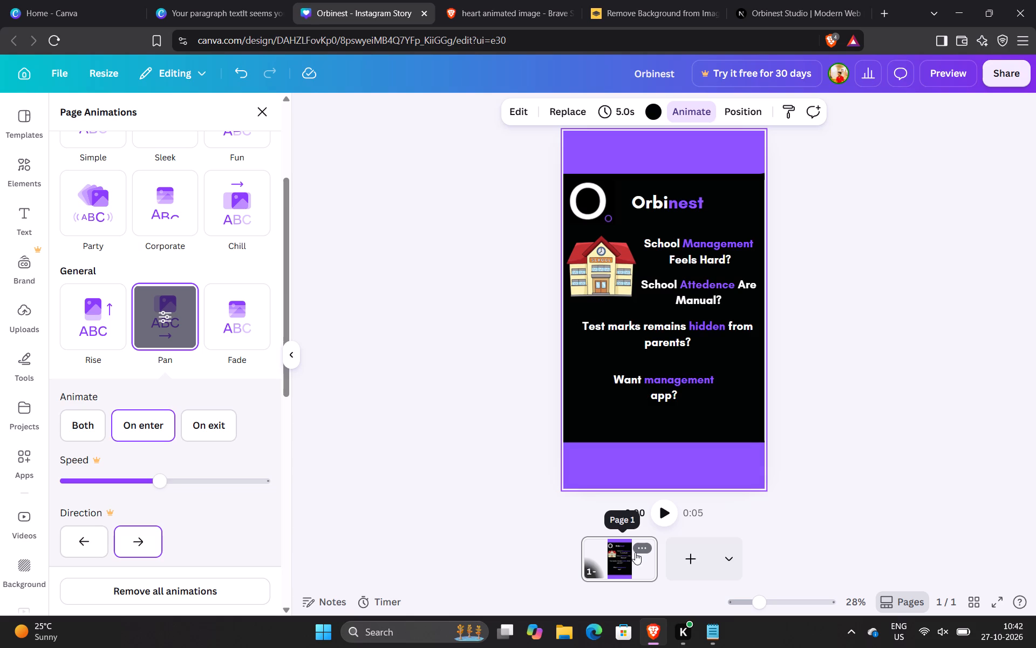
Convert page 1 for editing as a video with a timeline.
left_click(642, 548)
left_click(677, 525)
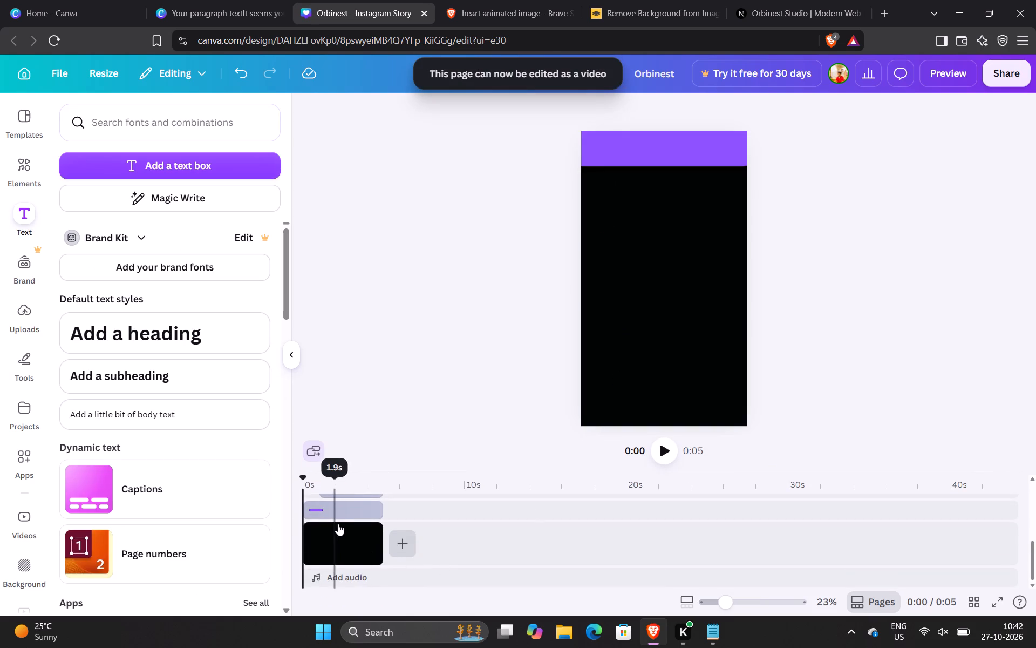
Look through the timeline tracks to examine when the labels, school illustration, logo and banners start.
scroll(338, 524, "up", 6)
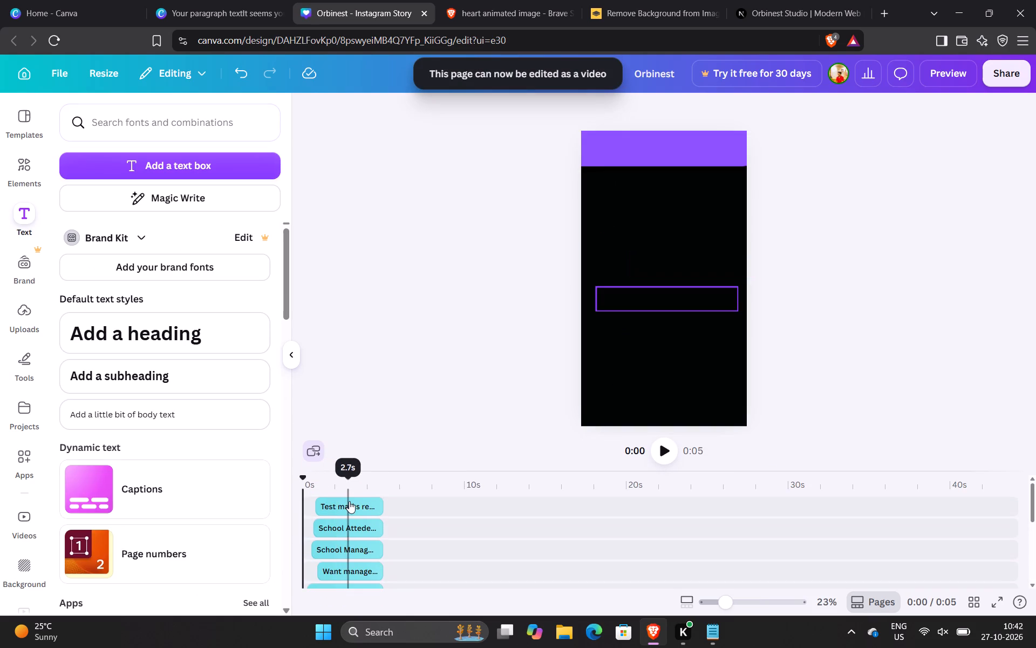
scroll(399, 568, "down", 1)
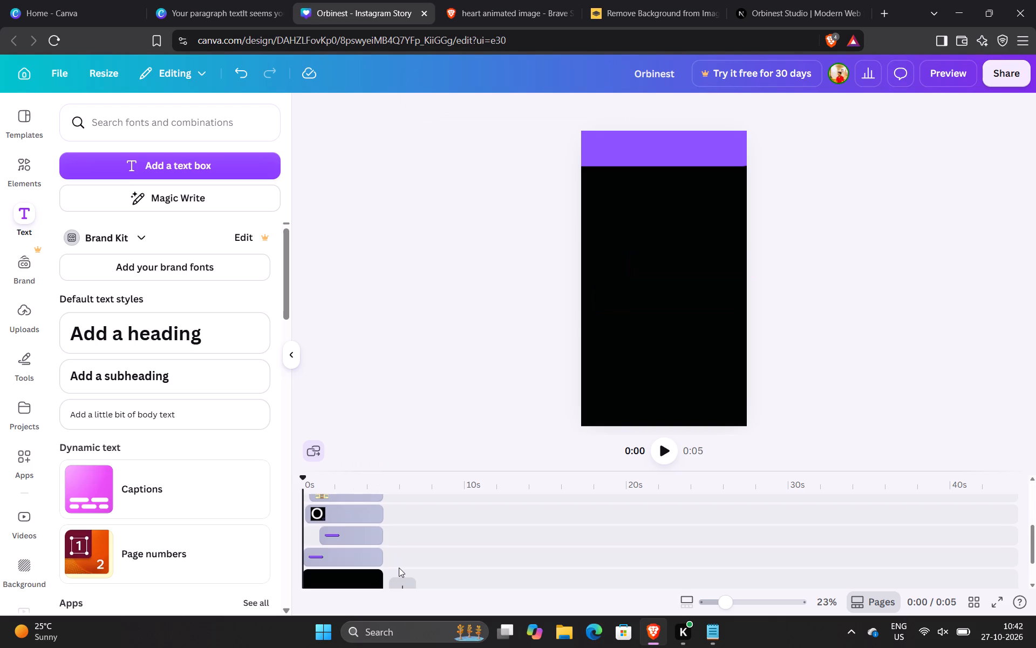
scroll(399, 568, "down", 1)
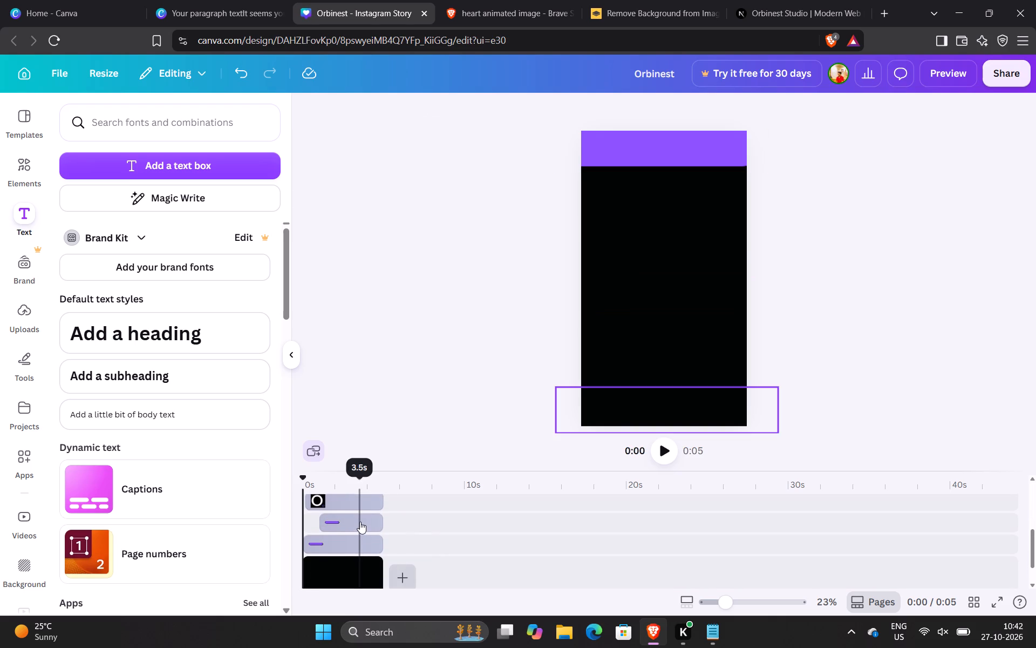
scroll(360, 522, "up", 1)
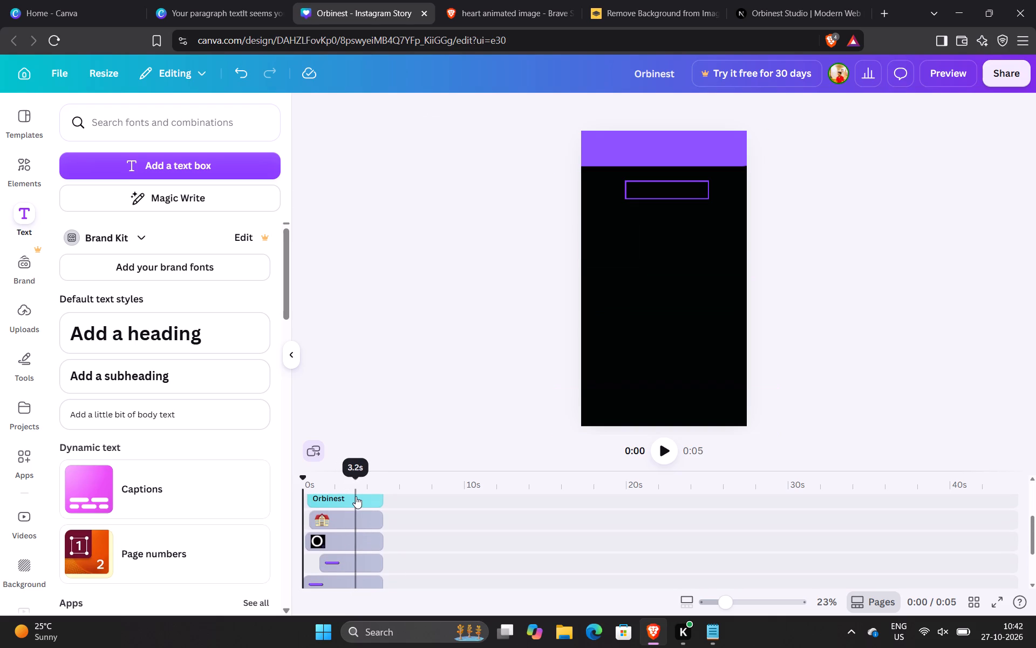
left_click(350, 516)
left_click(313, 518)
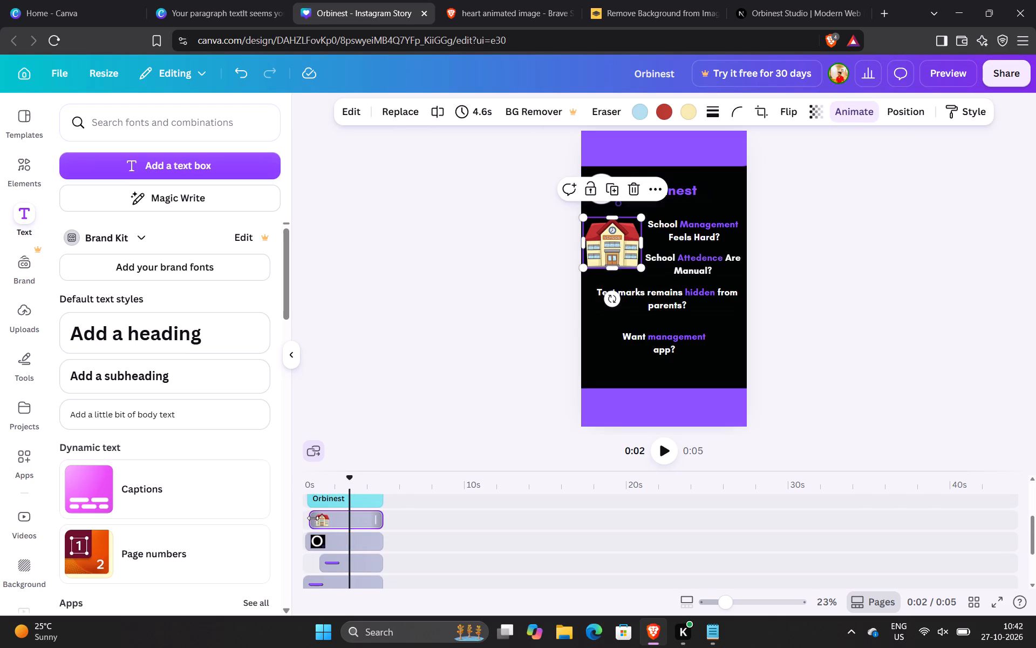
left_click(352, 497)
scroll(407, 532, "up", 1)
Delay the "Want management app?" text clip on the timeline so it starts at about 2.2 s.
left_click(366, 535)
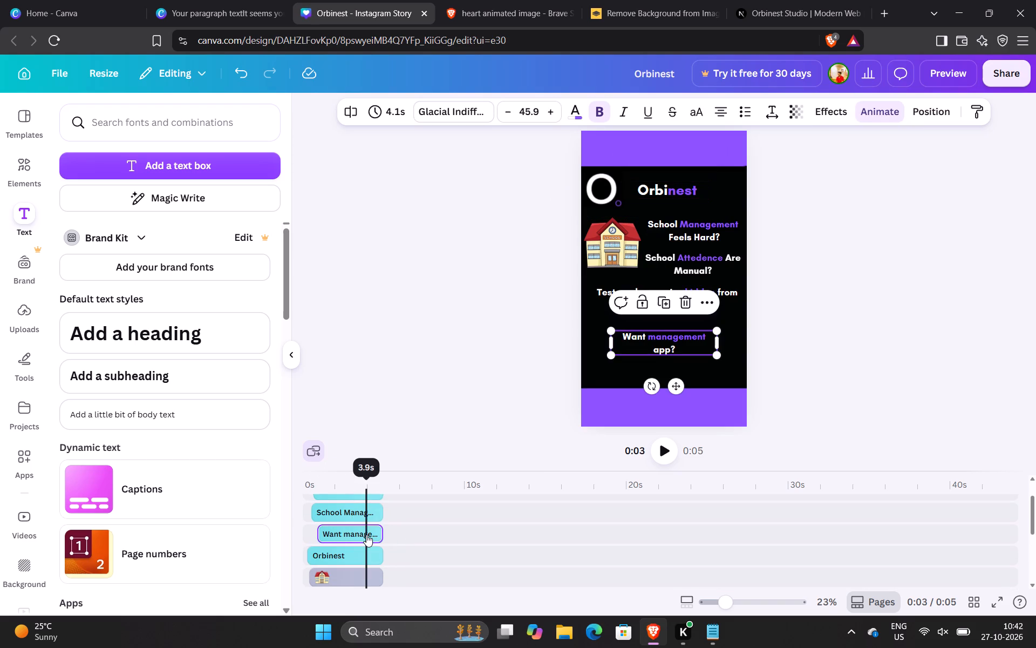
scroll(367, 534, "up", 1)
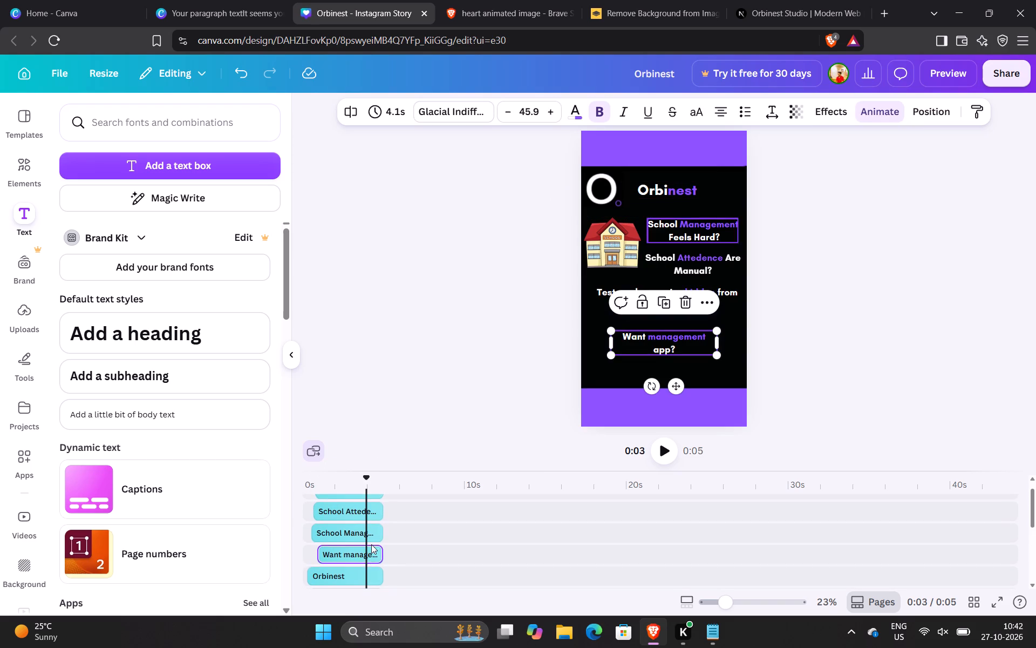
left_click_drag(341, 553, 352, 553)
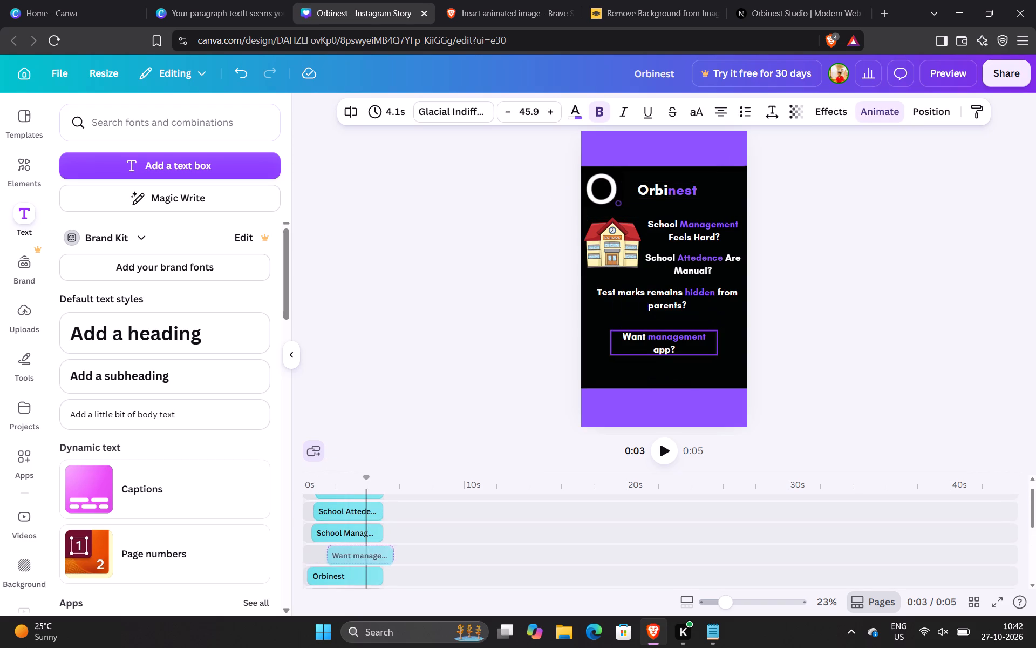
left_click_drag(352, 553, 363, 555)
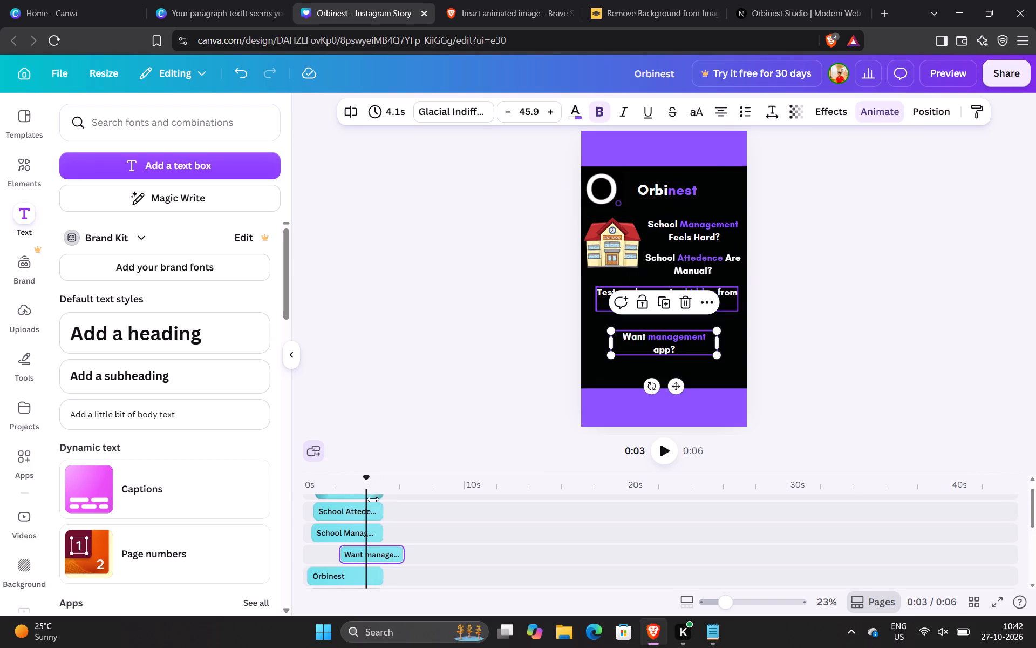
Delay the "School Attedence Are Manual?" text clip on the timeline so it starts at about 1 s.
left_click(342, 532)
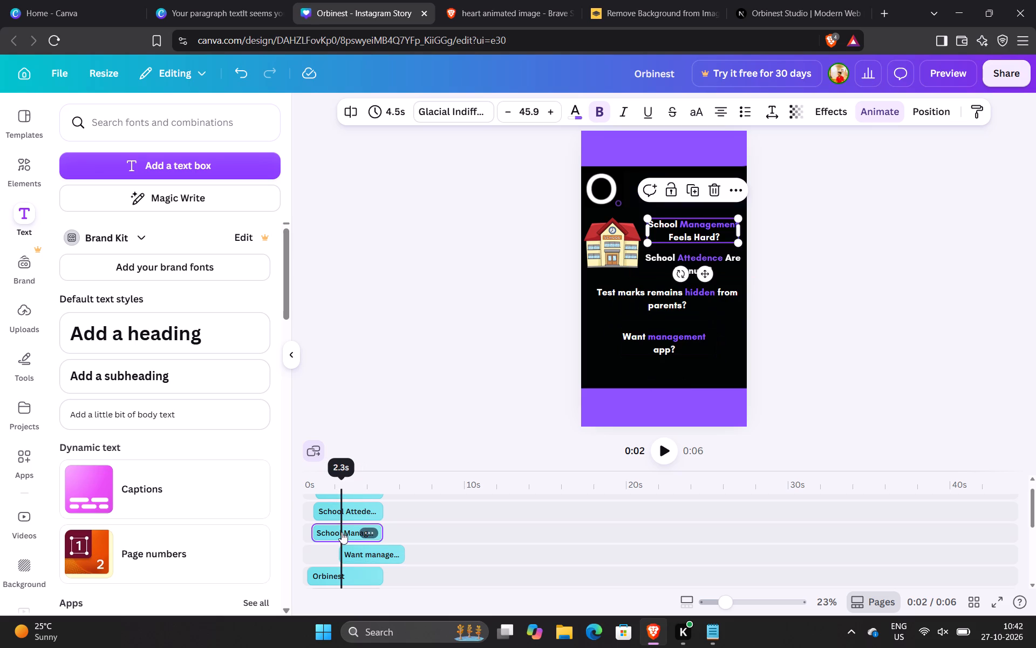
scroll(396, 532, "up", 2)
left_click(349, 503)
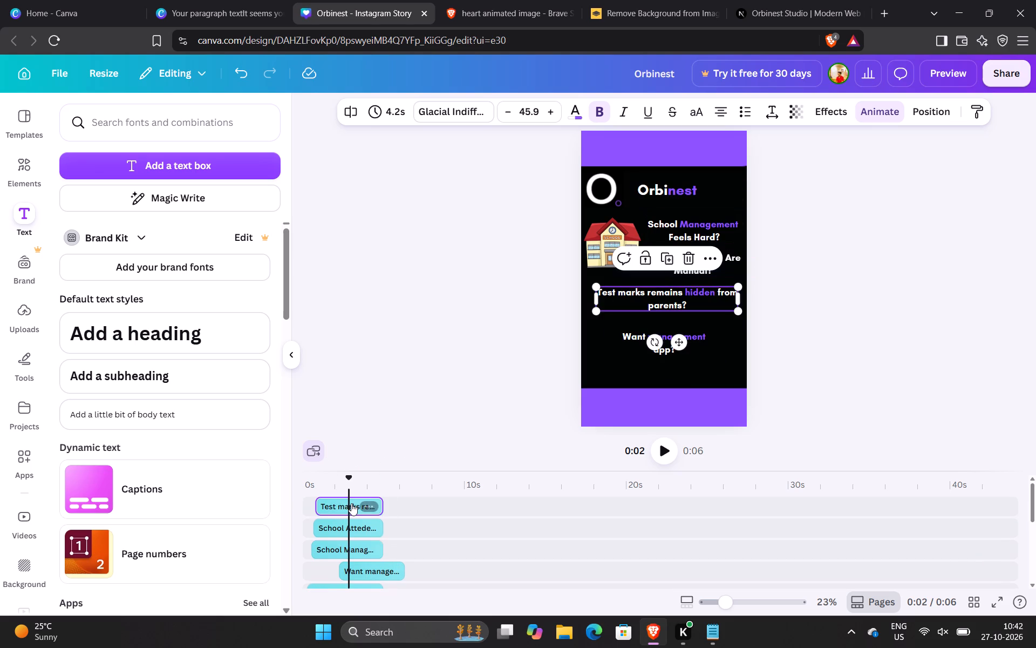
left_click(332, 543)
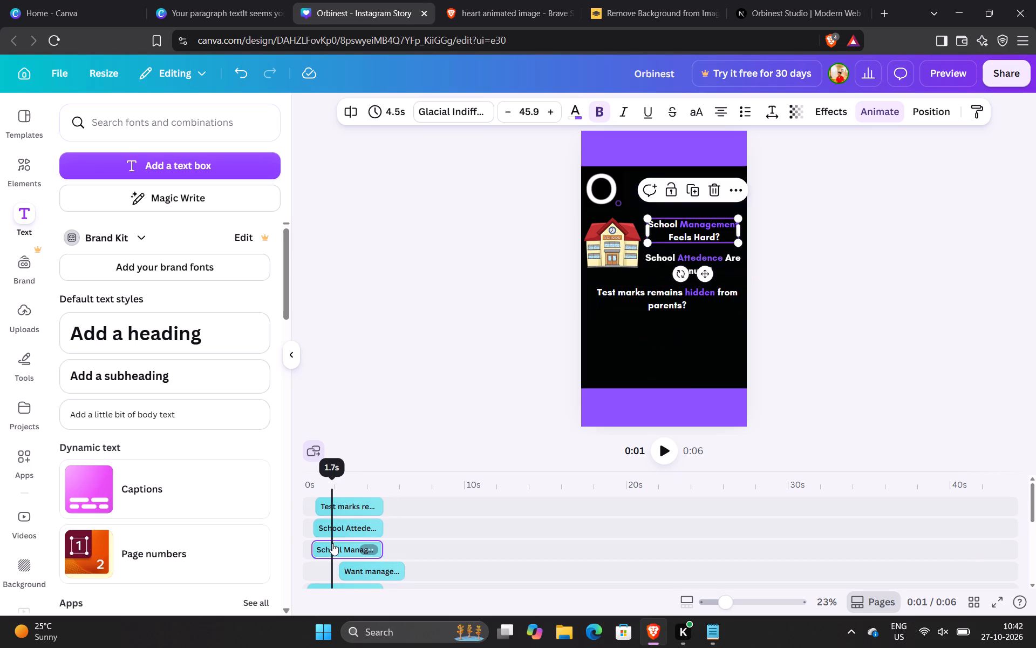
left_click(343, 549)
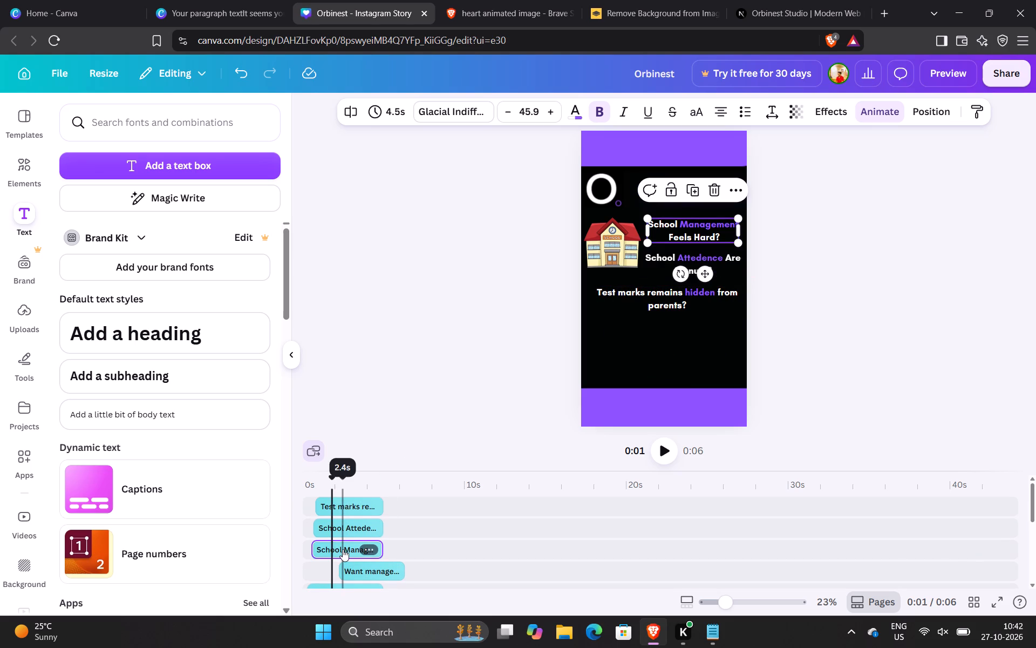
left_click(359, 523)
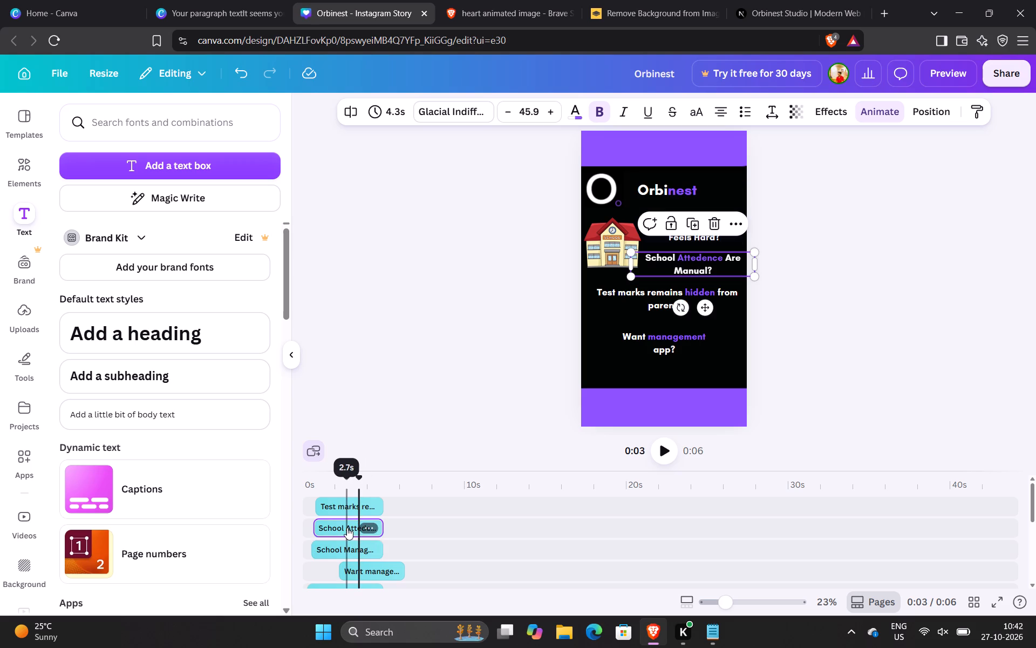
left_click_drag(347, 528, 360, 528)
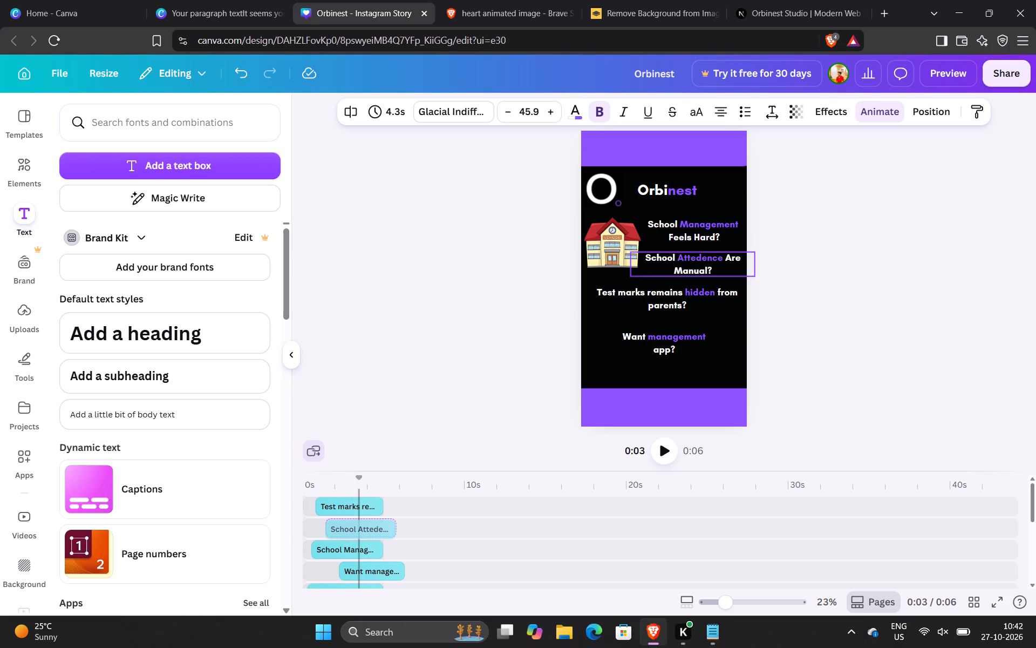
left_click_drag(360, 528, 359, 526)
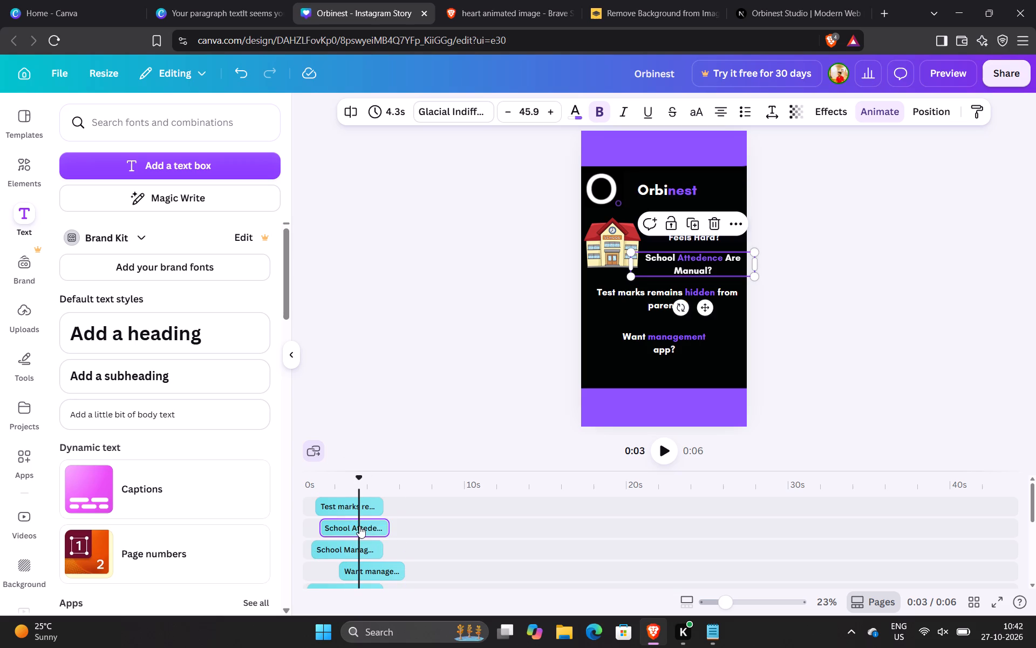
Delay the "Test marks remains hidden from parents?" text clip to about 2.2 s, in line with the start of the "Want management app?" clip.
left_click(345, 505)
left_click_drag(349, 505, 351, 505)
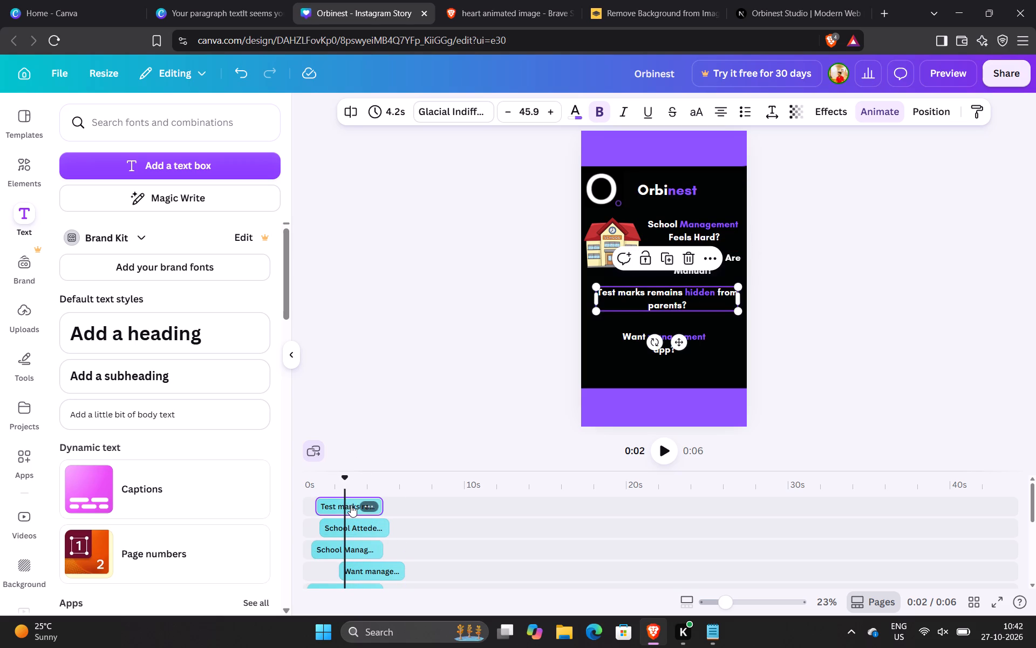
left_click_drag(351, 505, 370, 504)
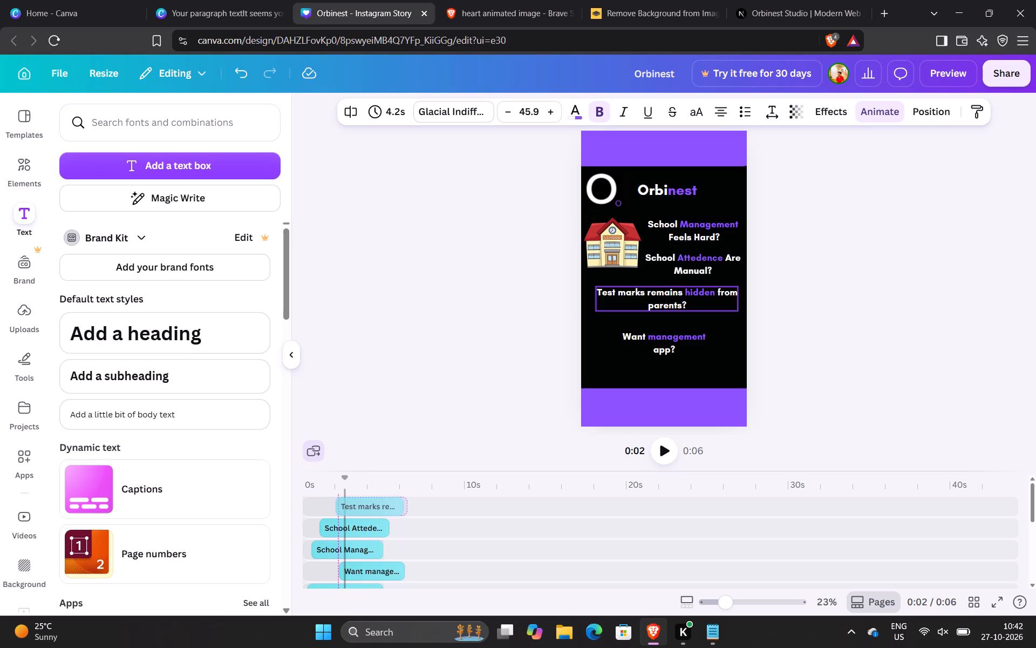
left_click_drag(370, 504, 370, 504)
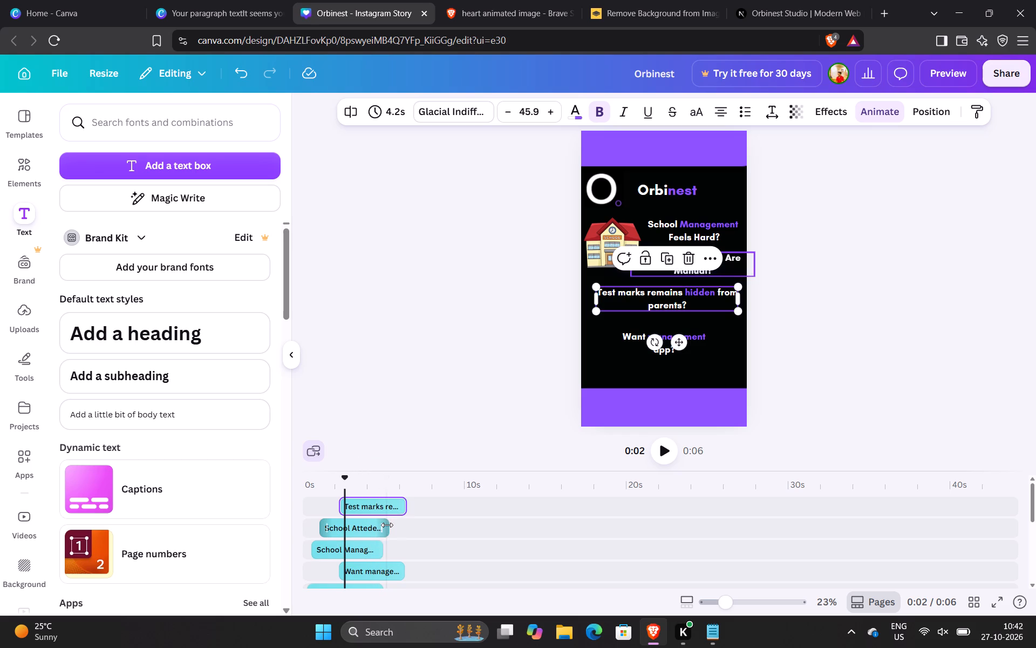
Play the animation from the beginning to check when each text appears.
scroll(387, 525, "down", 1)
left_click(671, 455)
left_click(813, 402)
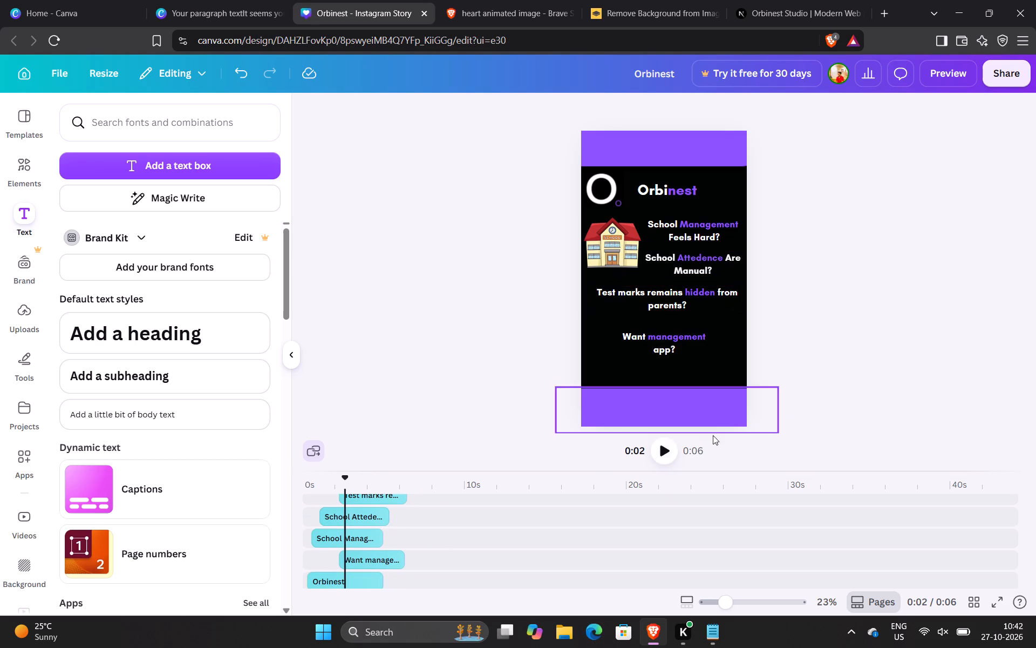
left_click(665, 445)
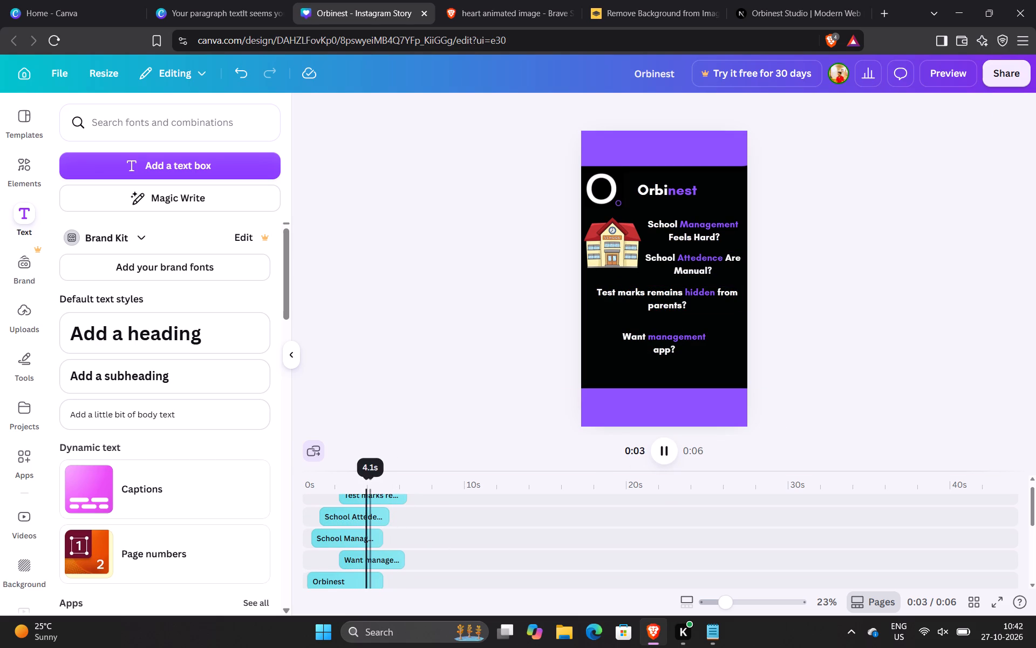
left_click_drag(370, 487, 273, 492)
left_click(659, 447)
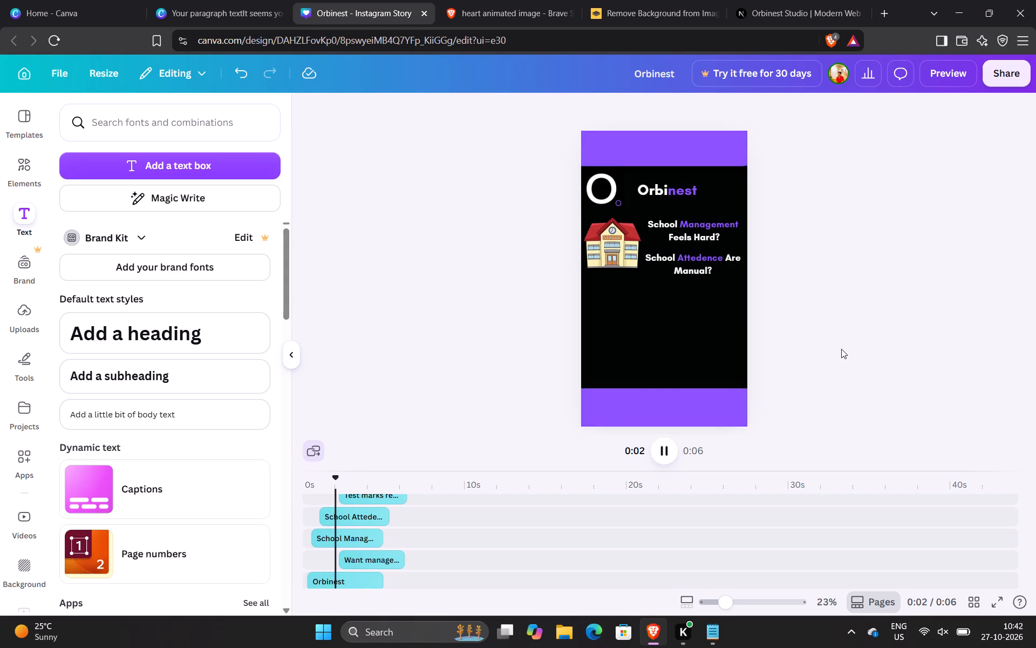
Delay the "Want management app?" text on the timeline so it starts at about 3.5 seconds.
scroll(494, 530, "down", 1)
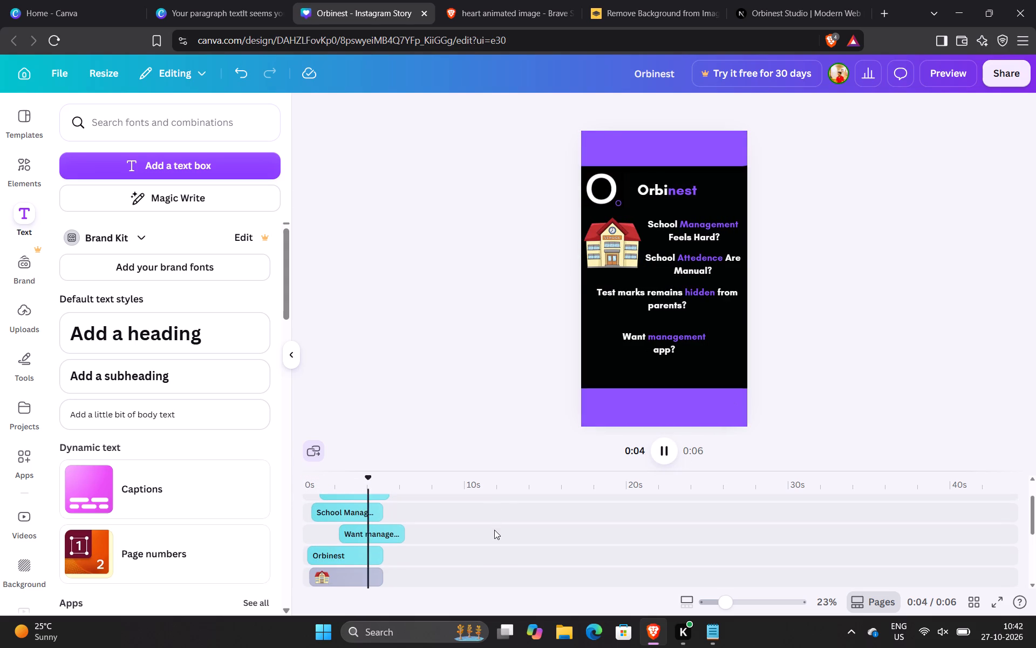
left_click(391, 533)
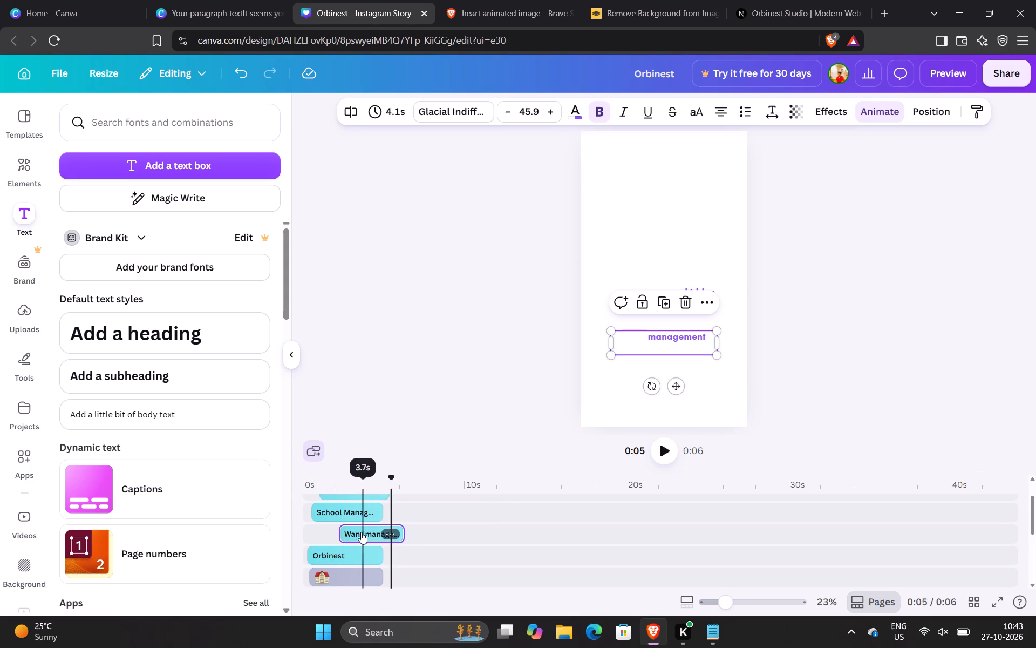
left_click_drag(360, 531, 380, 530)
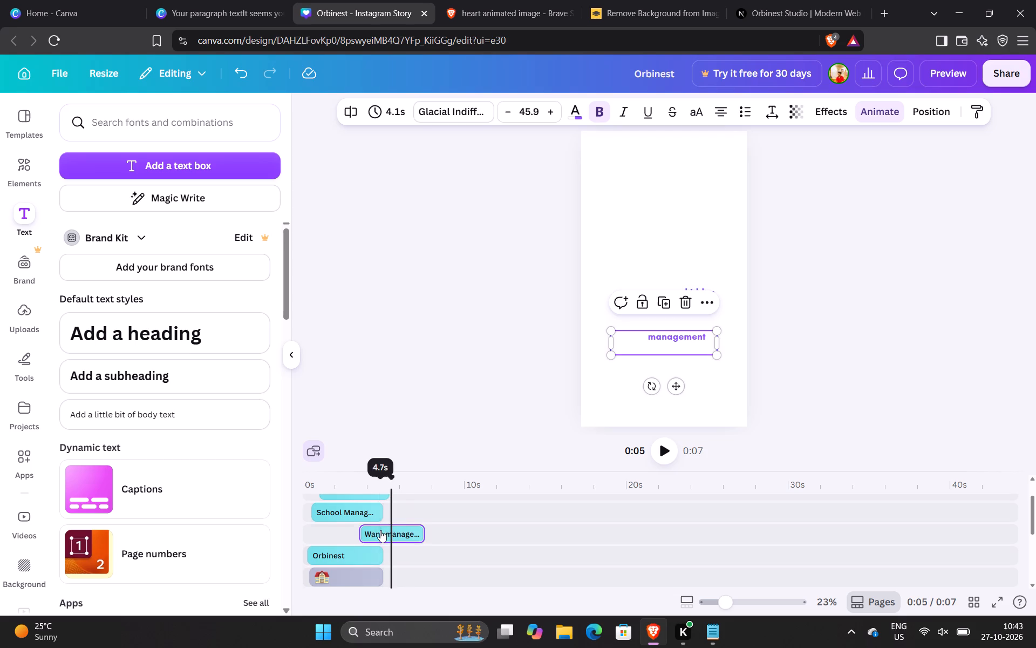
Play the animation from the beginning to check when the "Want management app?" text appears.
left_click_drag(390, 478, 365, 478)
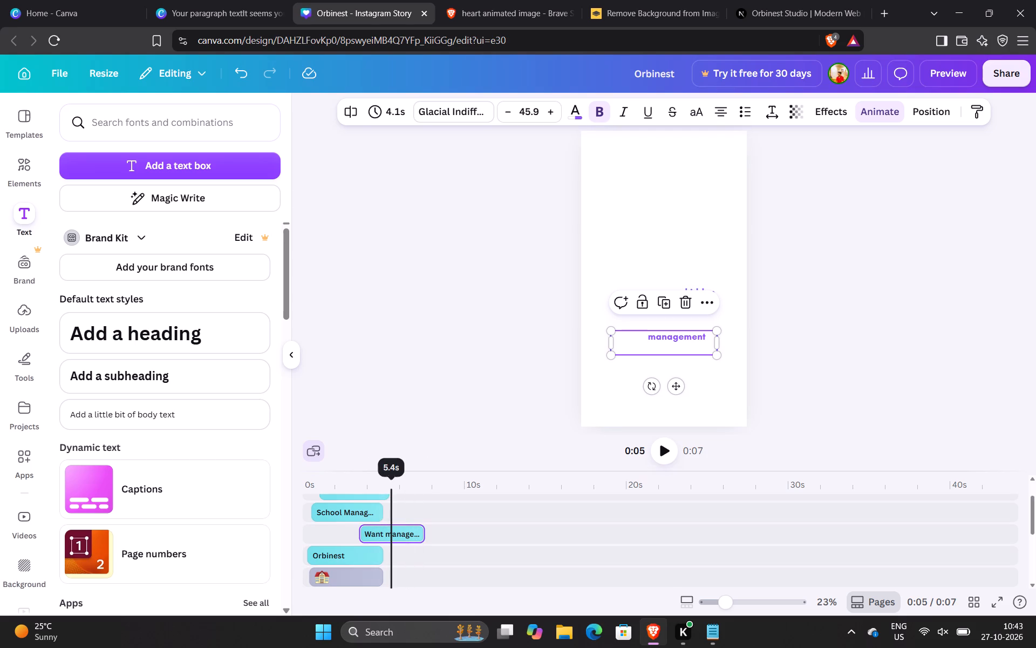
left_click_drag(365, 478, 233, 489)
left_click(661, 450)
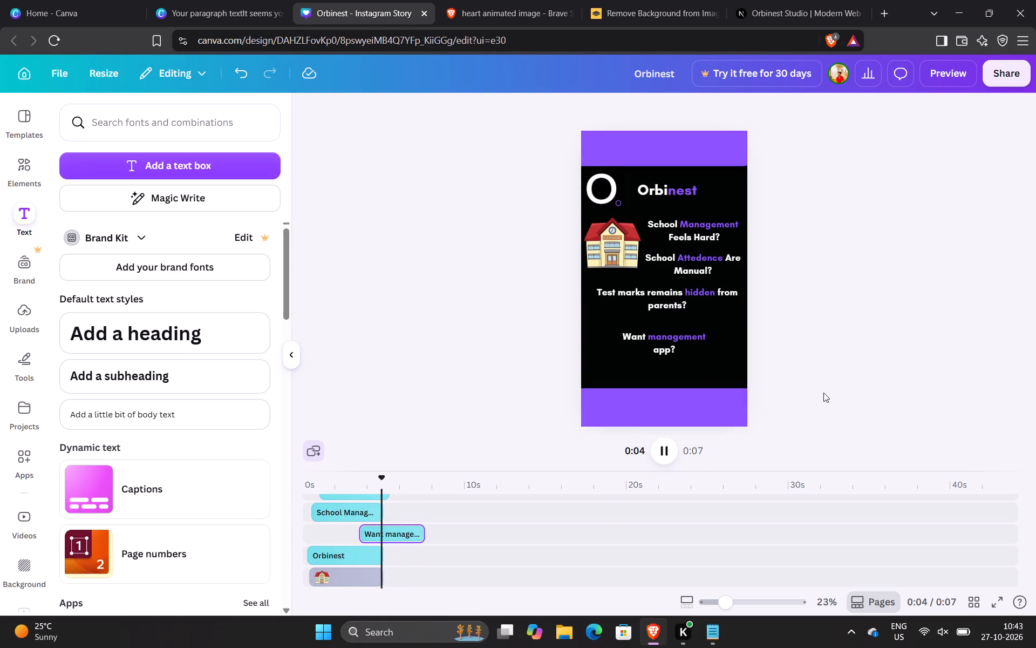
left_click(666, 447)
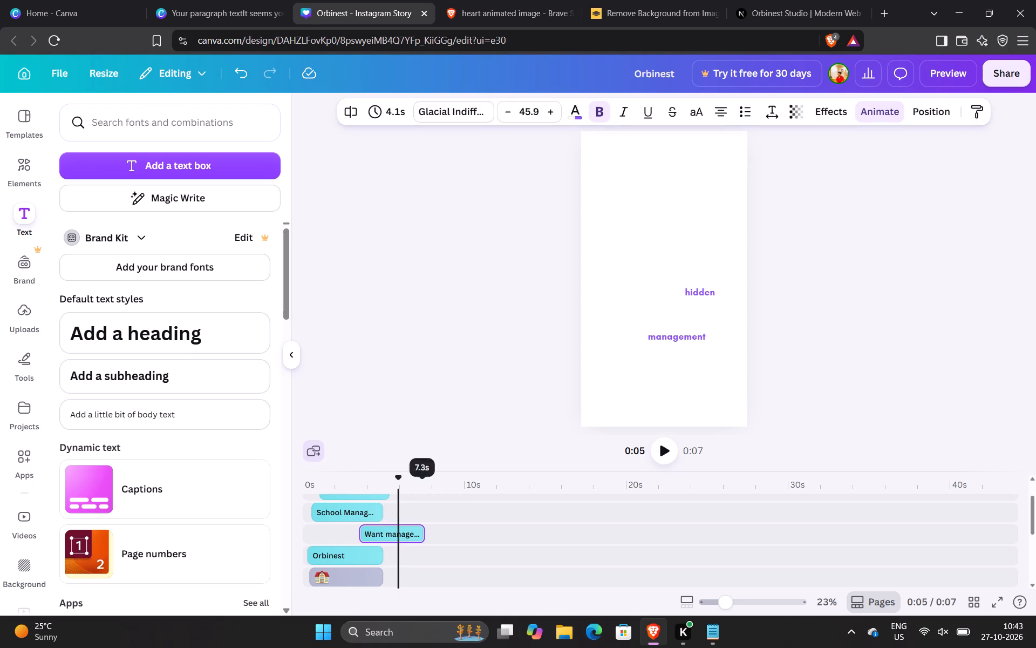
Split the "Want management app?" text on the timeline at 5.0 seconds and delete the part after the split.
left_click_drag(399, 478, 388, 478)
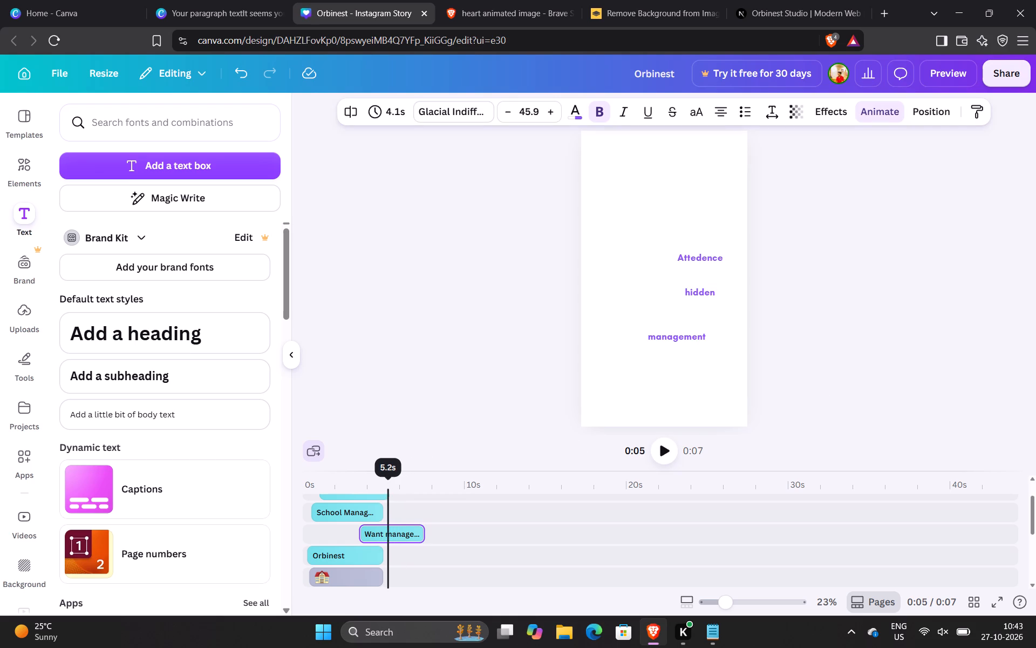
left_click_drag(388, 478, 384, 477)
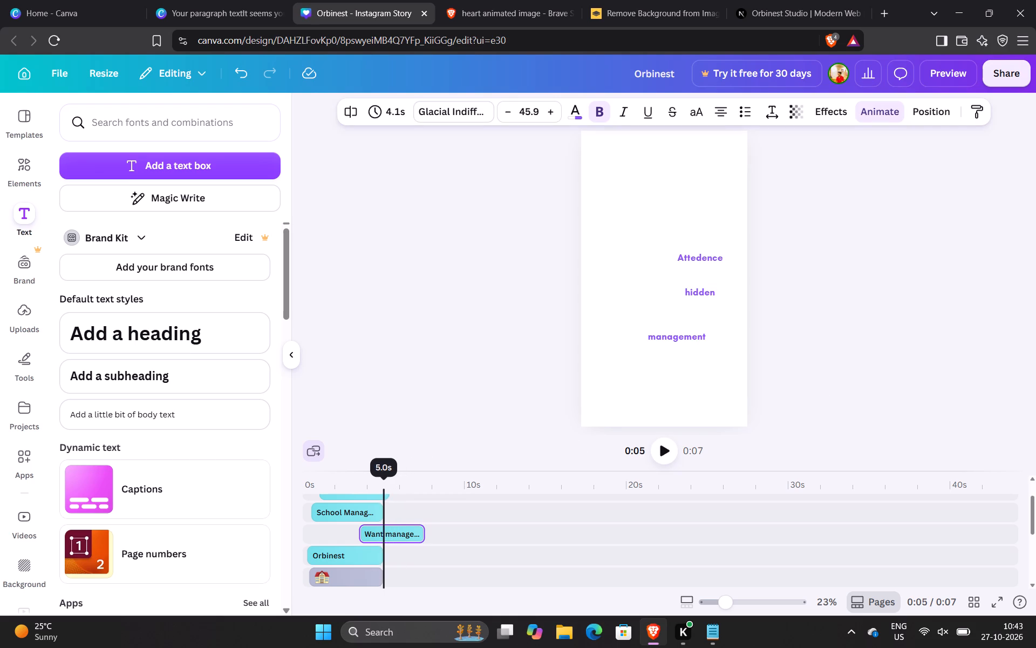
left_click_drag(384, 477, 390, 477)
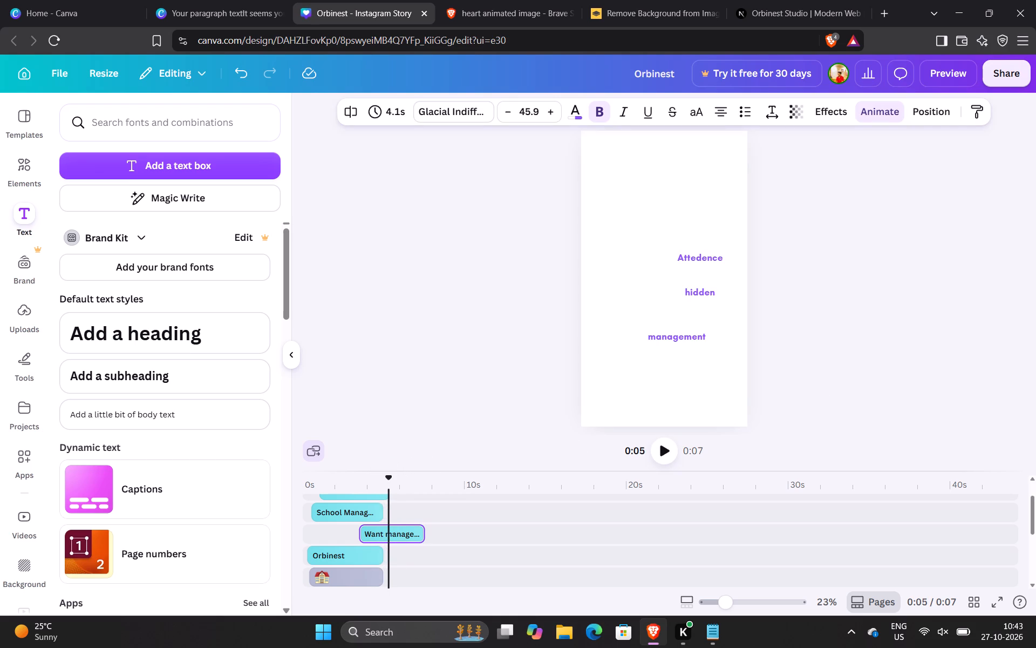
left_click(390, 477)
left_click(390, 477)
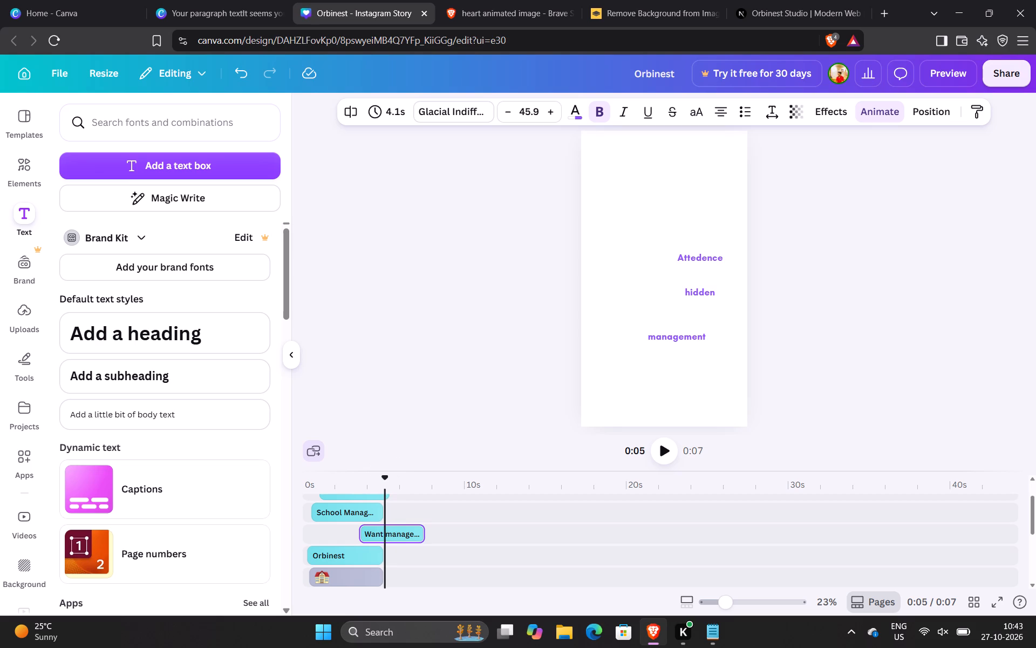
right_click(386, 477)
left_click(381, 535)
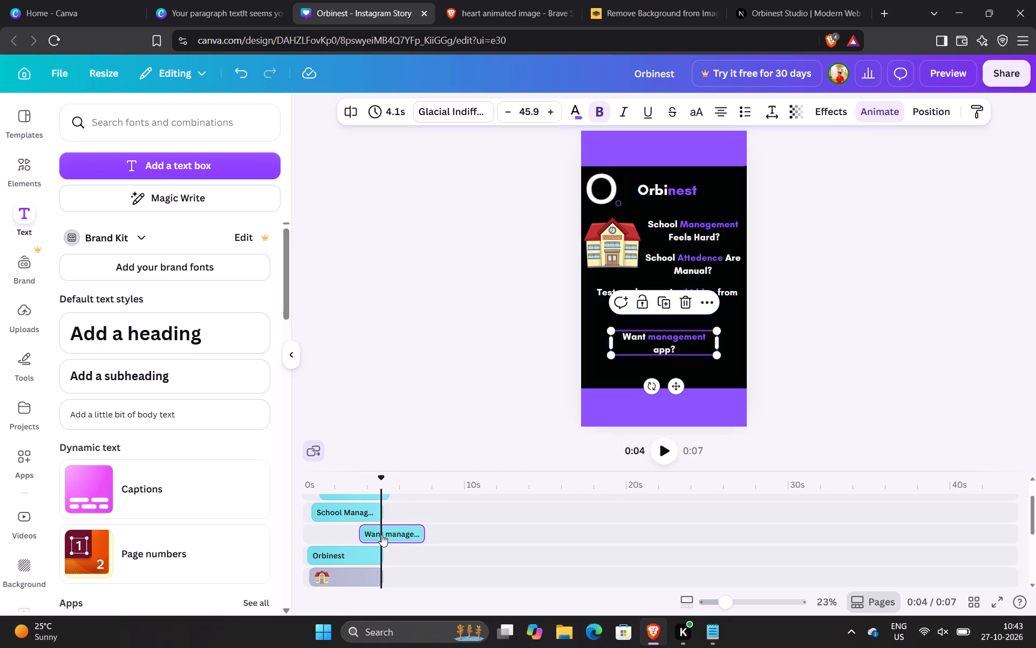
left_click(386, 531)
left_click(380, 532)
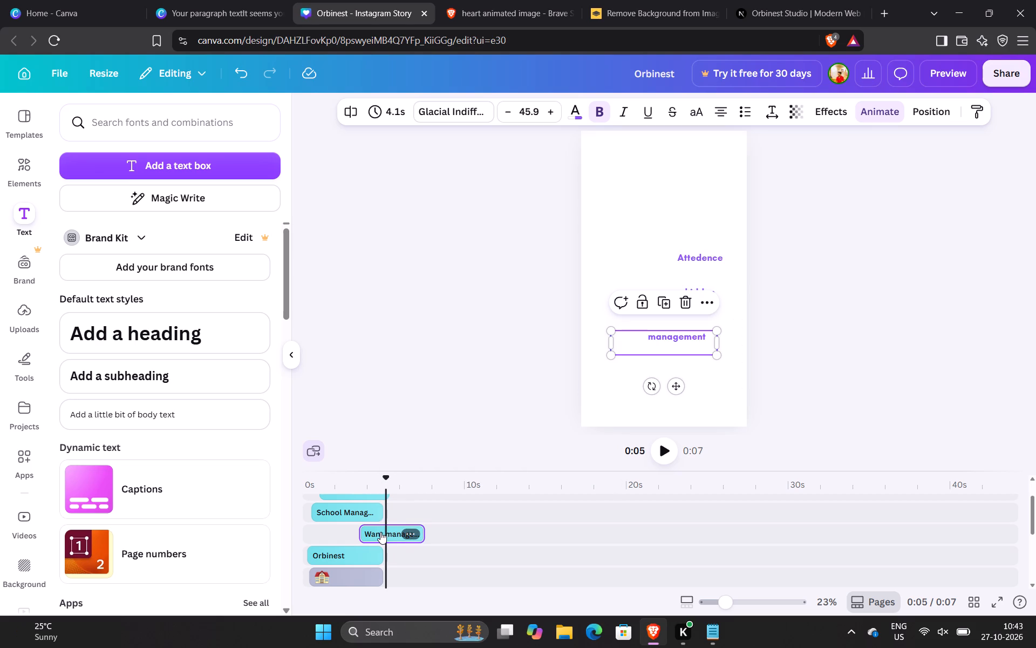
left_click(380, 532)
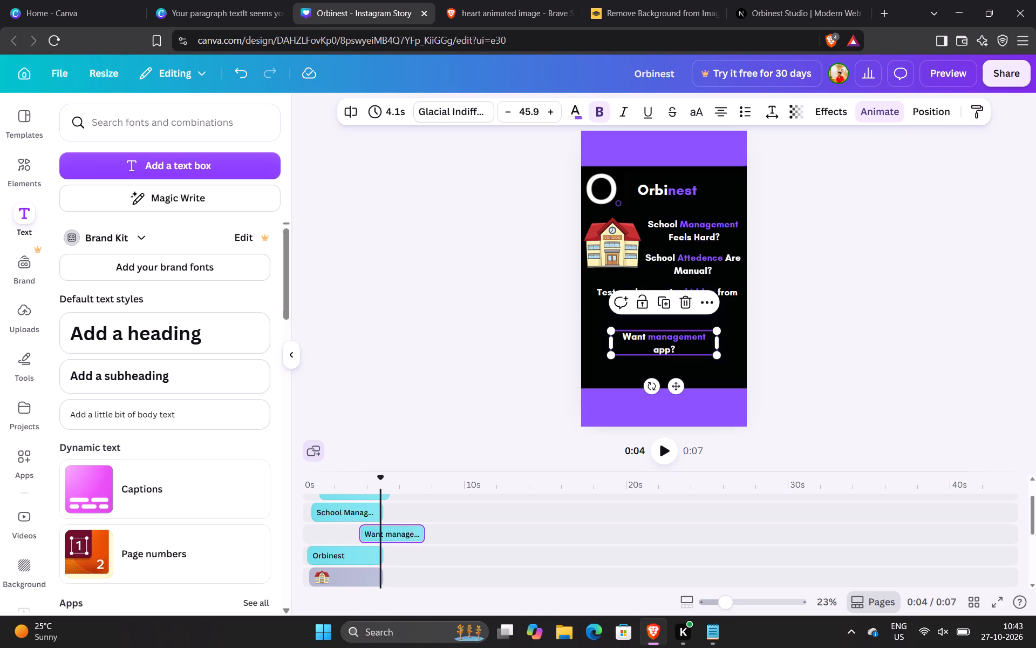
left_click(379, 487)
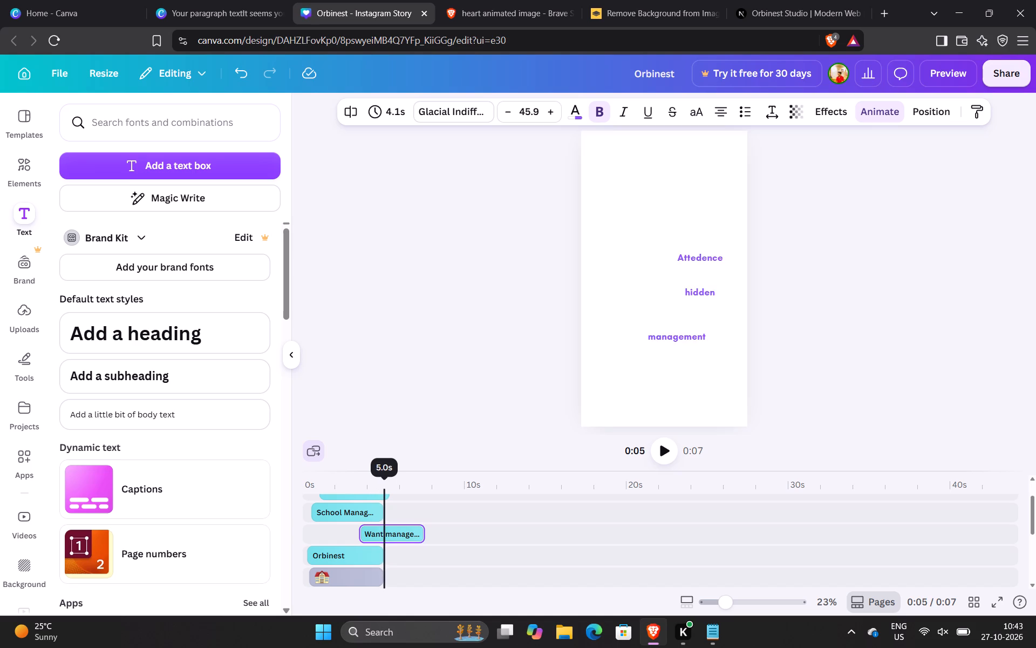
right_click(383, 530)
left_click(419, 469)
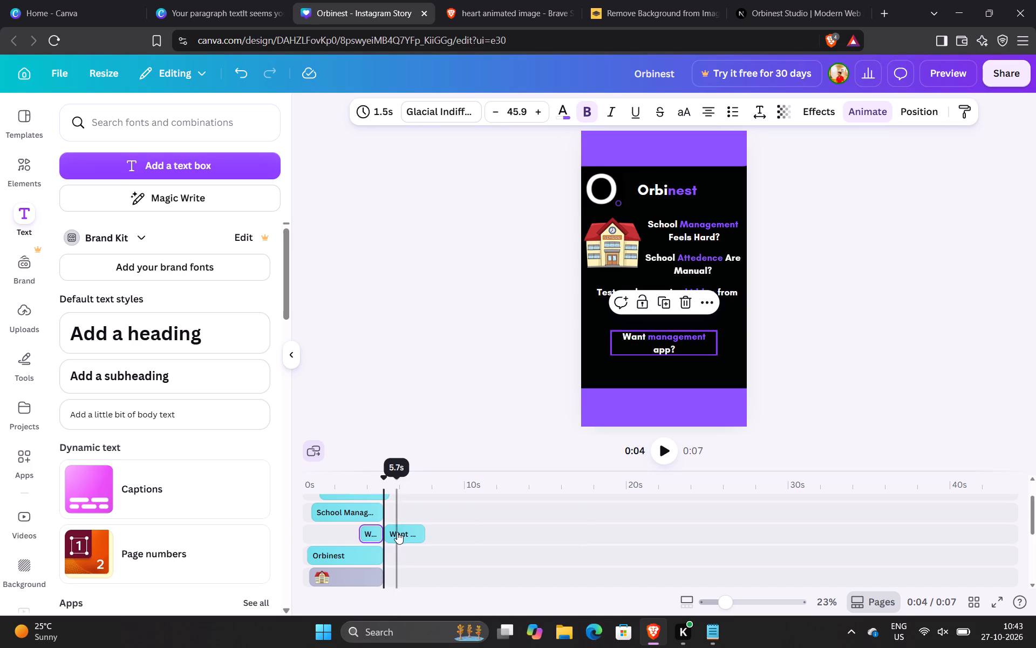
left_click(402, 530)
key("BackSpace")
Move the playhead back to about 5.4 seconds over the overhanging end of the "Test marks remains hidden from parents?" text.
scroll(409, 527, "up", 1)
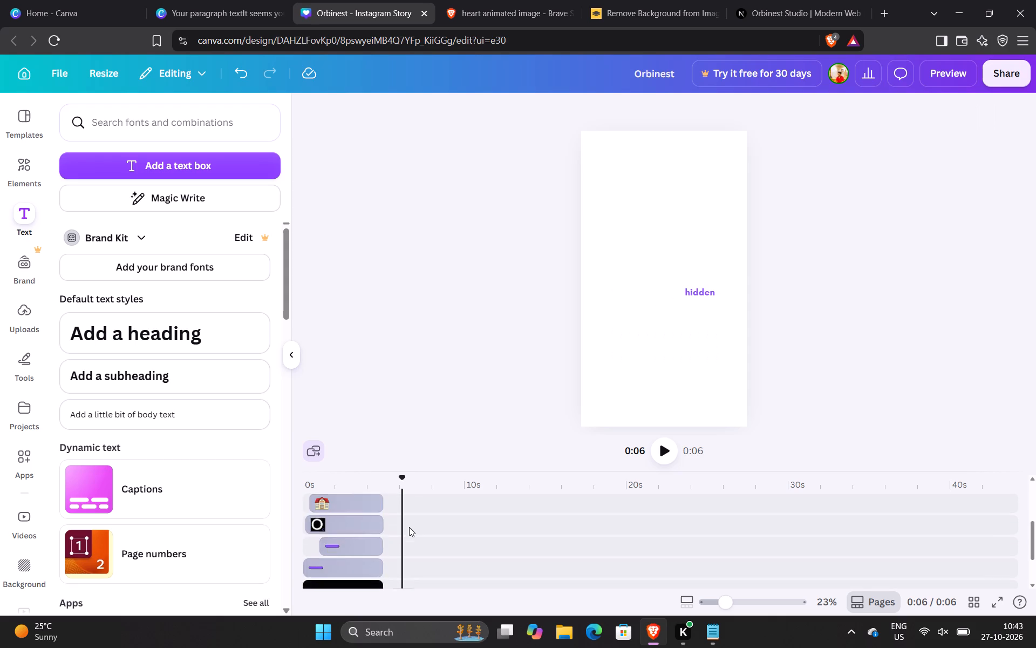
scroll(409, 527, "up", 1)
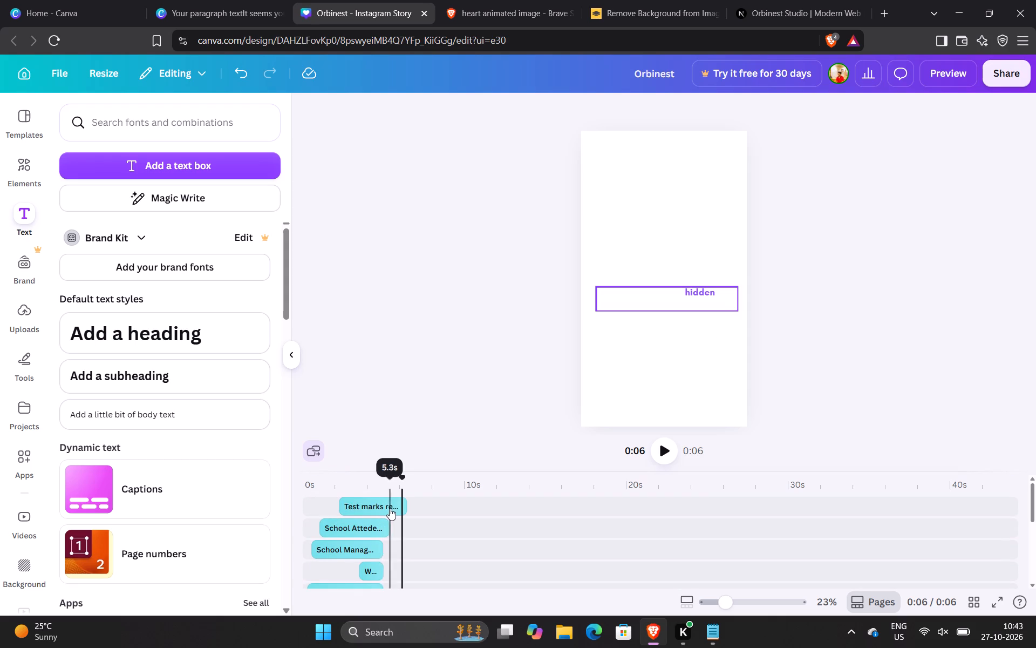
scroll(426, 501, "right", 1)
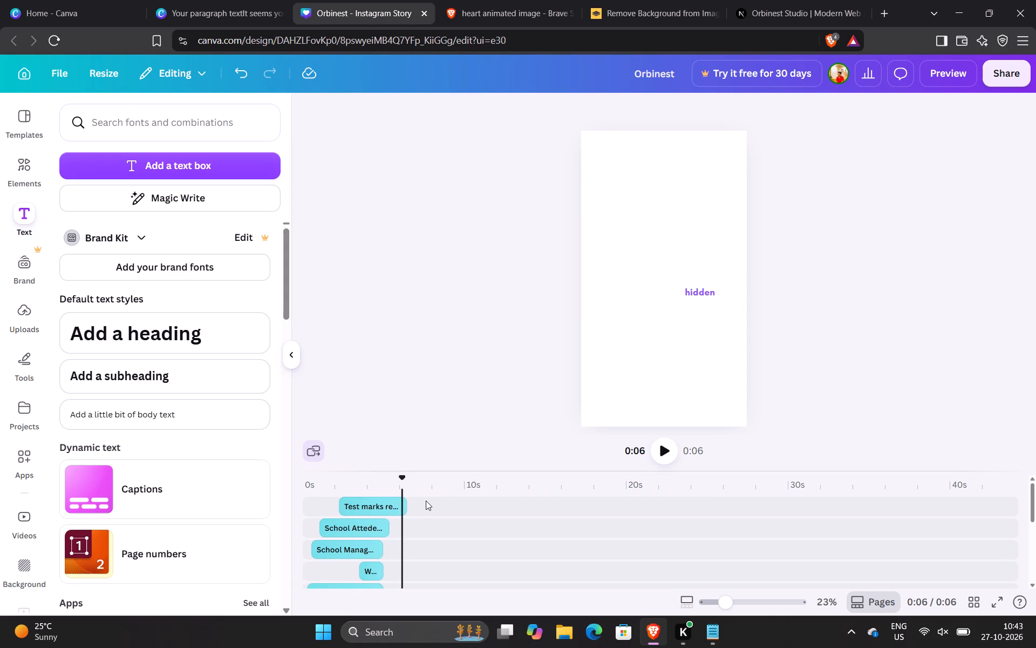
left_click_drag(403, 478, 391, 478)
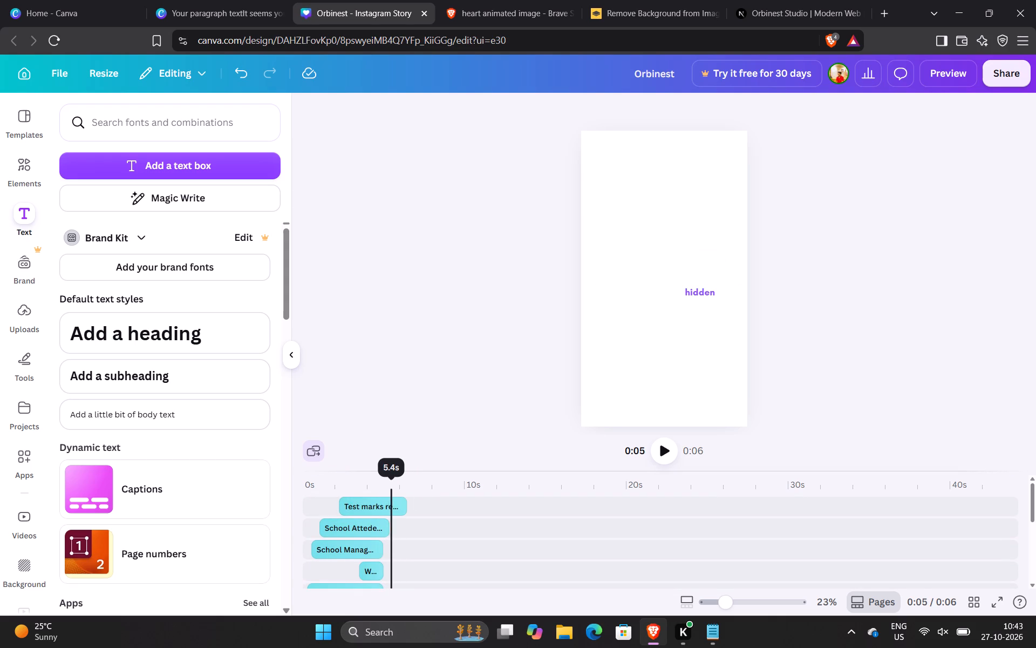
Trim the end of the "Test marks remains hidden from parents?" text on the timeline so it lasts 3.1 seconds.
left_click_drag(391, 478, 384, 478)
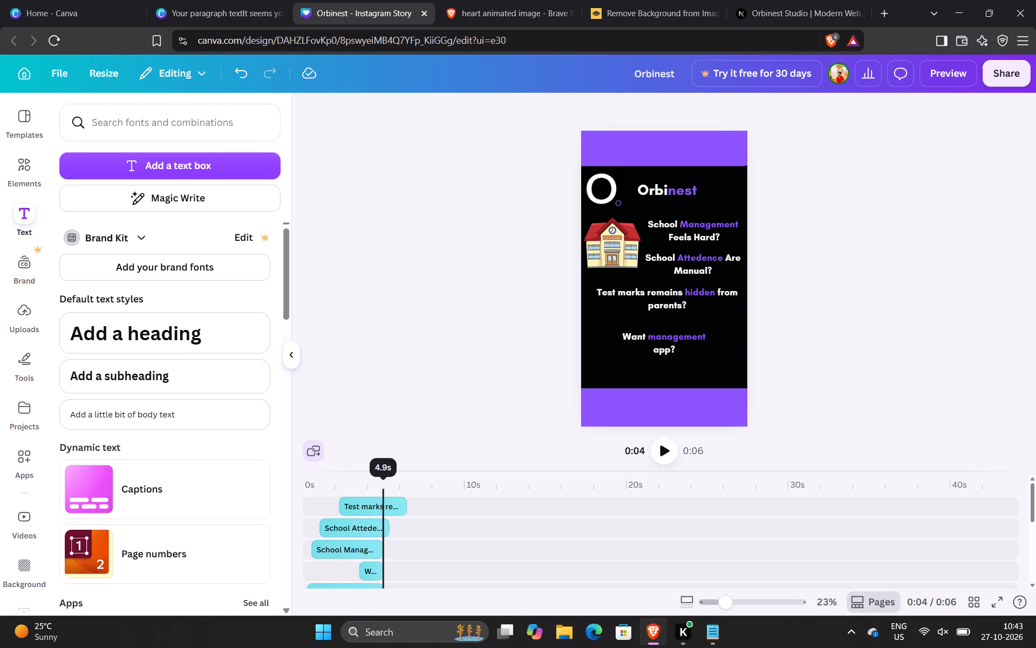
left_click_drag(384, 478, 386, 478)
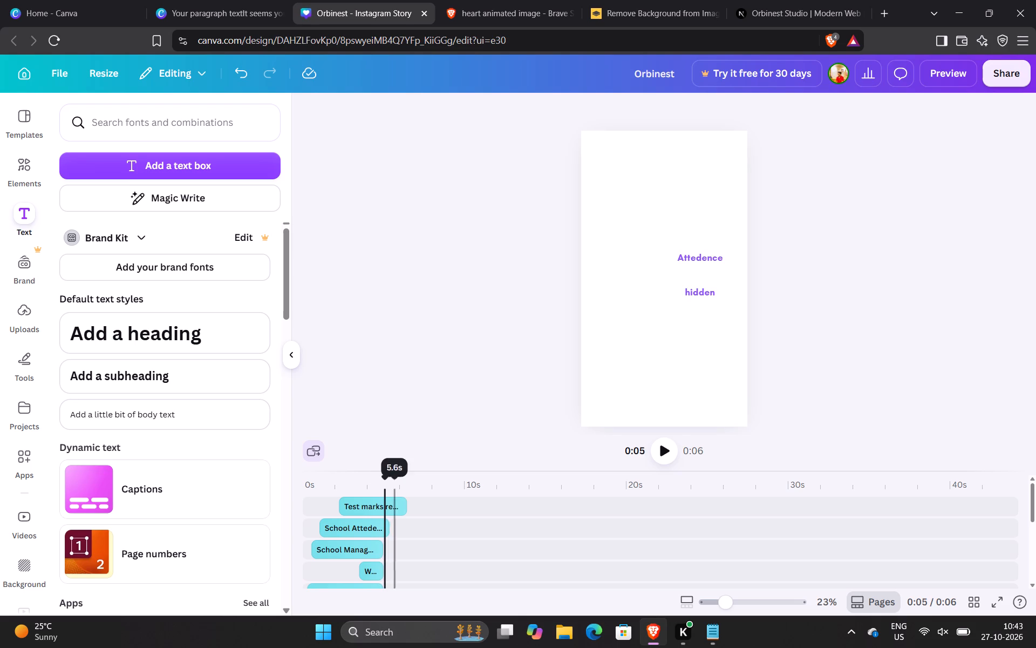
left_click_drag(400, 502, 391, 502)
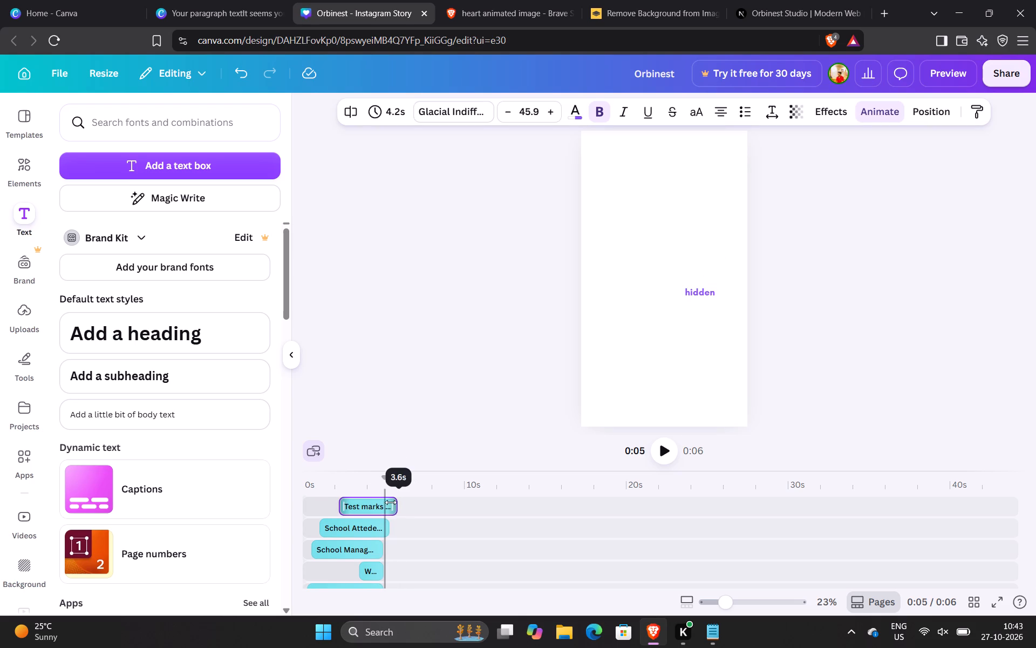
left_click_drag(391, 502, 386, 502)
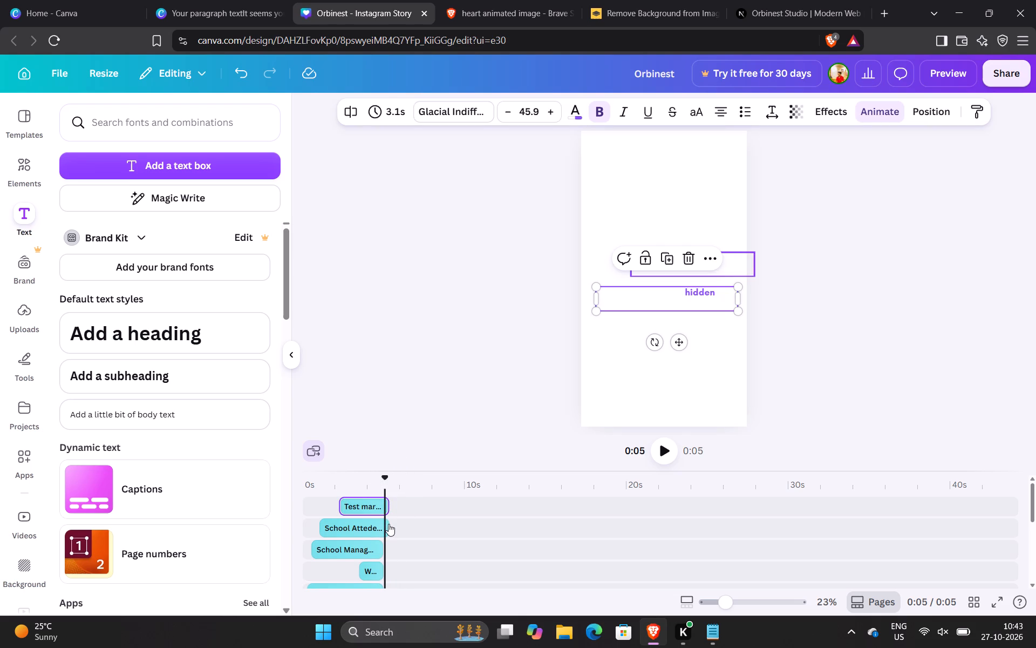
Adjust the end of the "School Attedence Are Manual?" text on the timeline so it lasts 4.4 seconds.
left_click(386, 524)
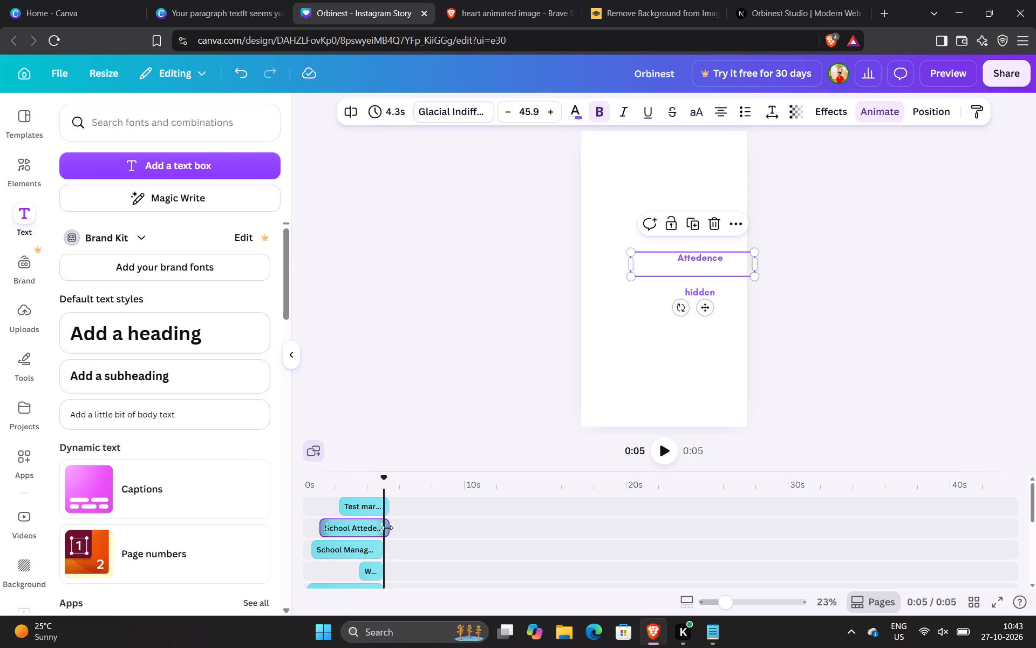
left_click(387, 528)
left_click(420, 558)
Play the animation from the beginning to check how the texts end.
left_click_drag(394, 478, 256, 477)
left_click(672, 453)
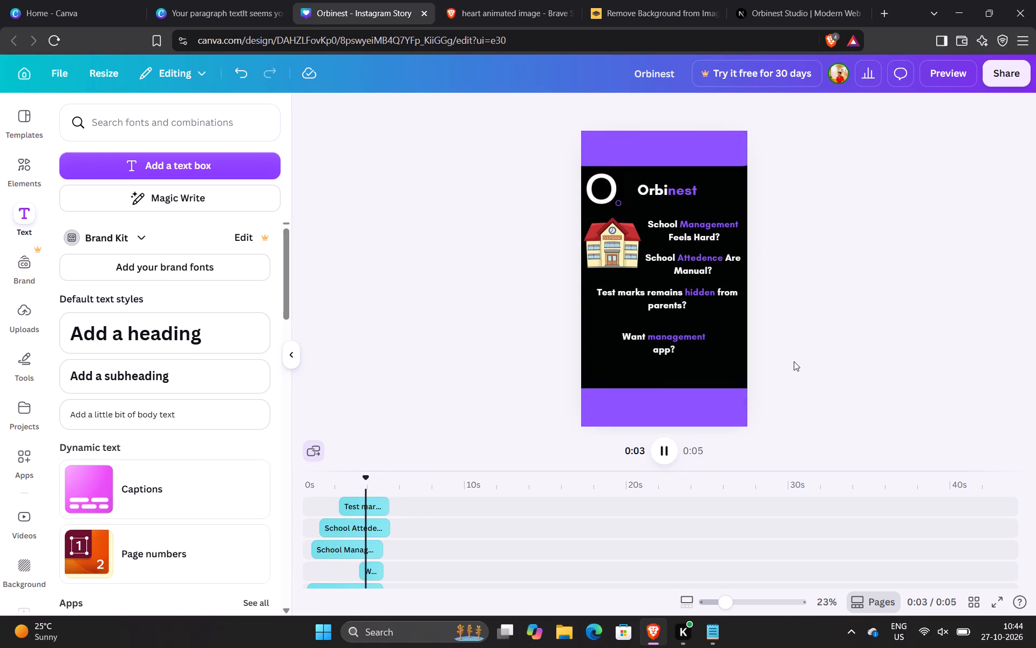
left_click(655, 451)
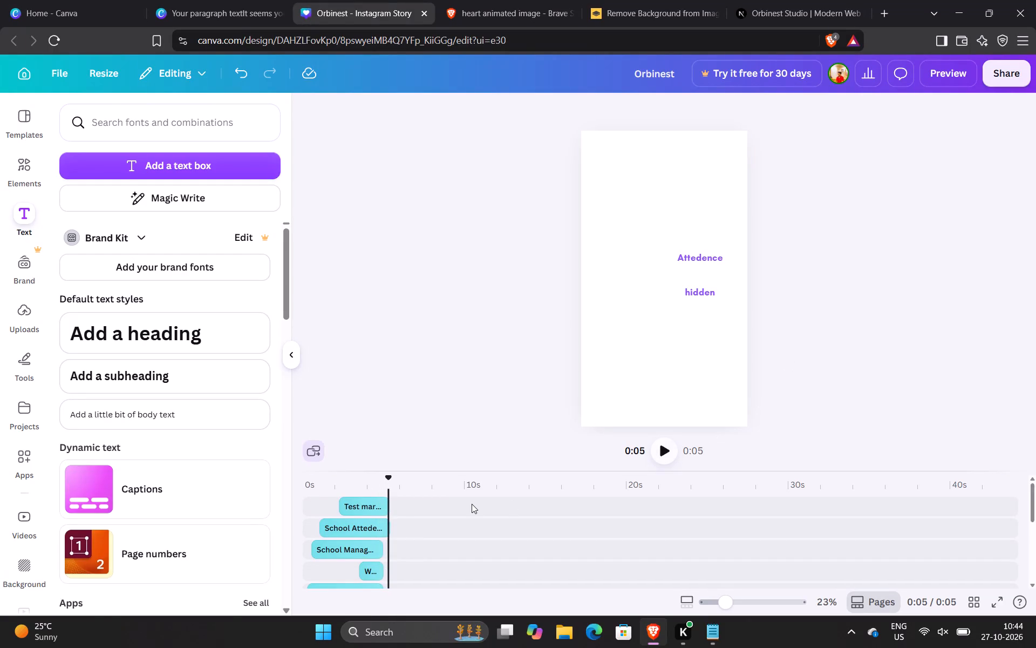
Enlarge the timeline area so that more element tracks can be seen at once.
scroll(472, 504, "right", 1)
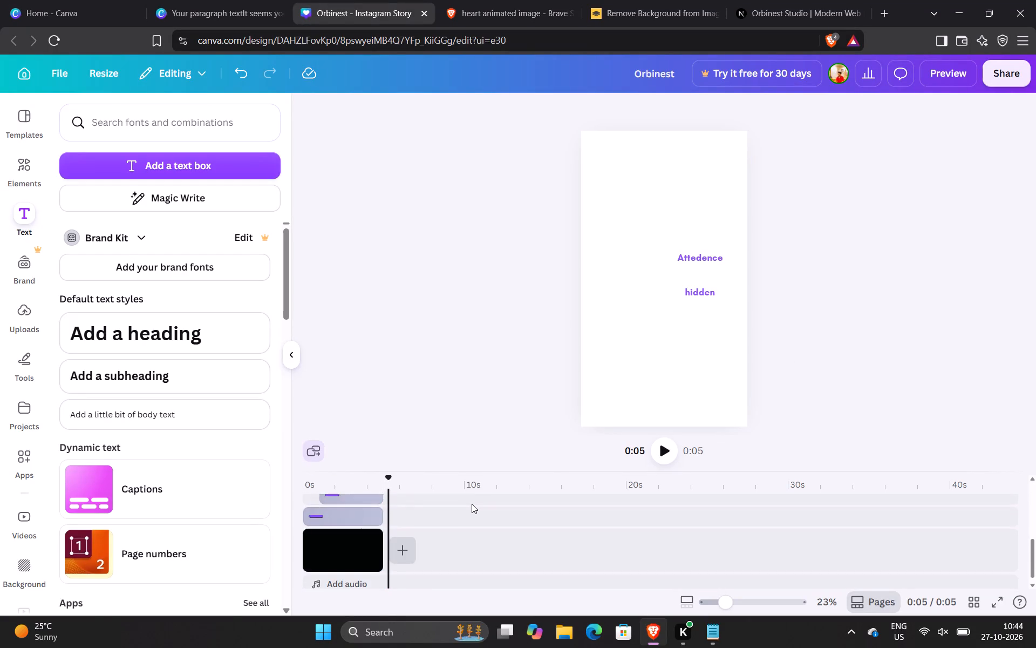
scroll(472, 504, "right", 1)
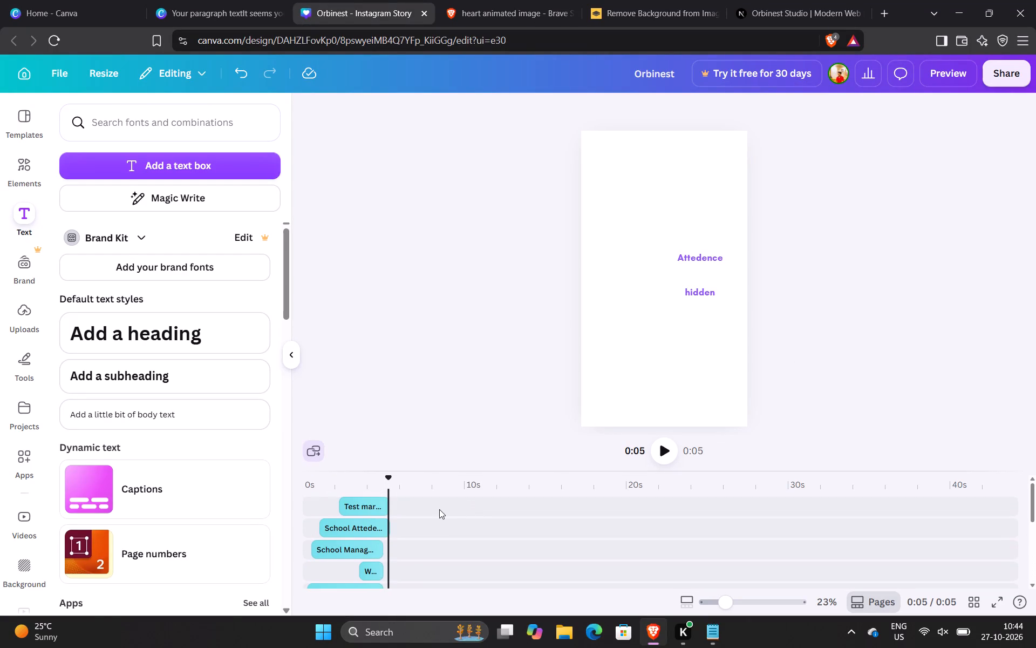
scroll(439, 509, "down", 1)
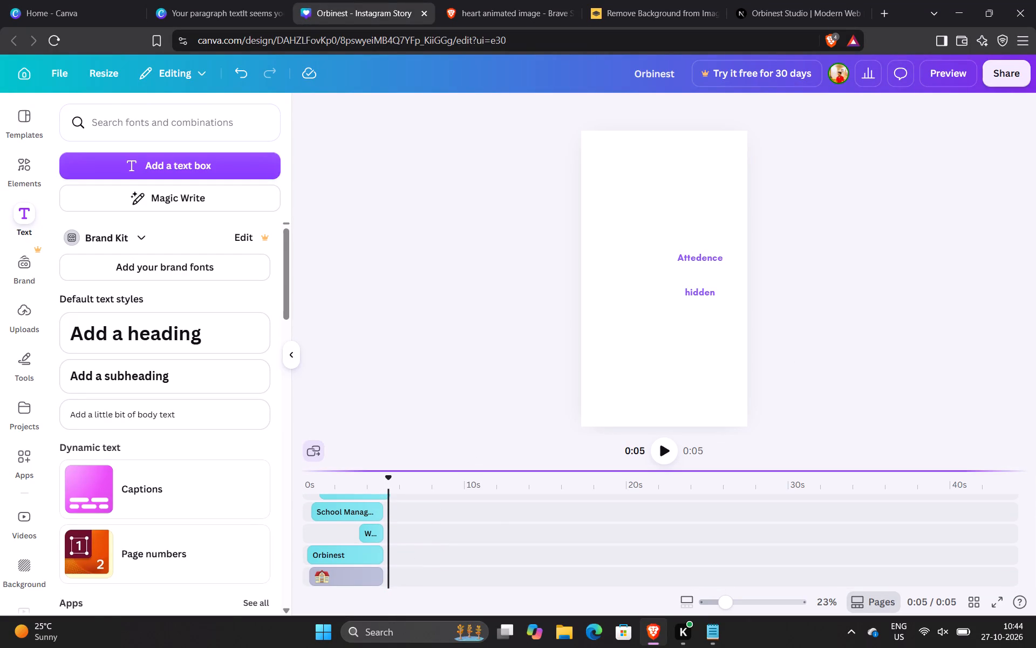
left_click_drag(464, 468, 472, 377)
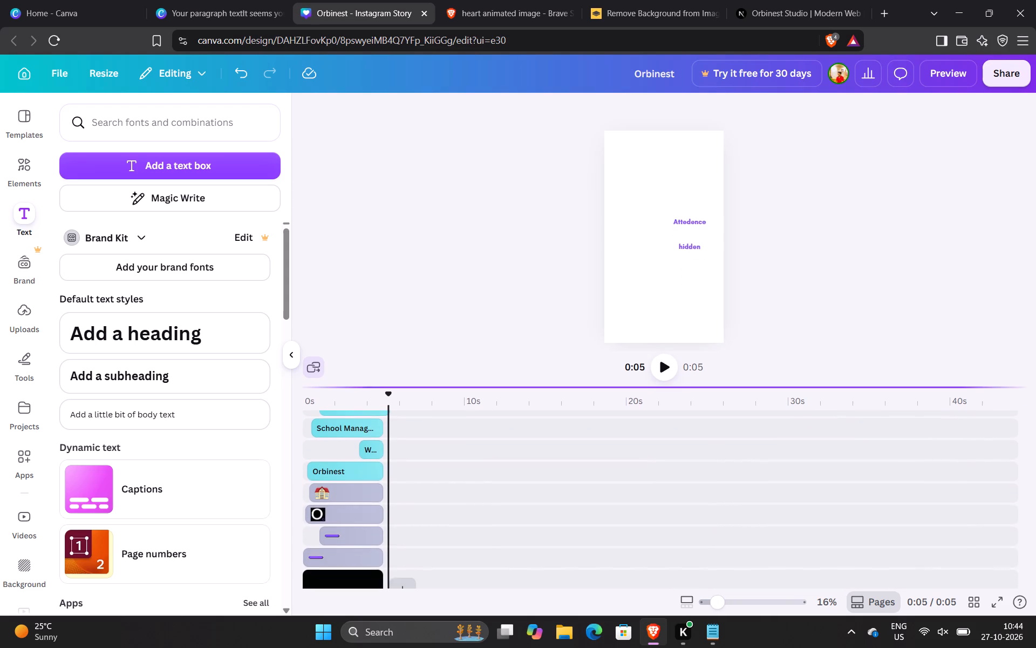
left_click_drag(472, 377, 472, 375)
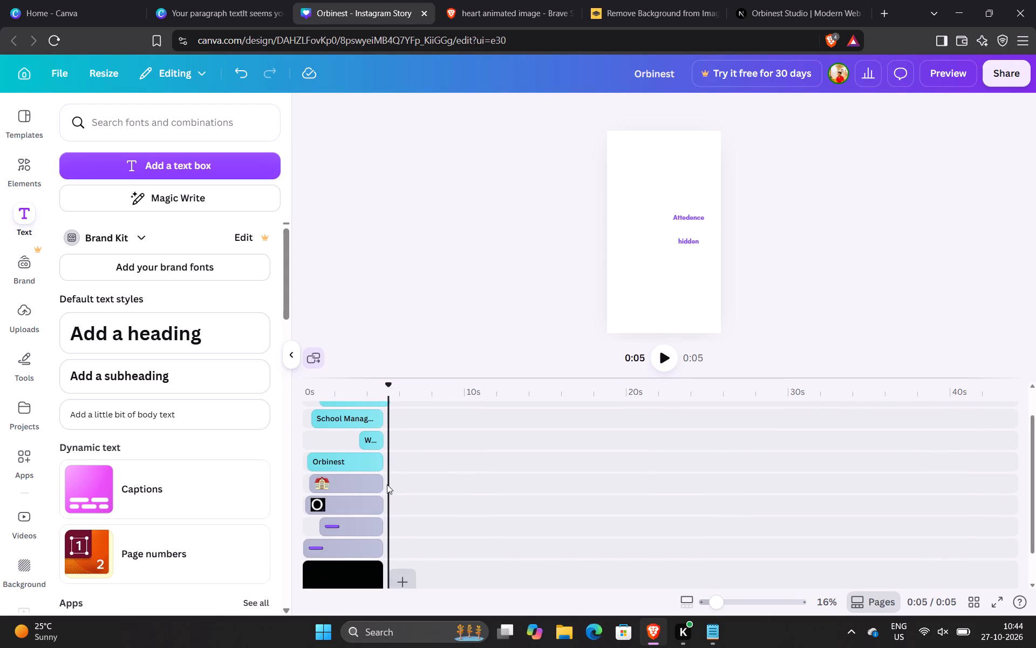
Extend the end of the "School Management Feels Hard?" text on the timeline so it lasts 4.6 seconds.
scroll(387, 484, "right", 1)
left_click(374, 573)
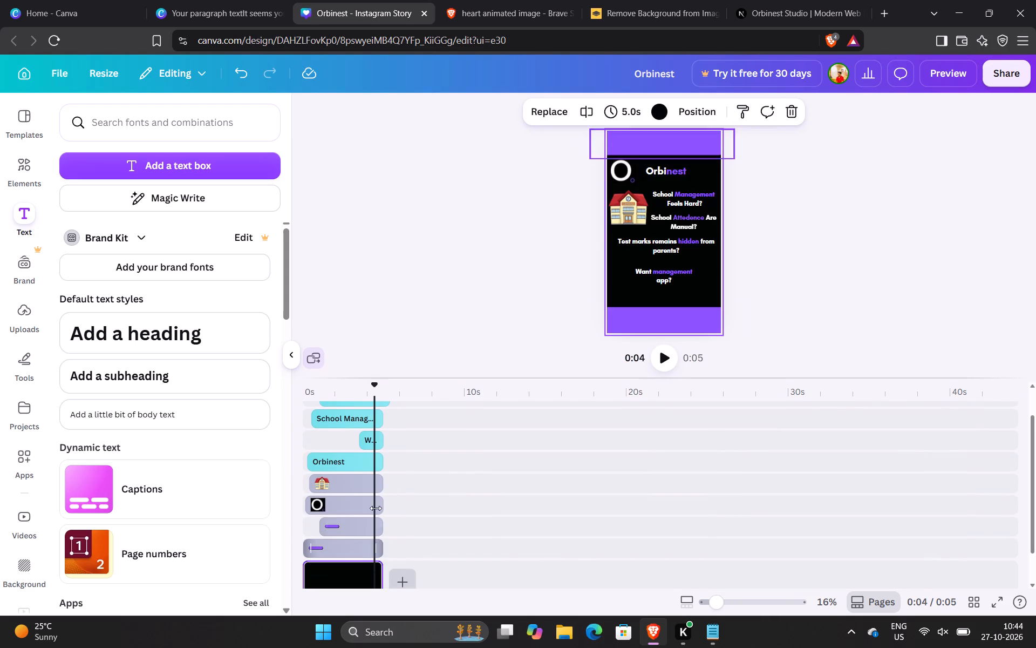
left_click(373, 427)
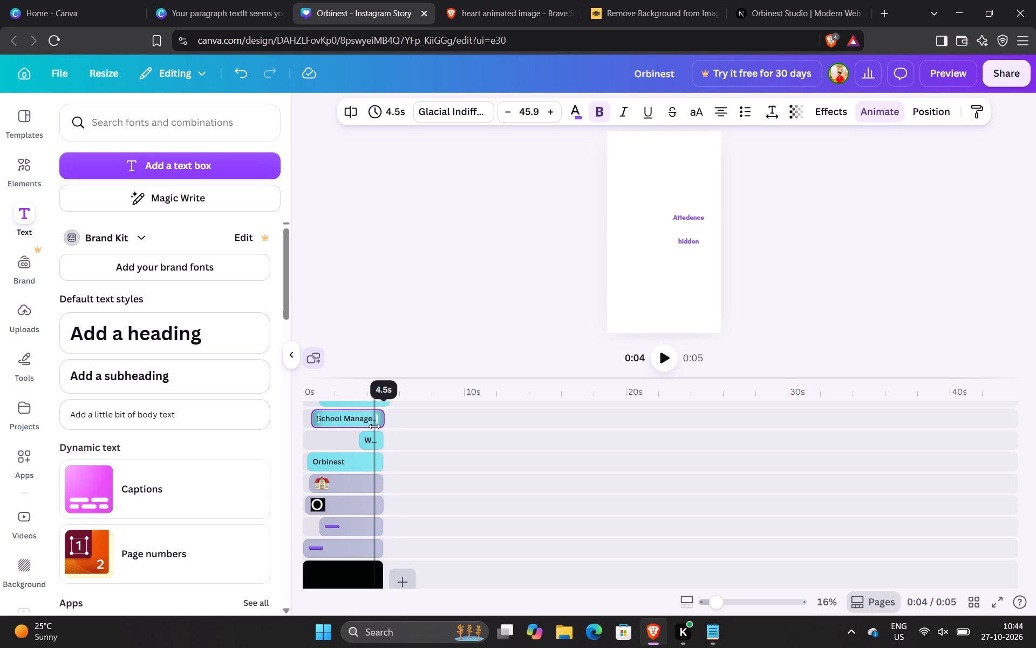
left_click(372, 425)
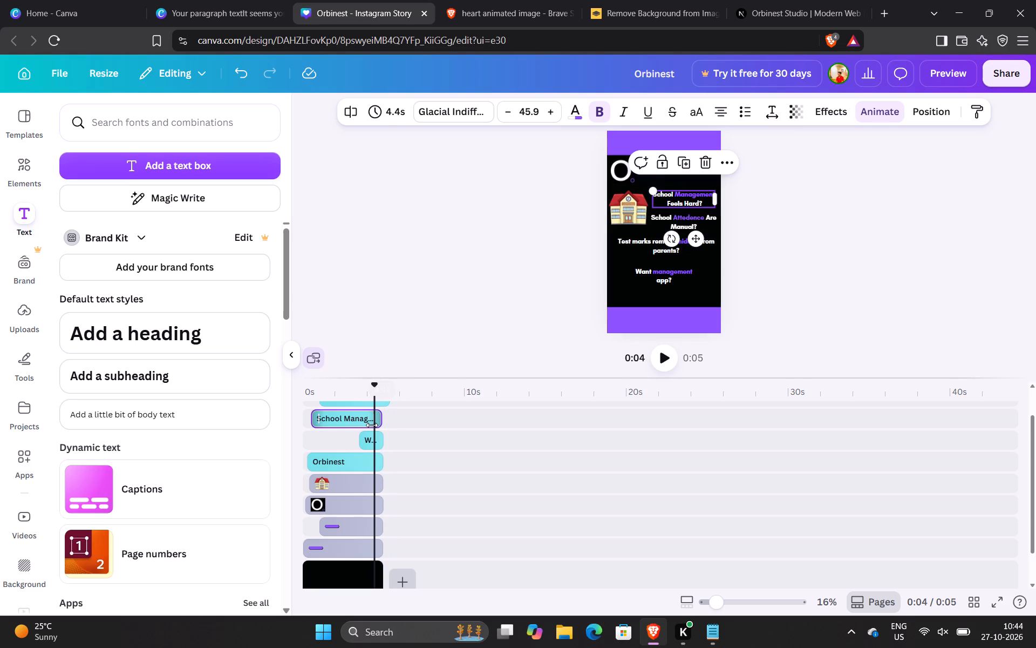
left_click(373, 430)
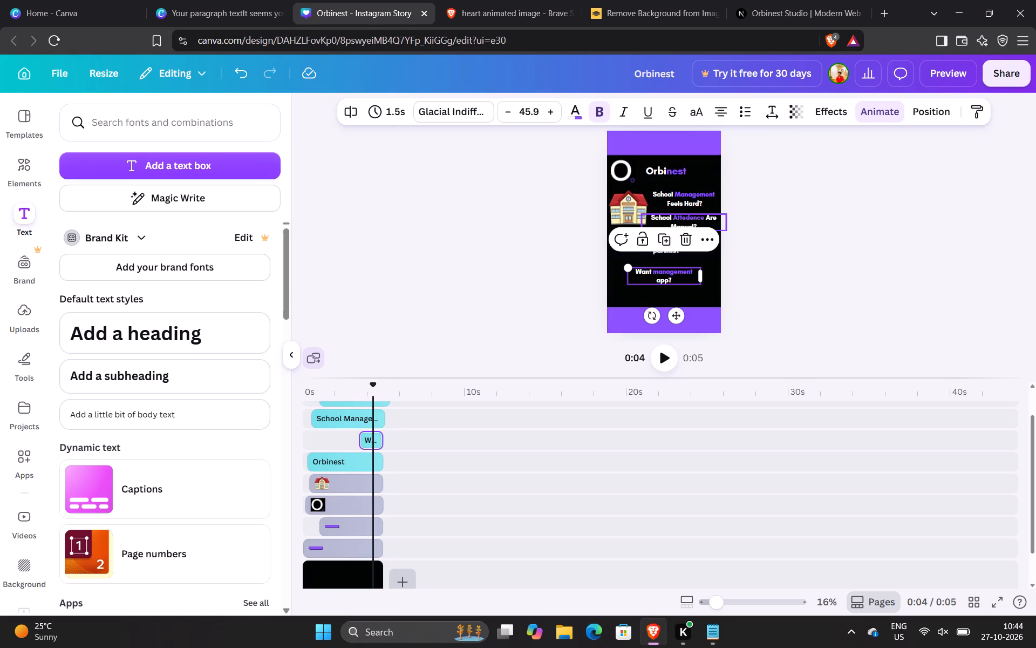
Trim the end of the "School Attedence Are Manual?" text to the playhead near 5 seconds, so it lasts 4.1 seconds.
left_click_drag(372, 386, 380, 386)
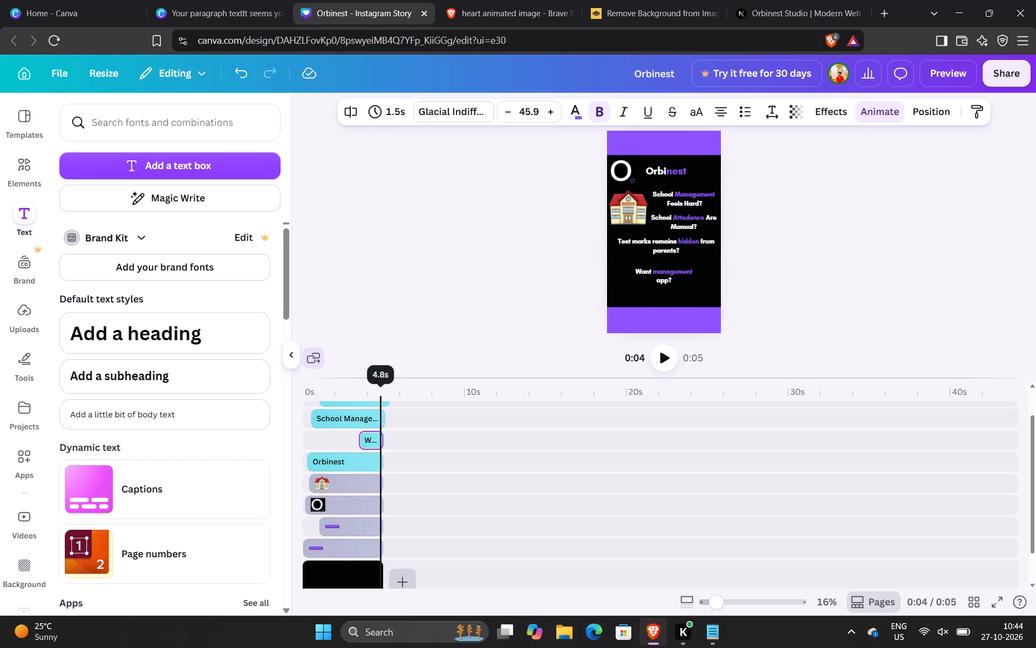
left_click_drag(380, 386, 384, 386)
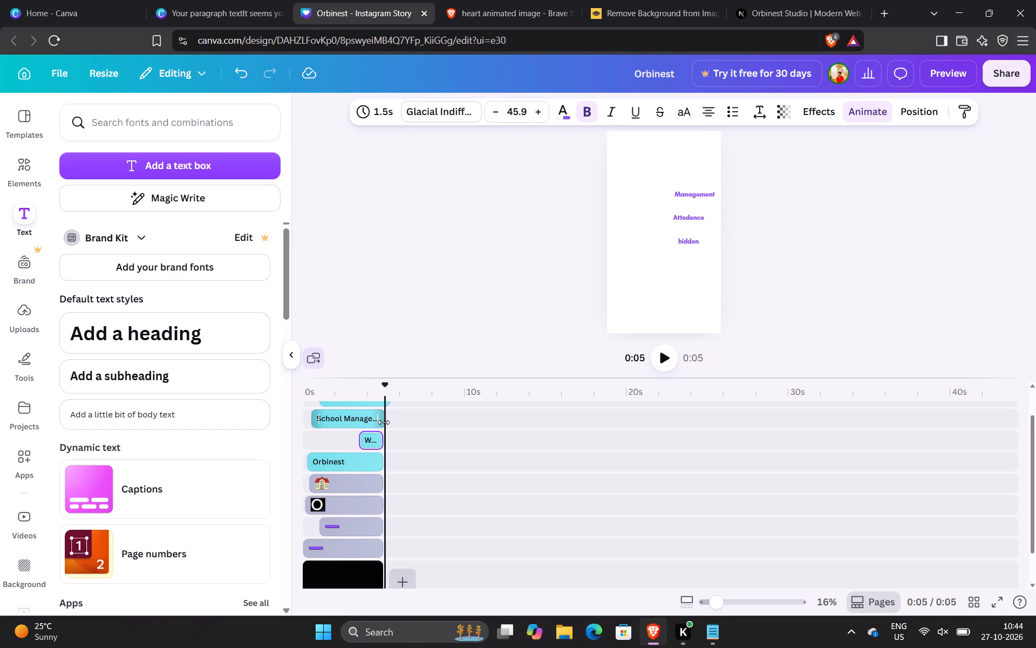
scroll(406, 447, "up", 2)
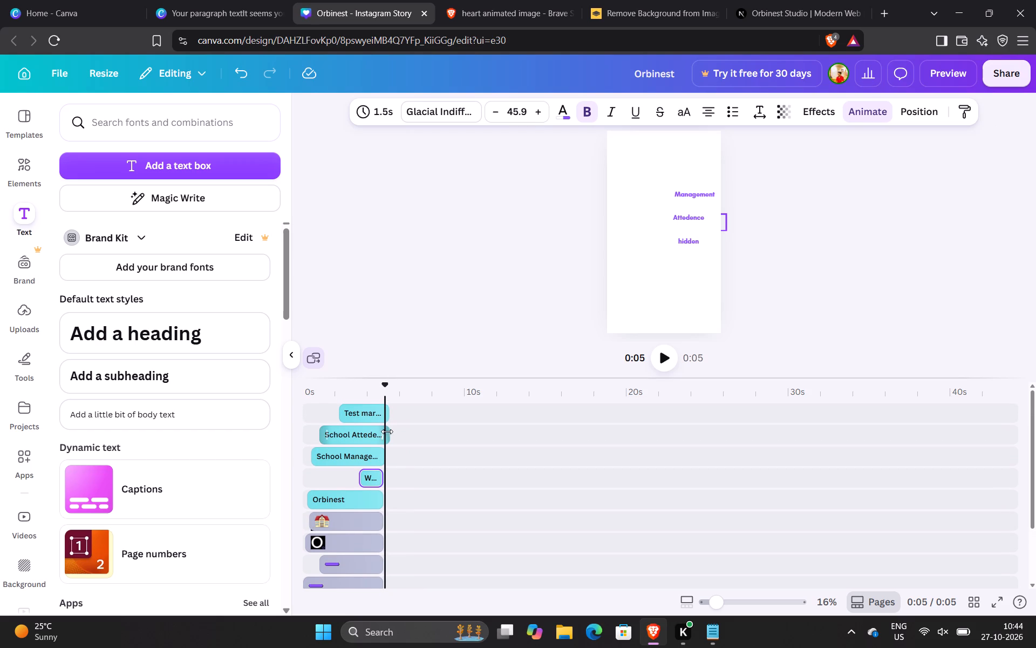
left_click(387, 432)
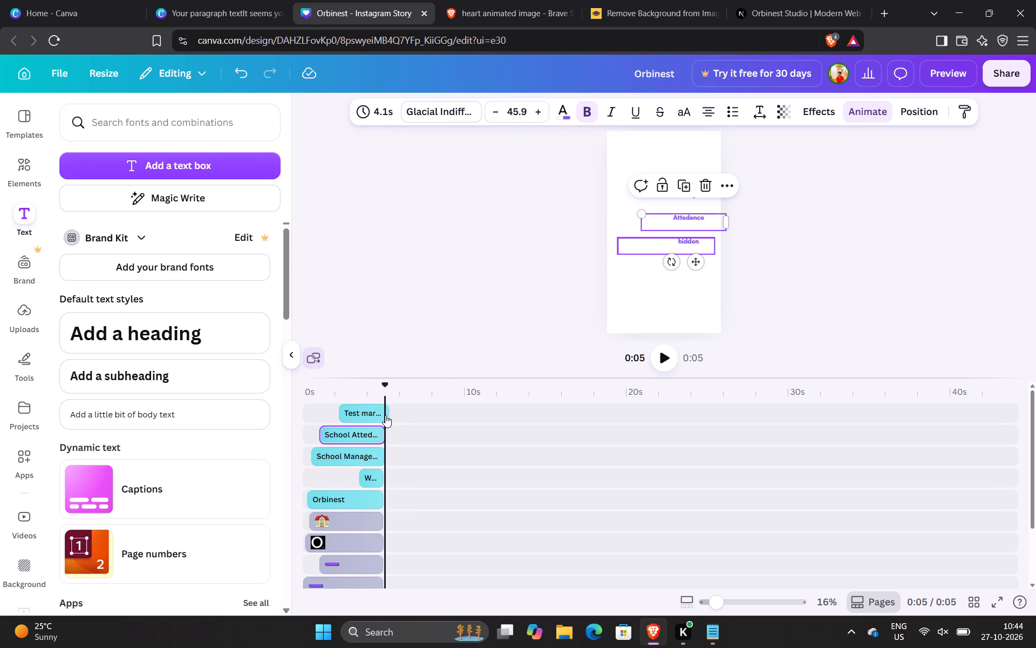
Trim the "Test marks remains hidden from parents?" text on the timeline so it lasts 2.7 seconds.
left_click(388, 412)
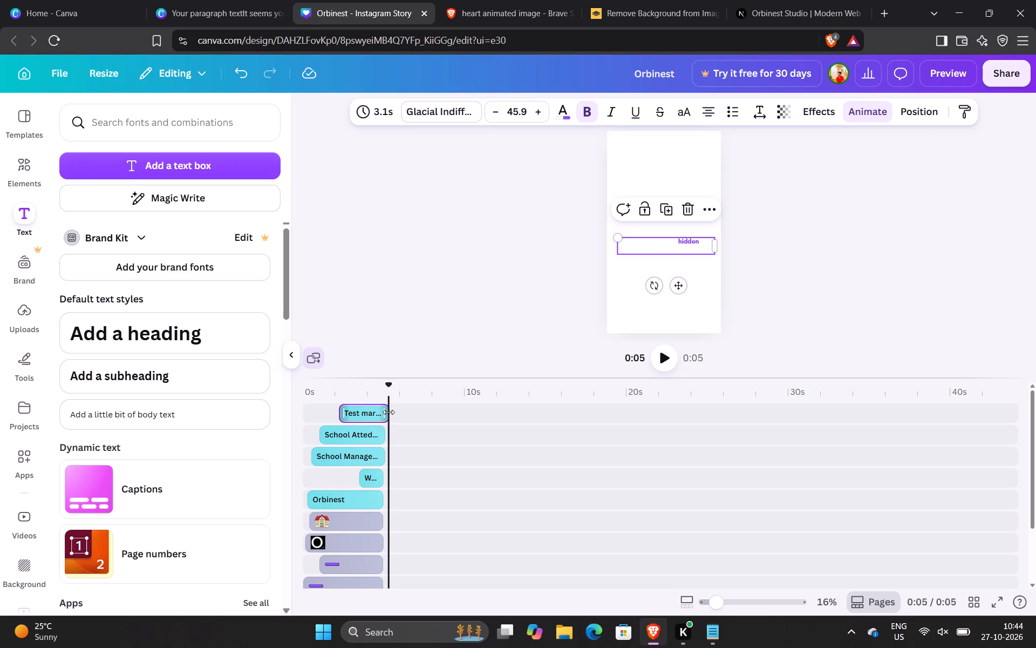
left_click(388, 412)
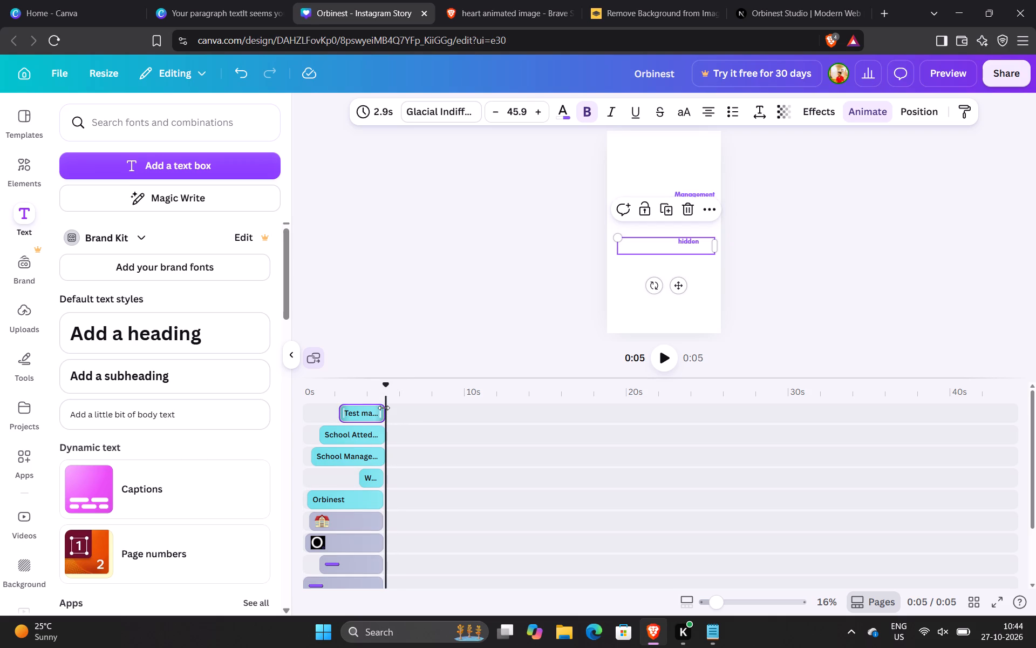
left_click(384, 408)
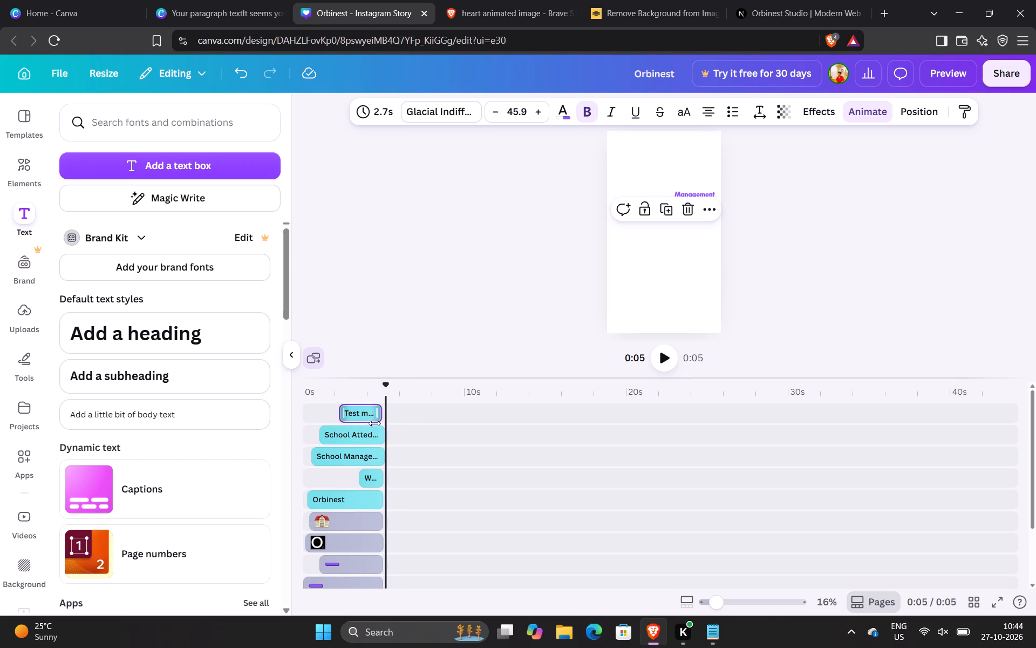
Play the animation from about 3.5 seconds to check which texts remain at the end.
left_click(371, 434)
left_click(381, 433)
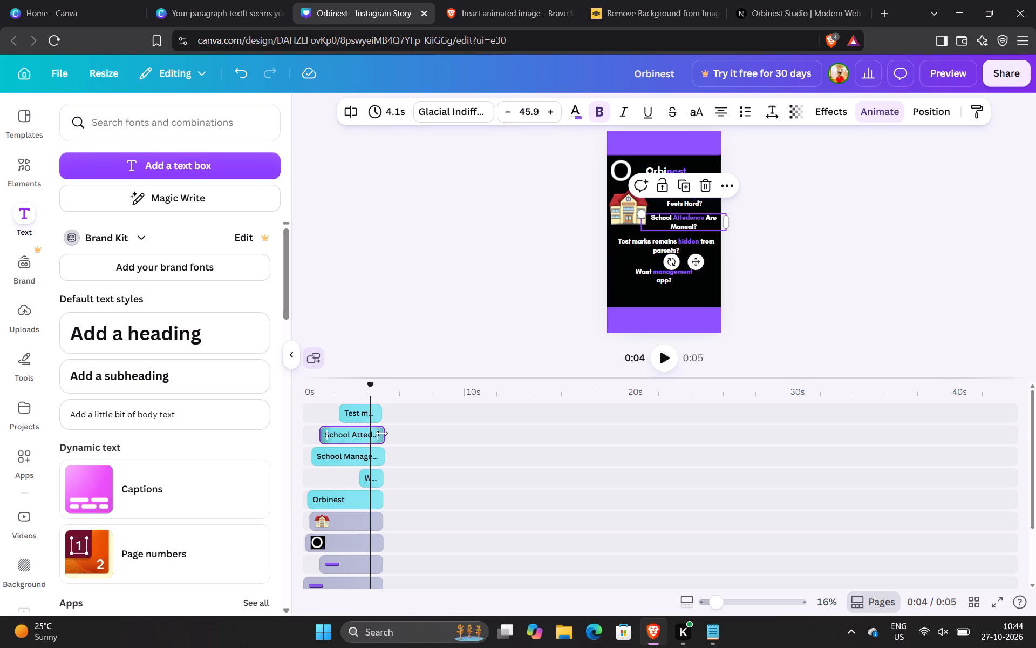
left_click(367, 457)
left_click(679, 367)
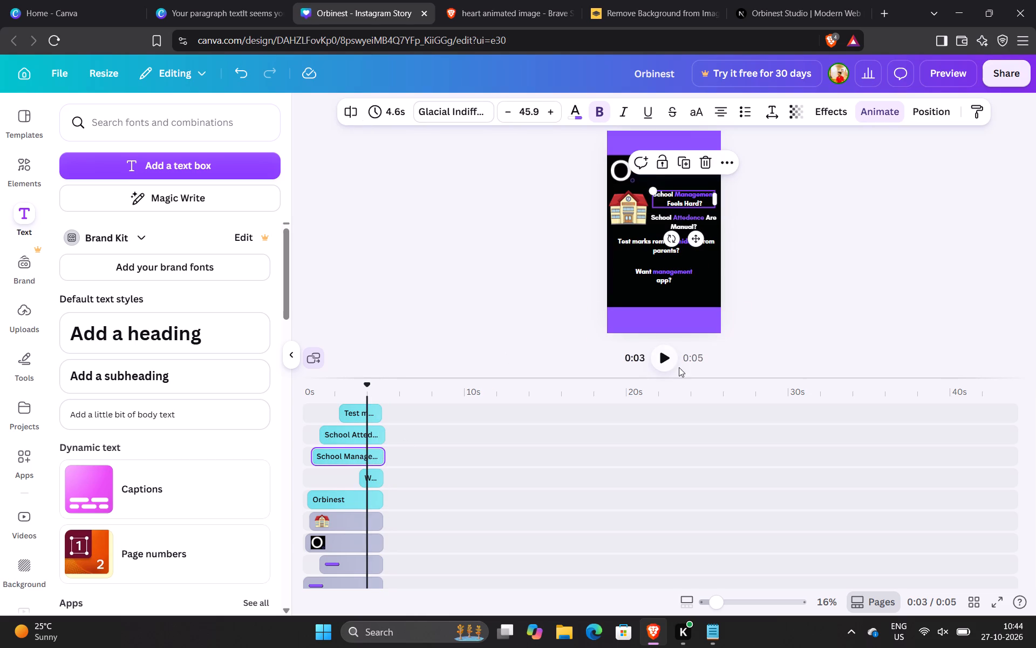
left_click(671, 367)
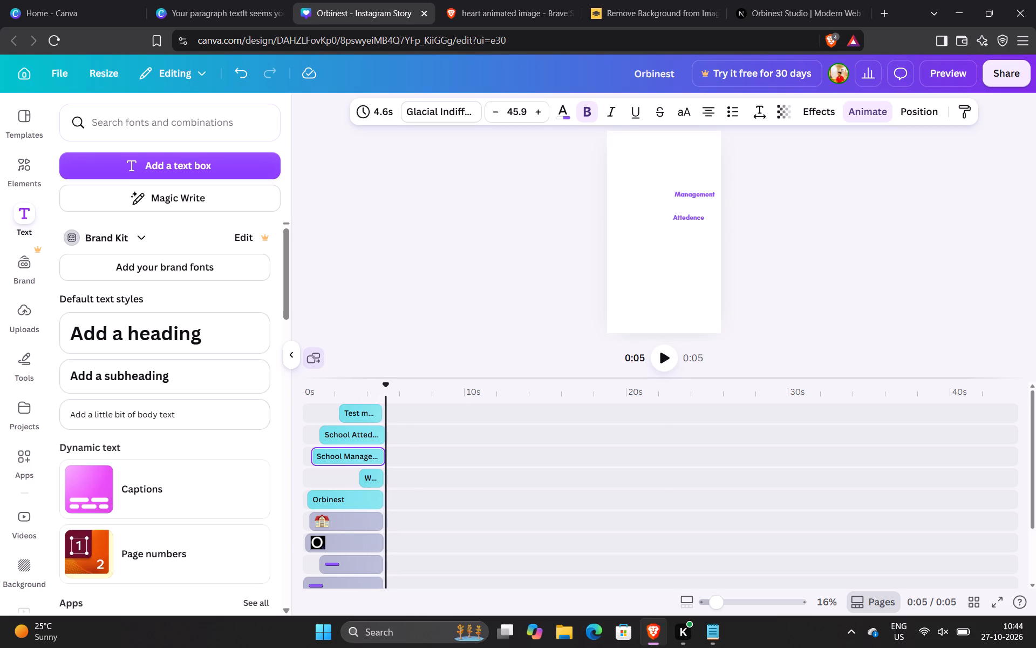
Trim the end of the "School Attedence Are Manual?" text on the timeline so it lasts 3.7 seconds.
scroll(408, 474, "up", 1)
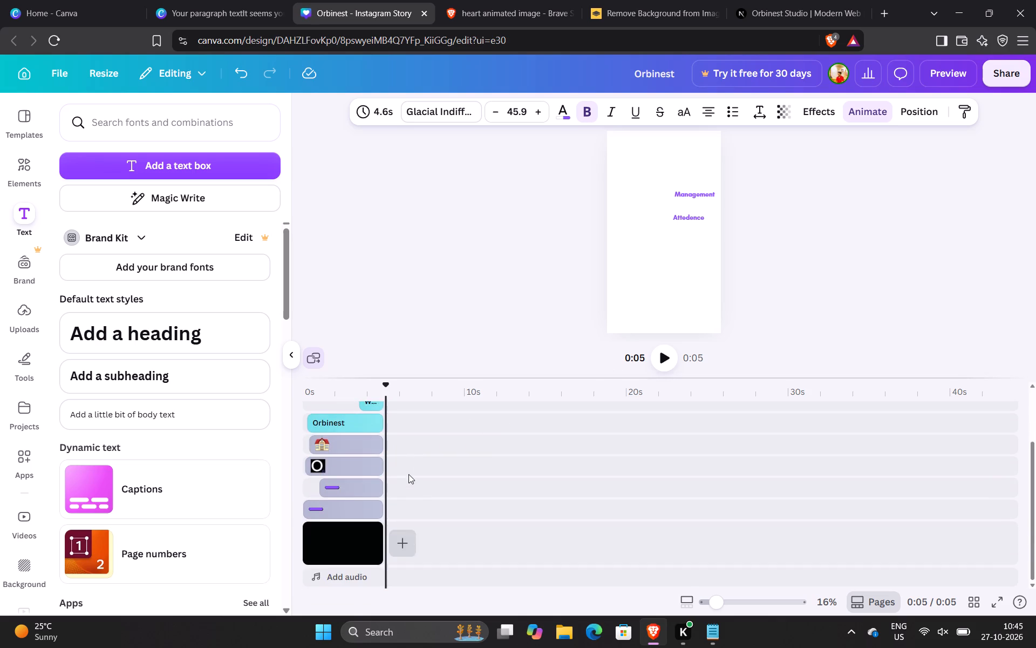
scroll(408, 474, "up", 1)
left_click(696, 215)
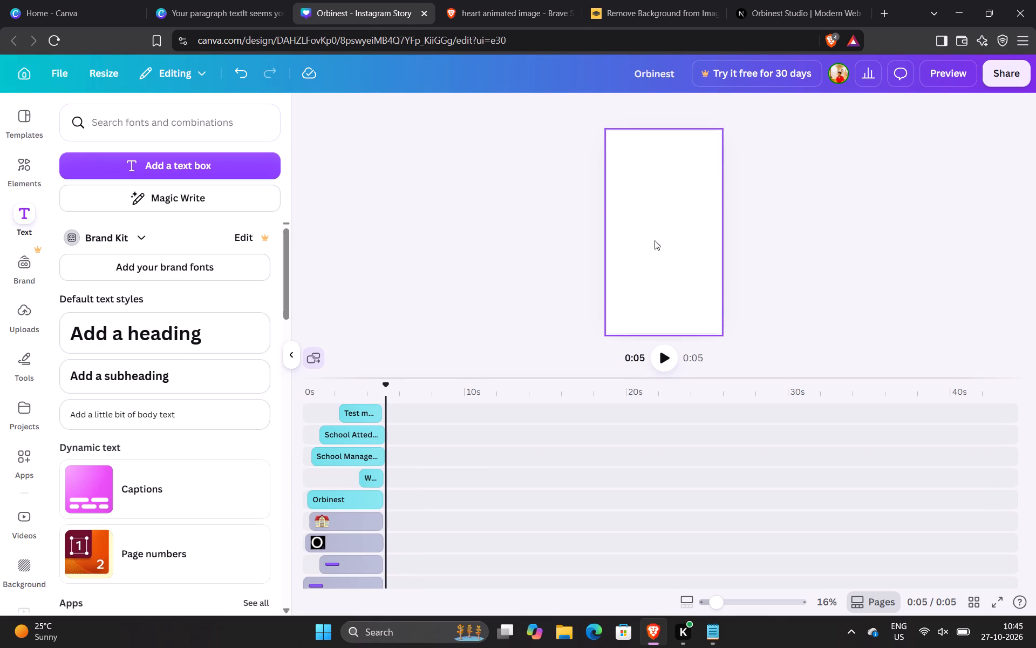
scroll(420, 418, "down", 1)
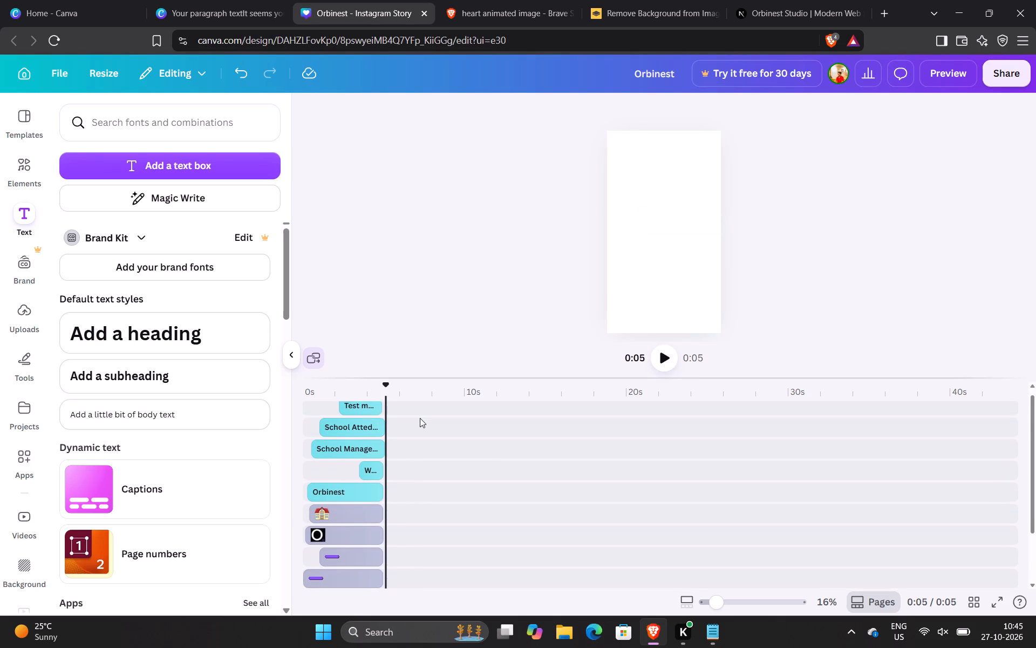
scroll(420, 418, "down", 1)
scroll(411, 483, "up", 1)
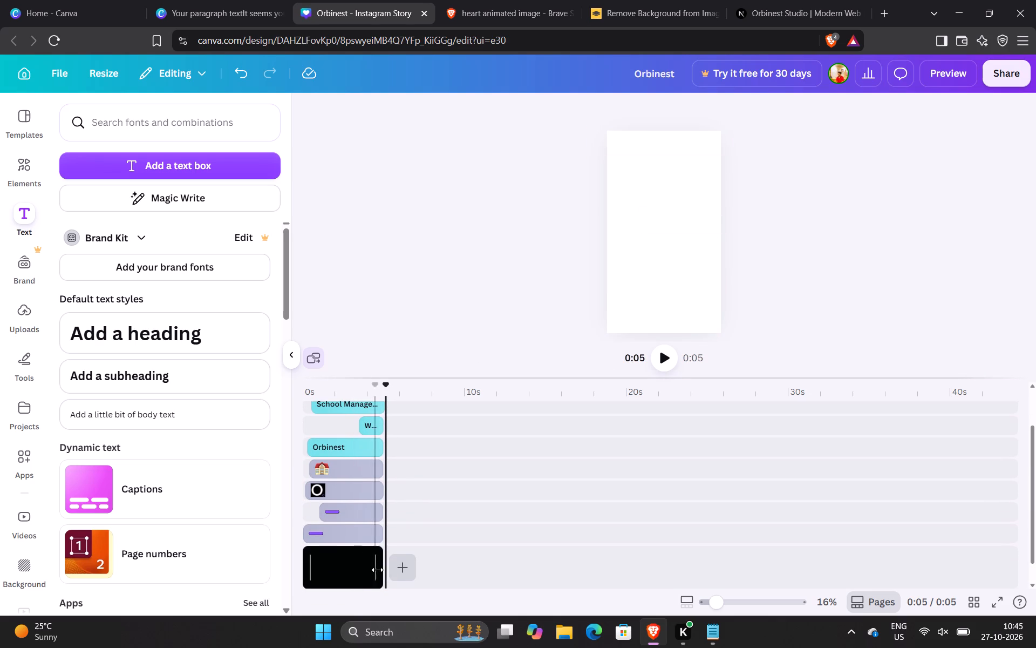
left_click(380, 567)
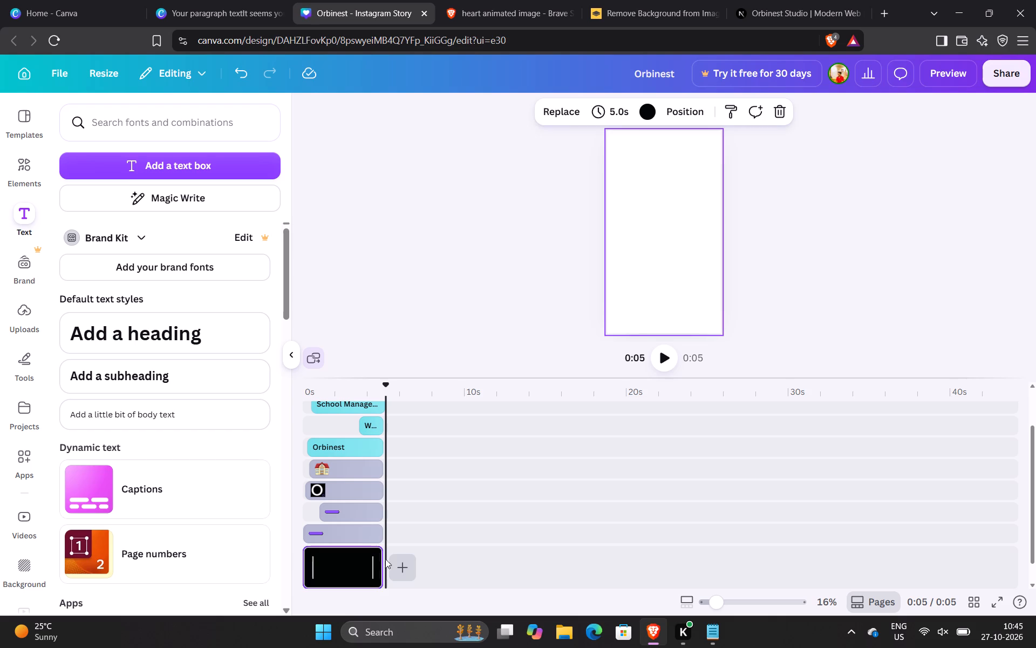
scroll(397, 535, "up", 2)
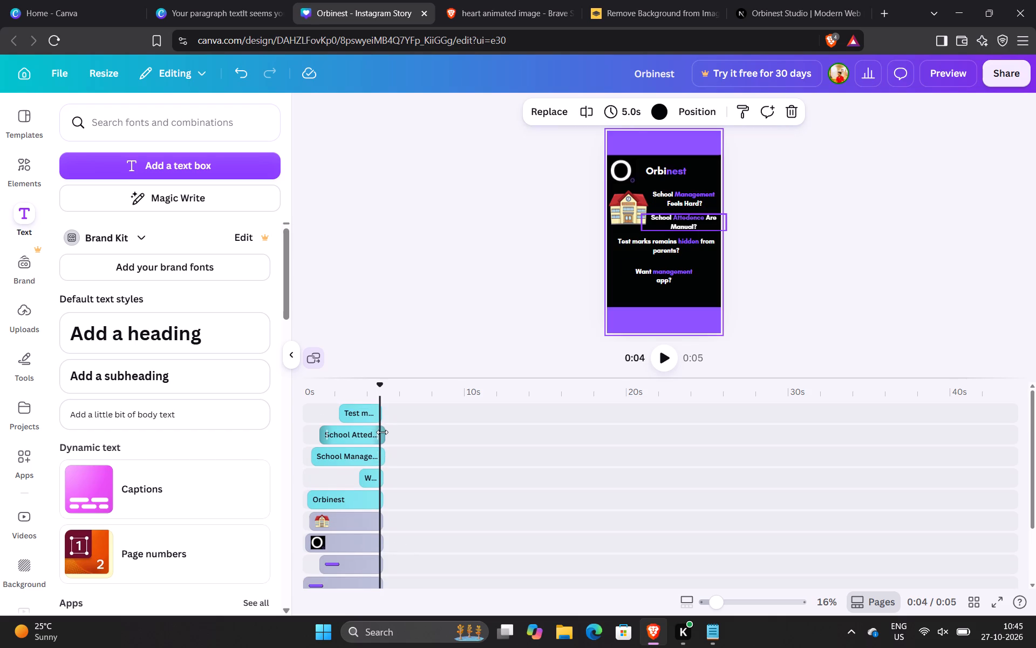
left_click_drag(382, 432, 377, 432)
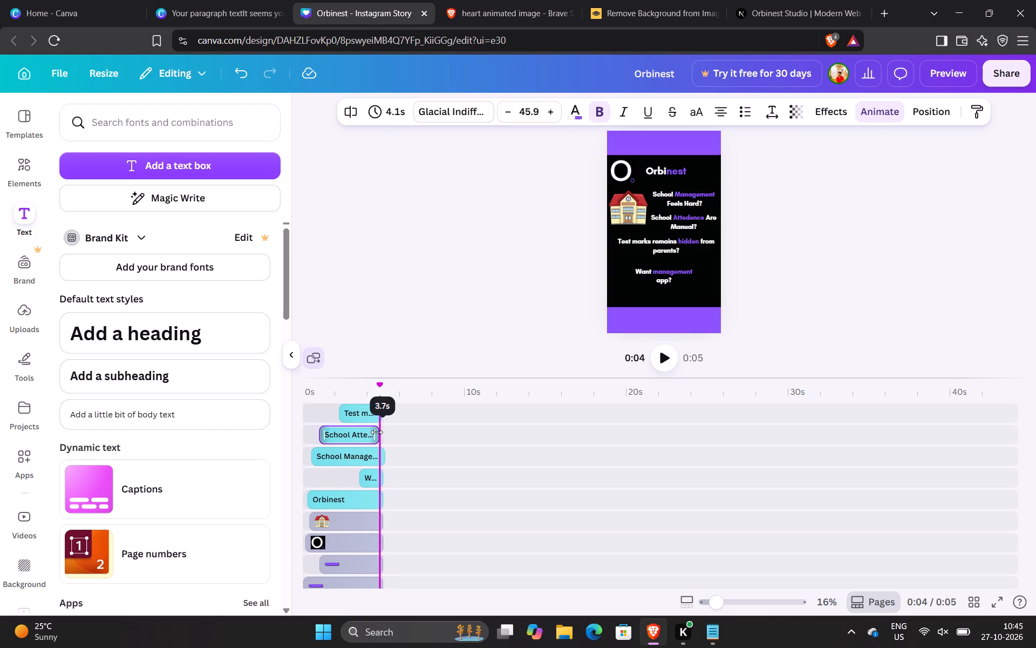
left_click_drag(377, 432, 377, 433)
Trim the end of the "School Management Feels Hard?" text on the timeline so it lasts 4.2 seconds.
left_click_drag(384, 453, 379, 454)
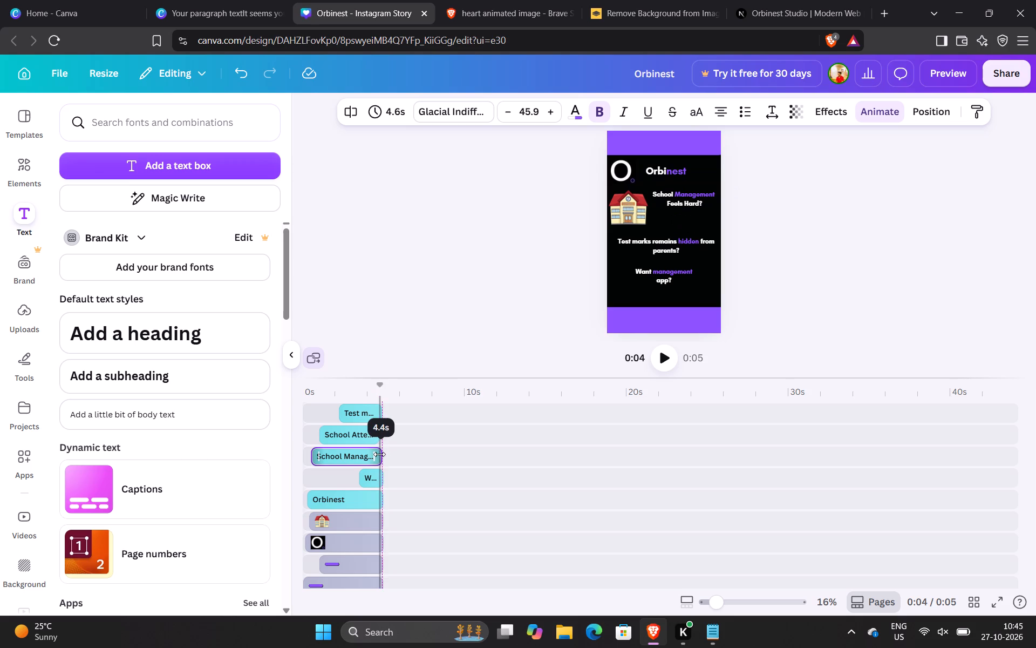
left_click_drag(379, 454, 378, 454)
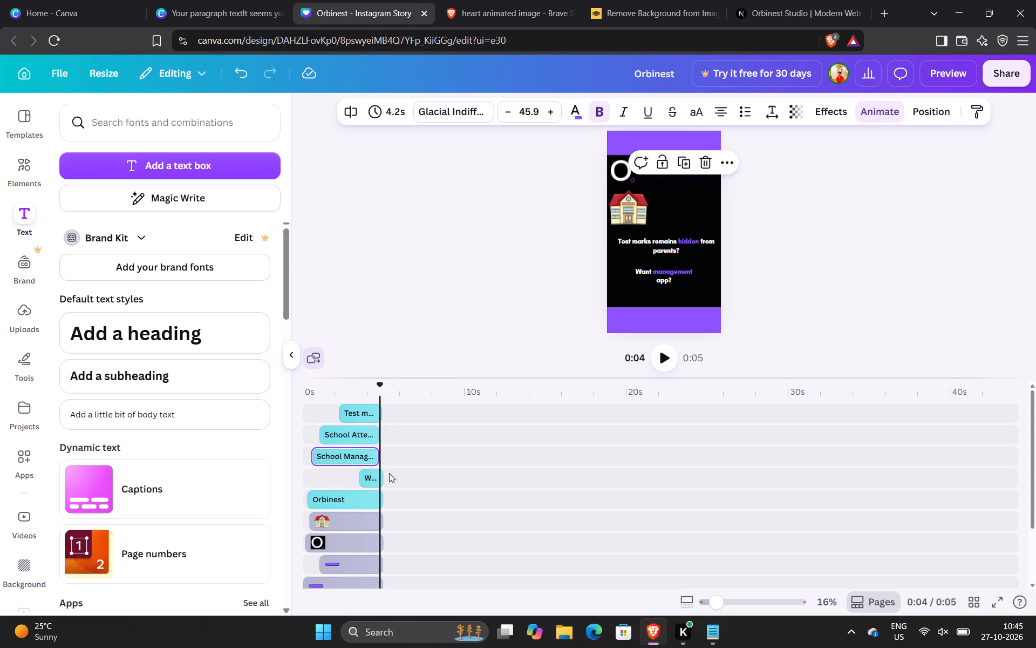
Trim the end of the "Want management app?" text on the timeline so it lasts 1.2 seconds.
left_click(392, 473)
left_click(376, 476)
left_click(382, 476)
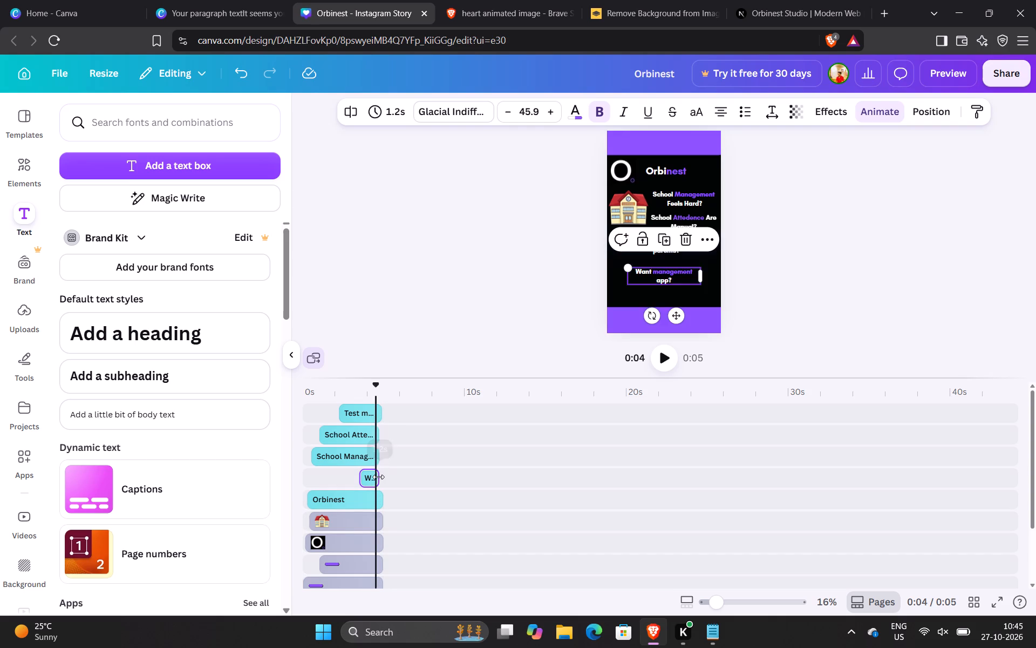
left_click(406, 475)
Play the animation from the beginning to check how the shortened texts disappear at the end.
scroll(406, 475, "right", 1)
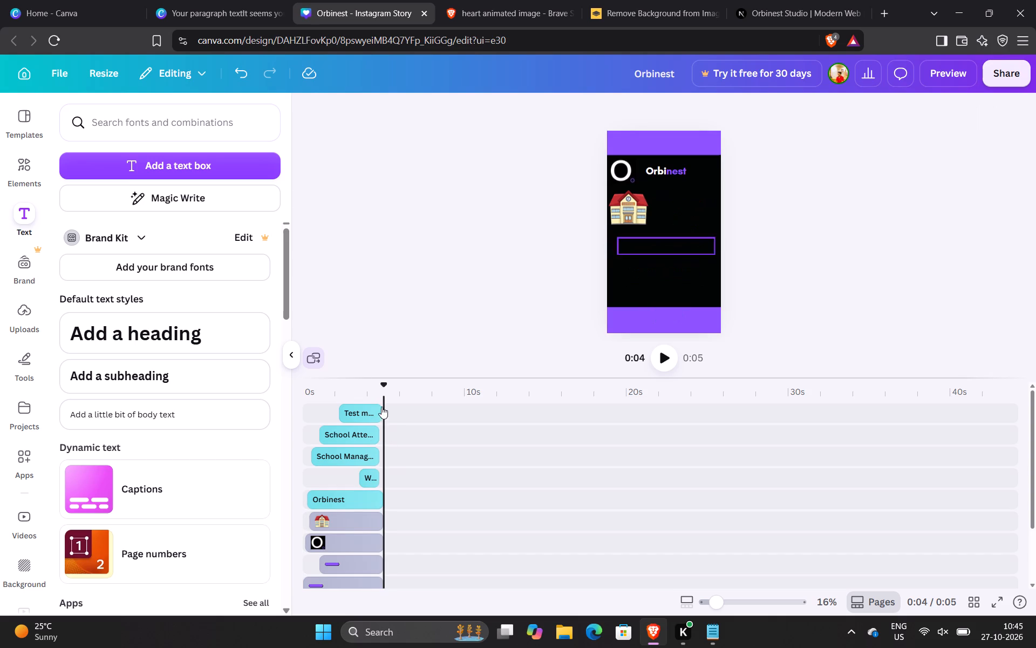
left_click_drag(381, 399, 265, 392)
left_click(660, 363)
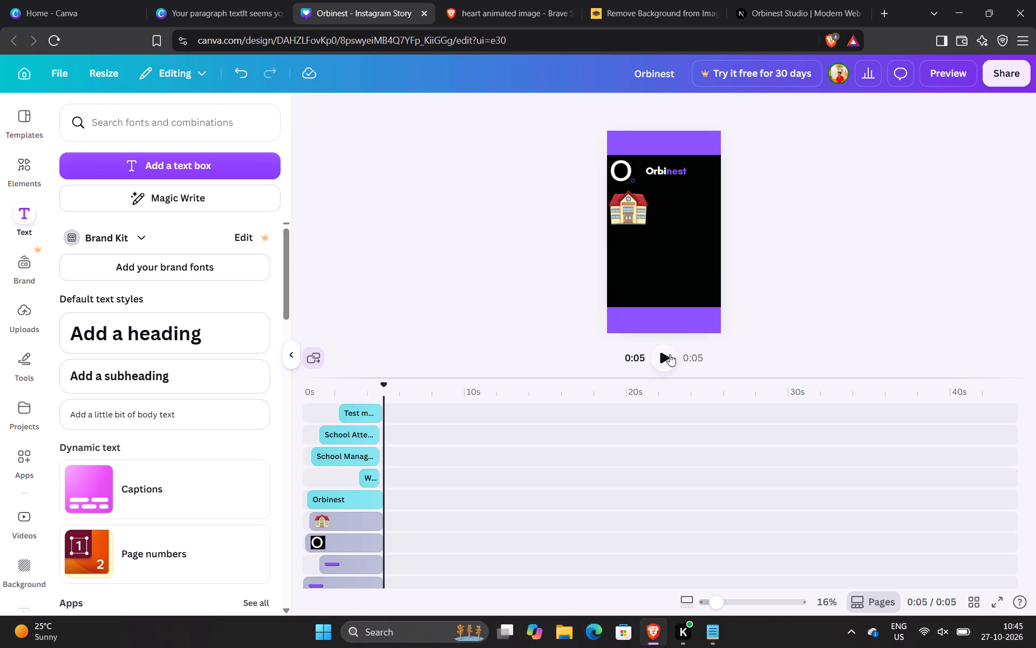
Place the playhead at 4.5 seconds and trim the ends of both purple bars to line up with the shortened school texts.
scroll(433, 508, "down", 1)
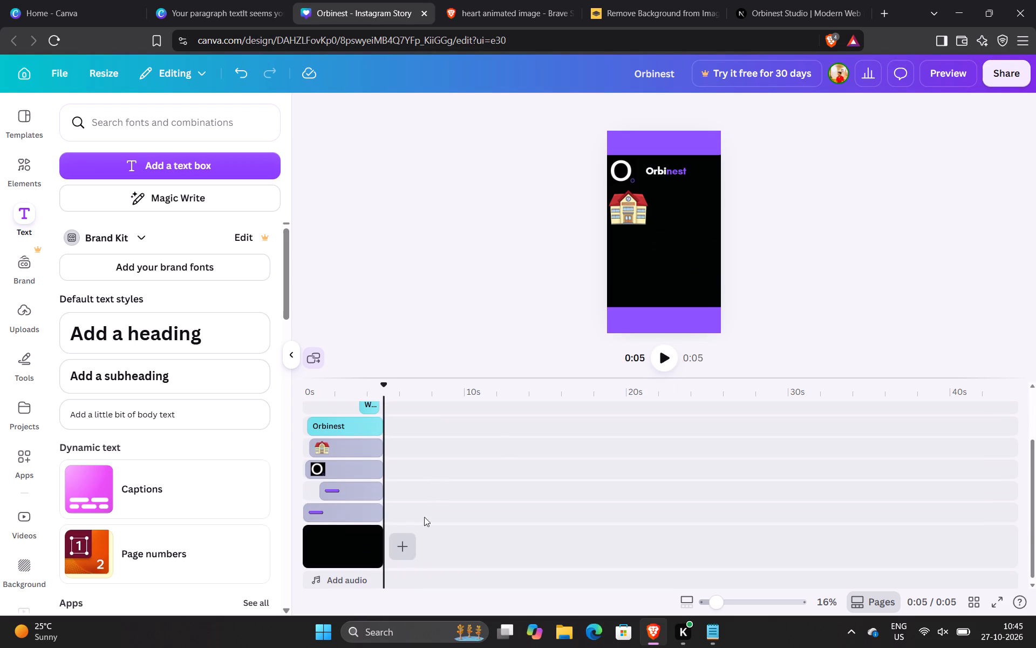
scroll(431, 509, "up", 2)
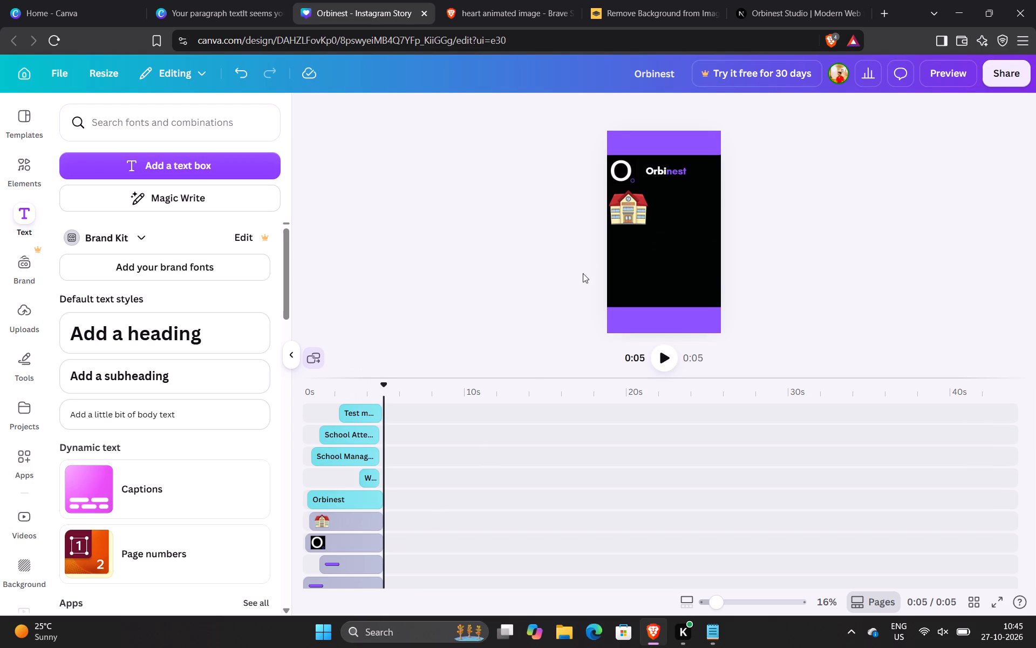
scroll(471, 442, "down", 1)
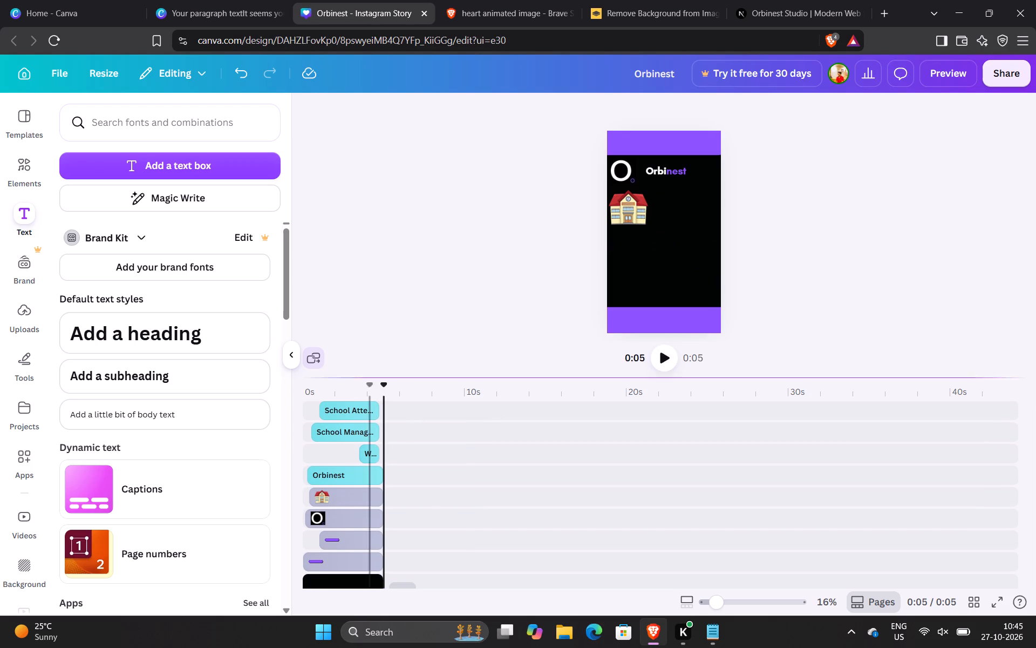
left_click_drag(381, 383, 379, 383)
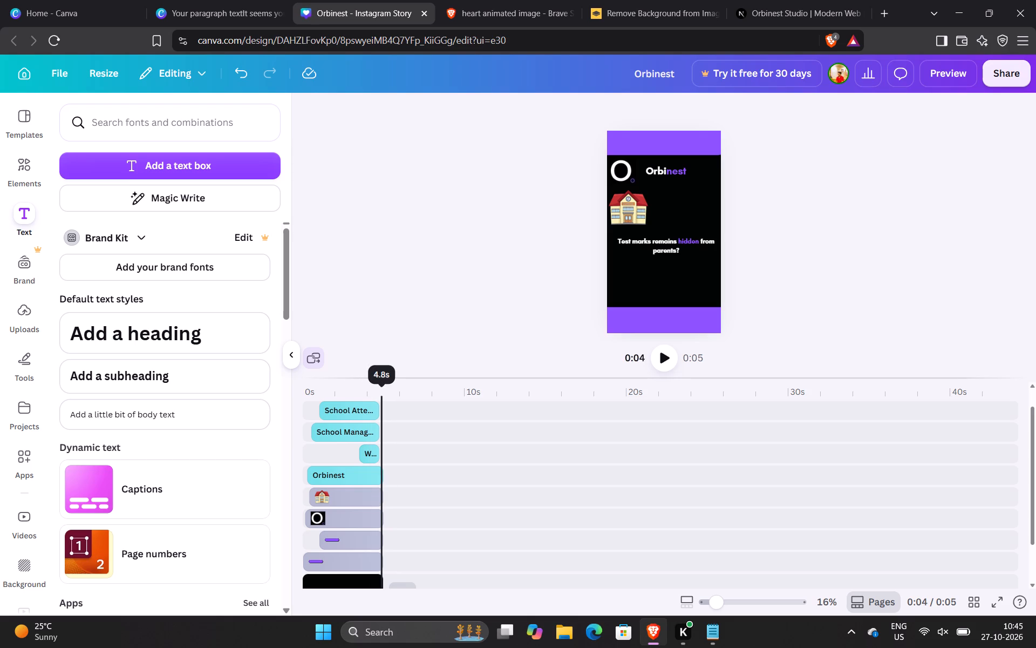
left_click_drag(379, 383, 374, 383)
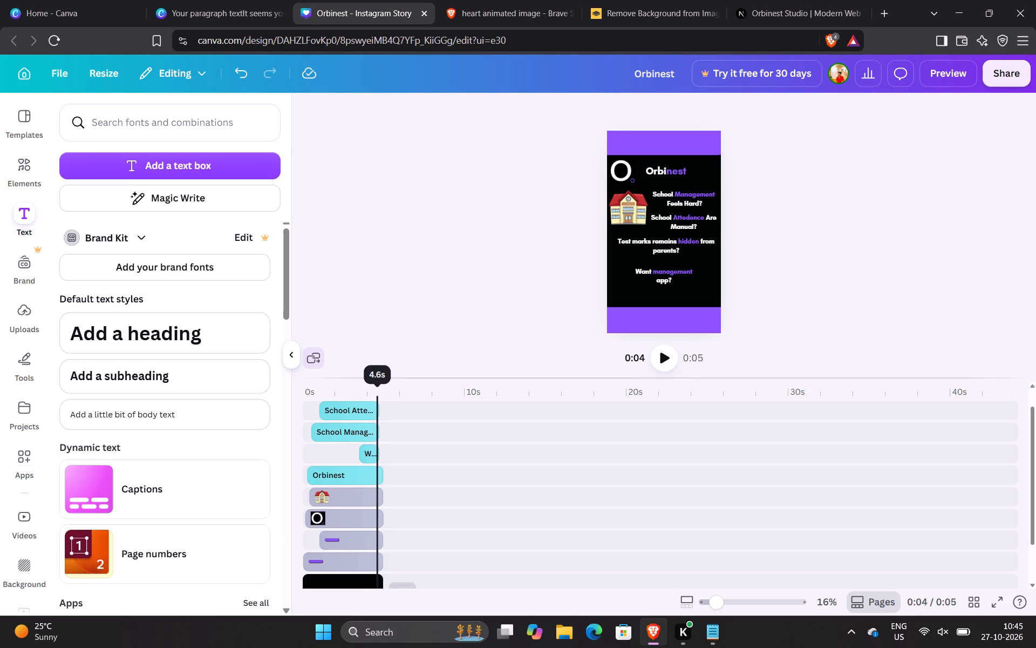
left_click_drag(374, 383, 373, 383)
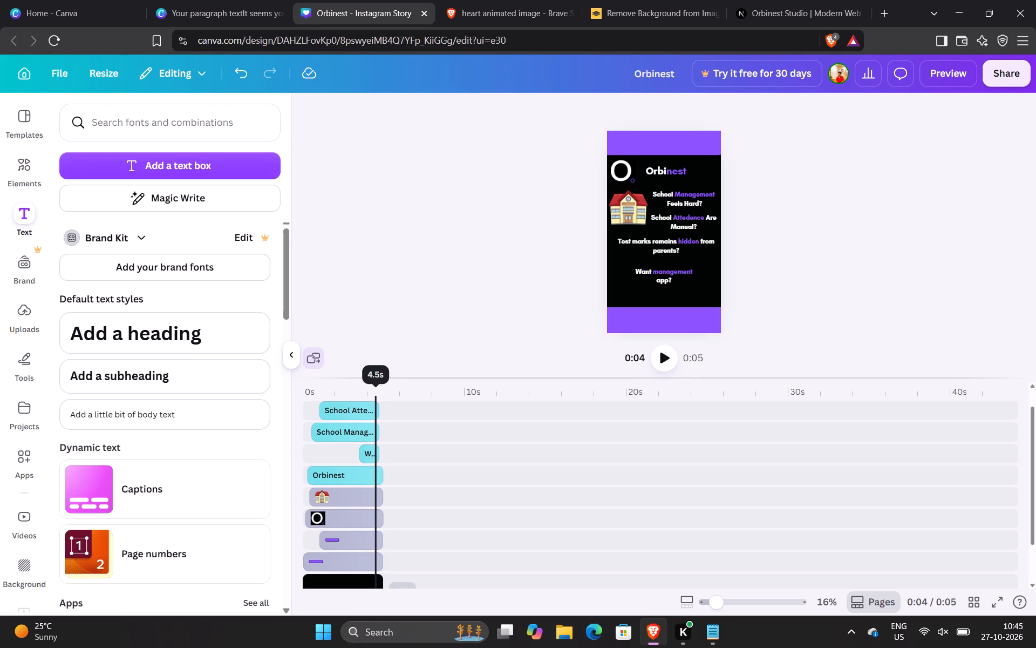
left_click_drag(373, 383, 373, 383)
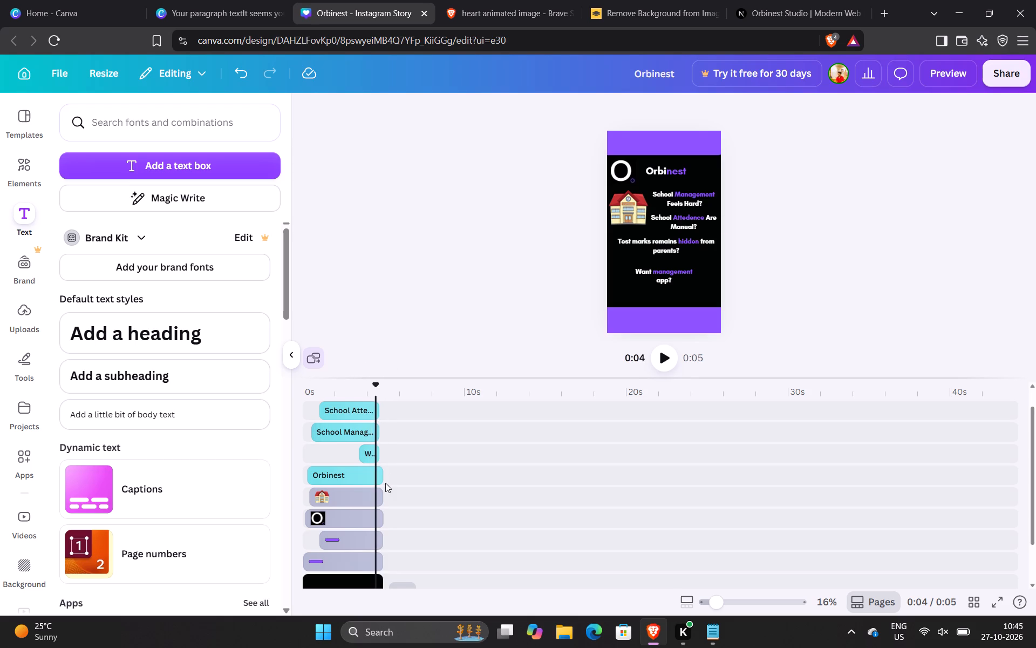
left_click_drag(381, 564, 378, 563)
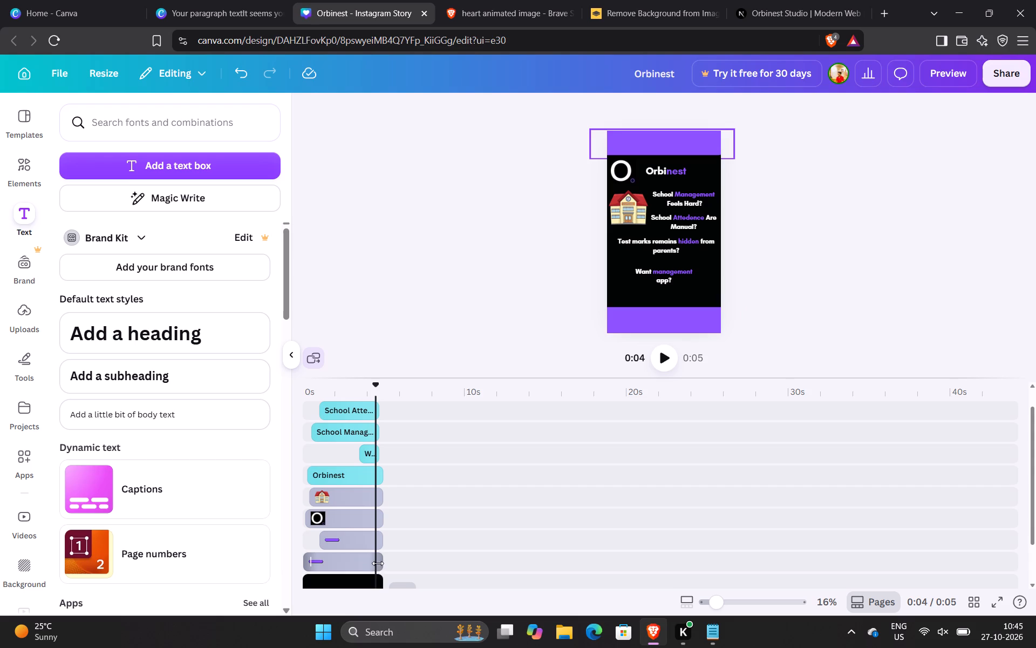
left_click_drag(378, 563, 376, 562)
left_click_drag(382, 537, 377, 537)
Trim the ends of the O logo to 4.6 seconds and the school building image to 4.3 seconds on the timeline.
left_click_drag(382, 521, 377, 521)
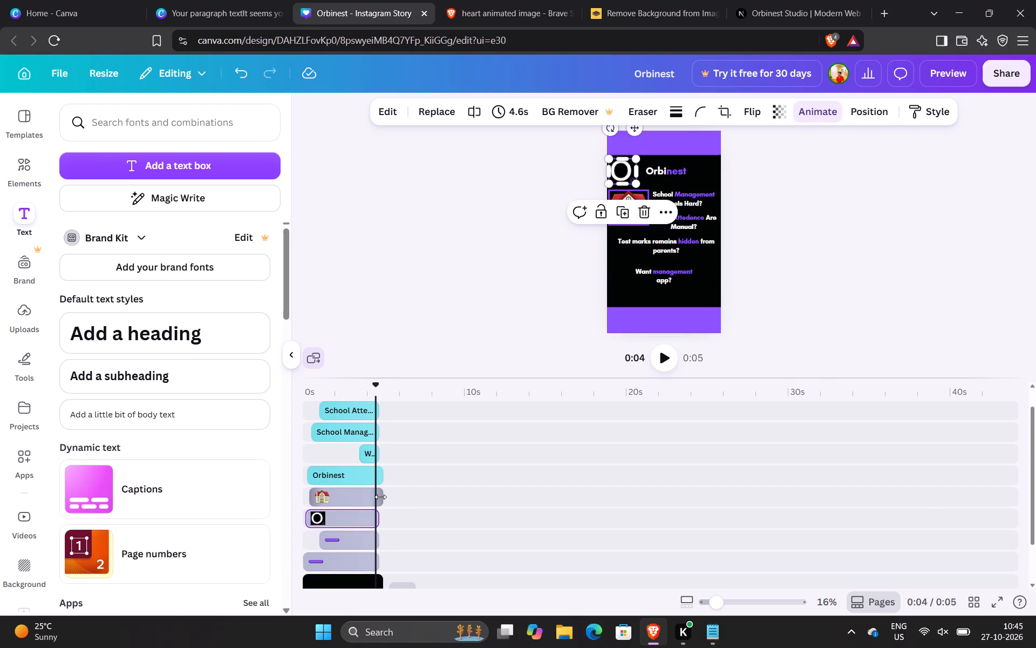
left_click(380, 497)
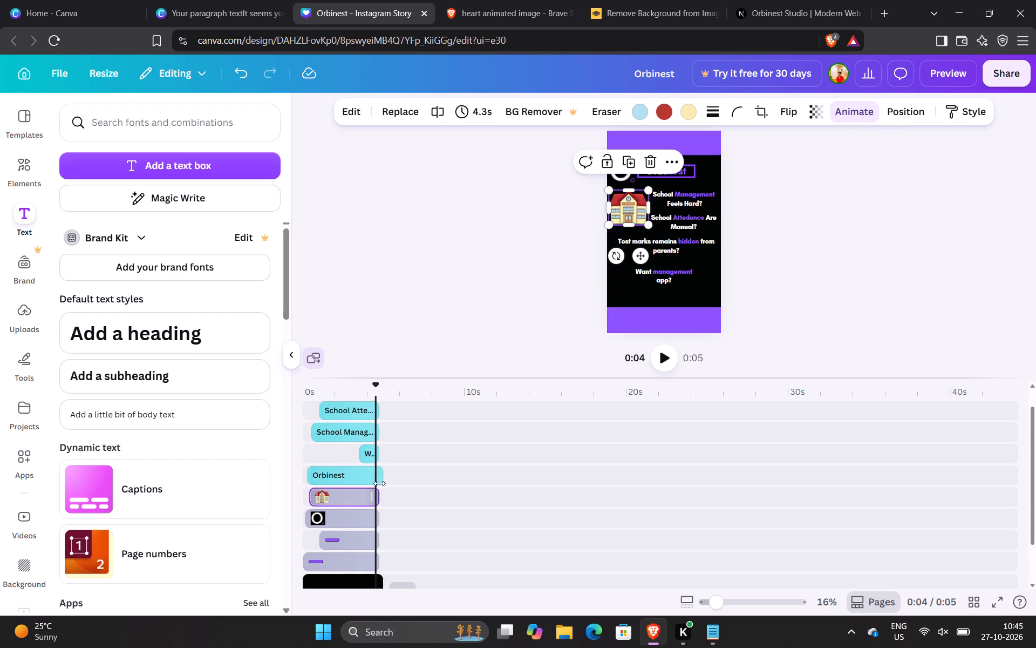
Trim the end of the "Orbinest" title text on the timeline so it lasts 4.5 seconds.
left_click_drag(383, 477, 379, 477)
left_click_drag(379, 477, 378, 477)
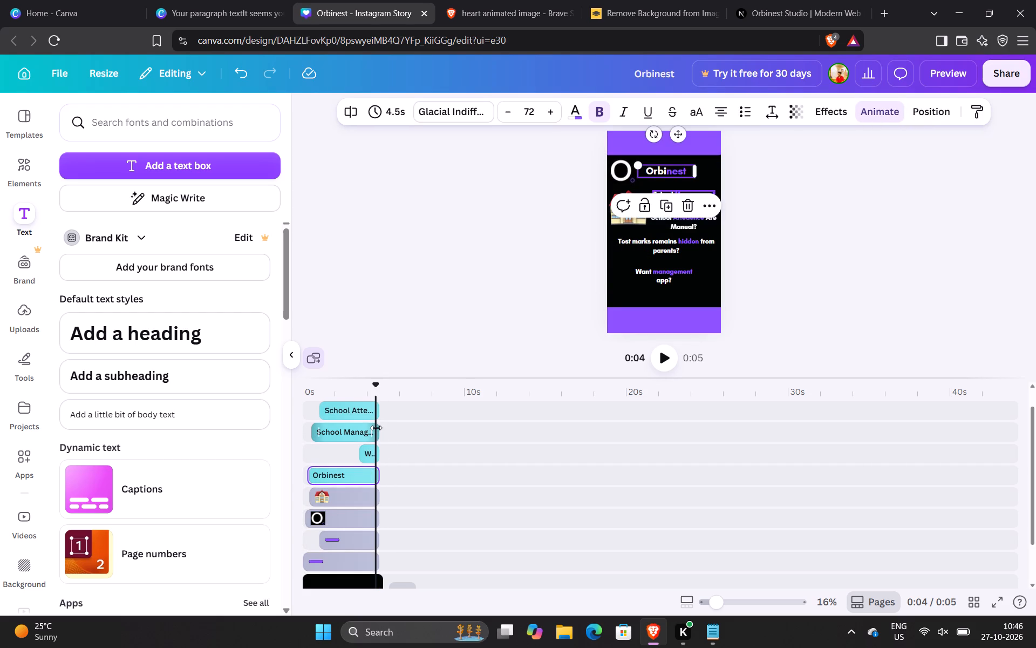
Trim the end of the "School Management Feels Hard?" text to the playhead, so it lasts 4.0 seconds.
left_click(376, 428)
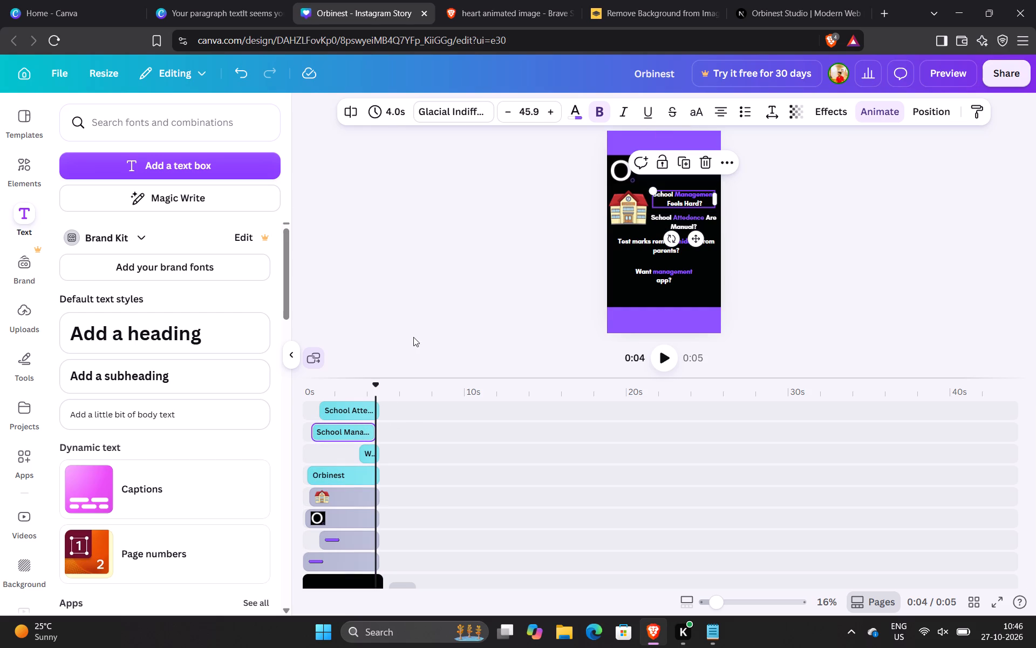
left_click(409, 350)
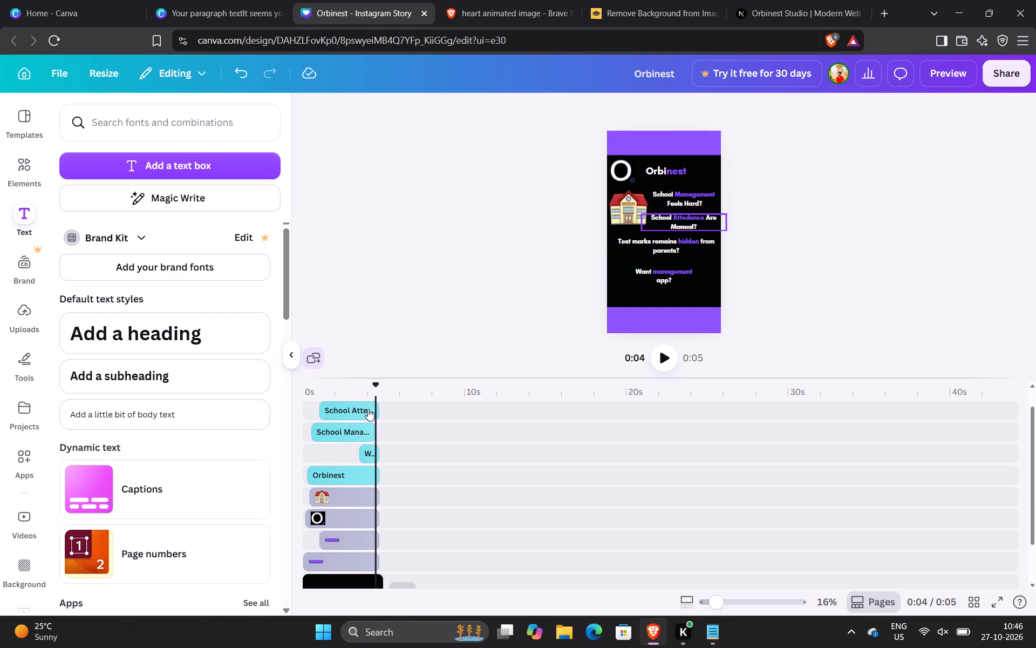
Play the animation from the beginning to check how all the trimmed elements exit before the page ends.
scroll(402, 414, "right", 1)
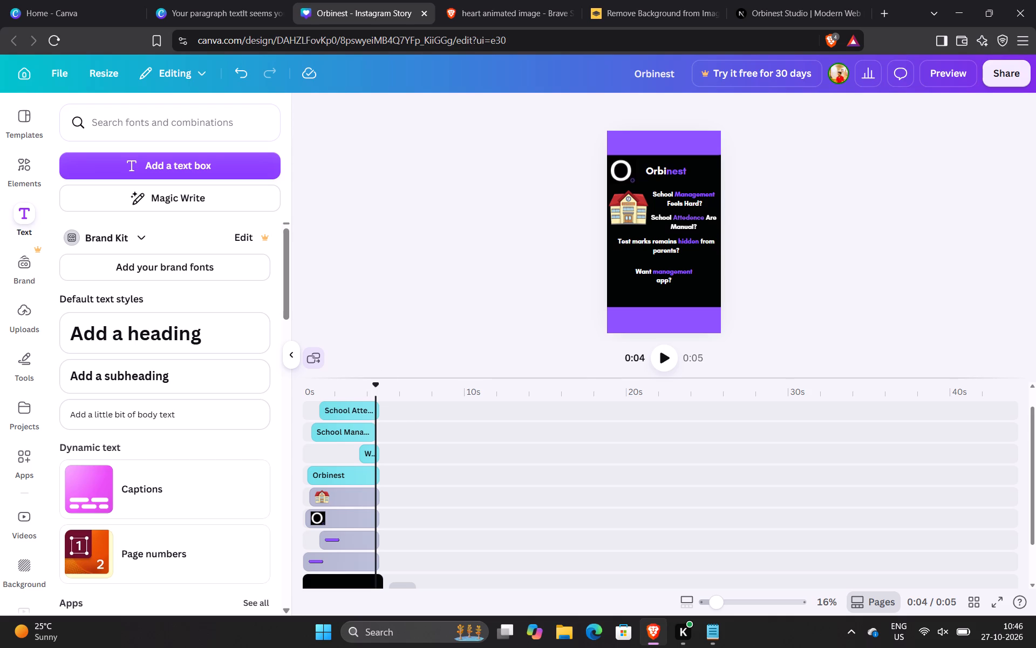
left_click_drag(376, 388, 276, 390)
left_click(658, 355)
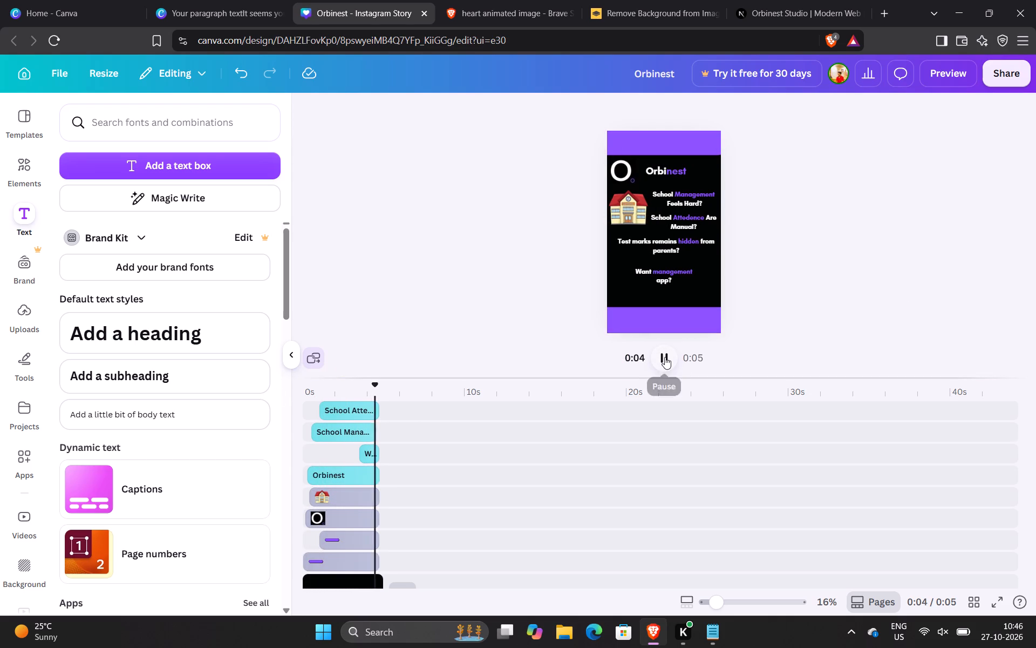
scroll(653, 483, "down", 1)
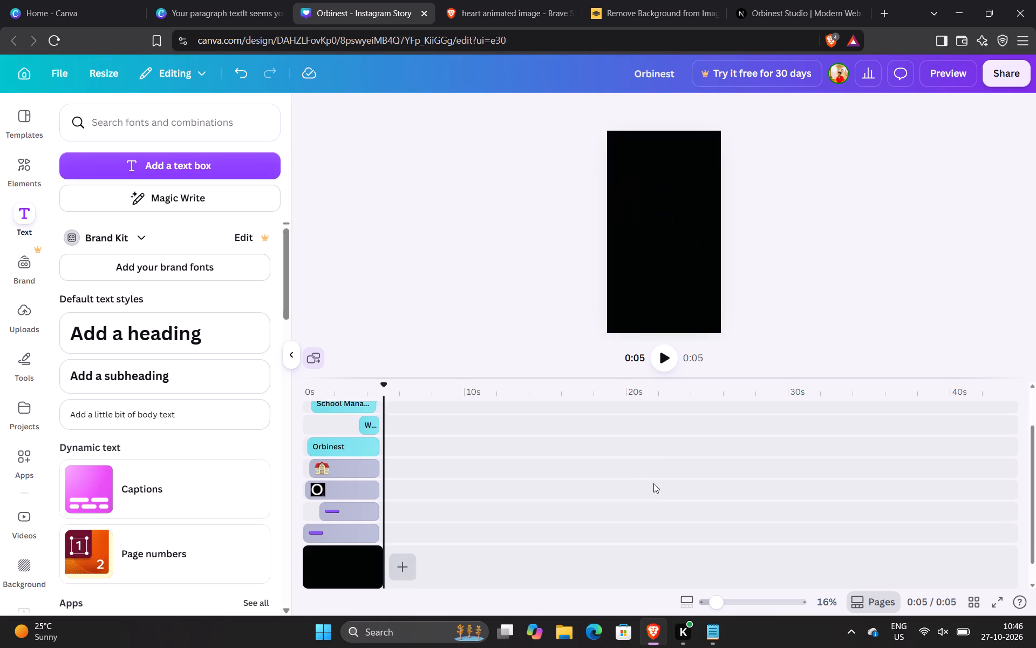
Scrub the playhead back from the page's end to just under 4.7 seconds to examine the frame before the elements exit.
scroll(653, 483, "down", 1)
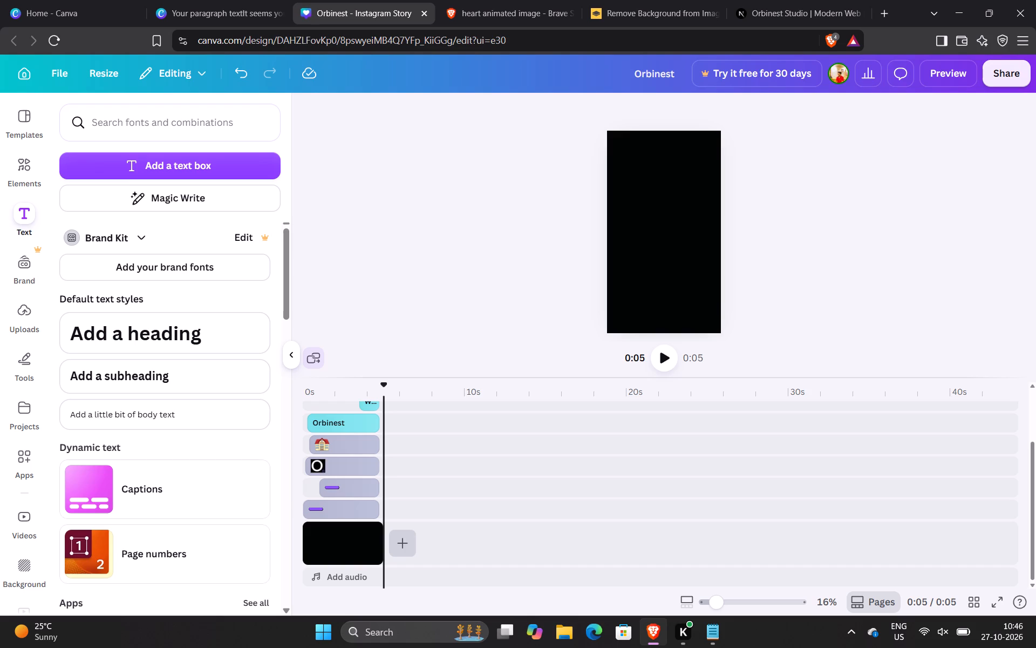
left_click_drag(382, 382, 381, 386)
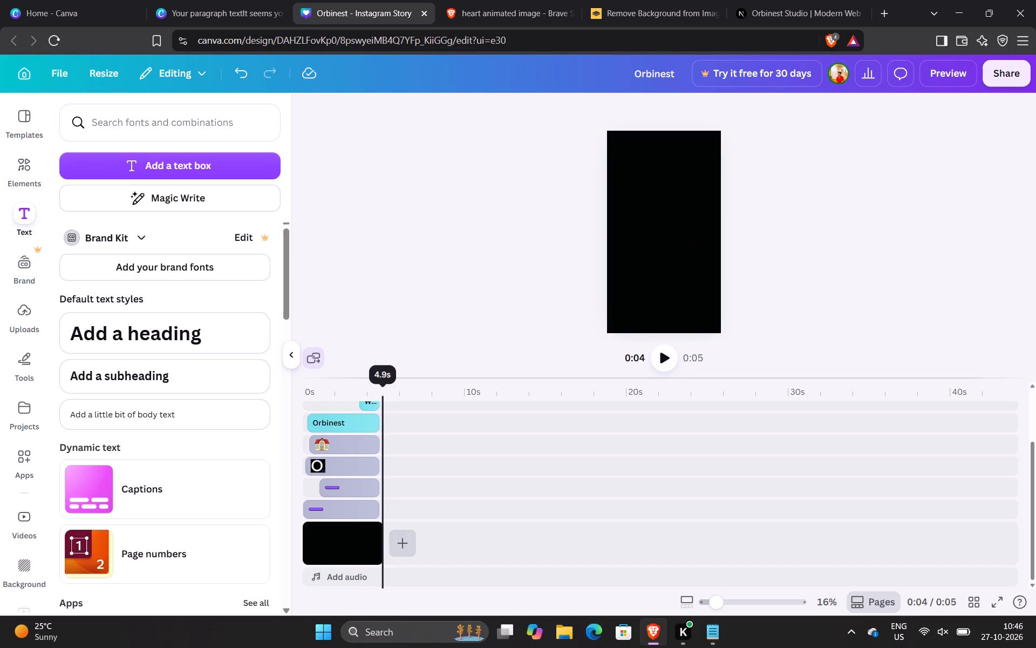
left_click_drag(381, 386, 377, 387)
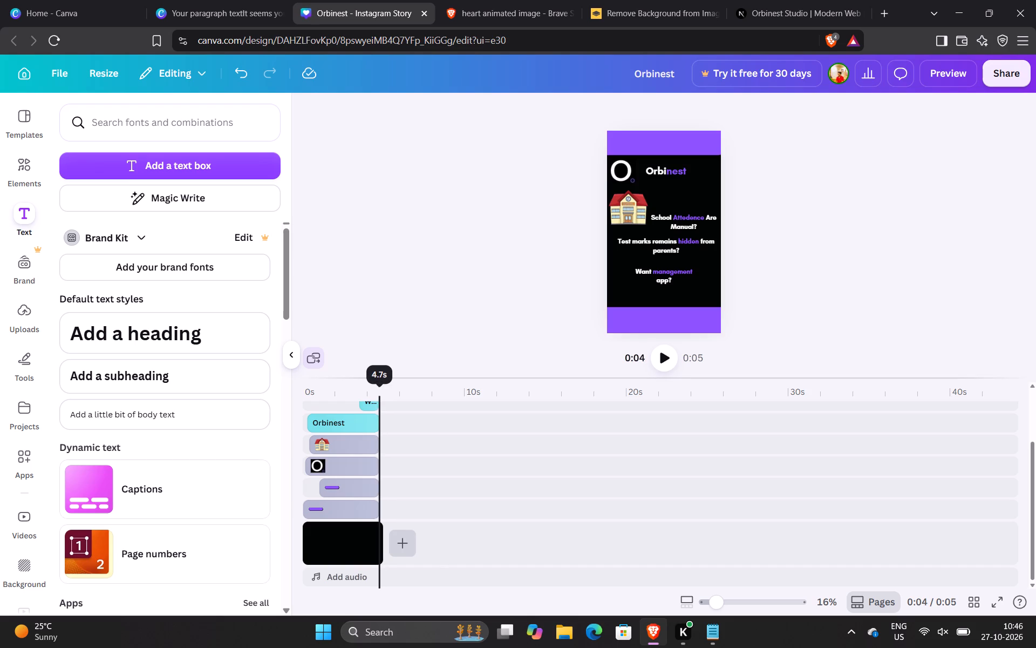
left_click_drag(377, 387, 377, 386)
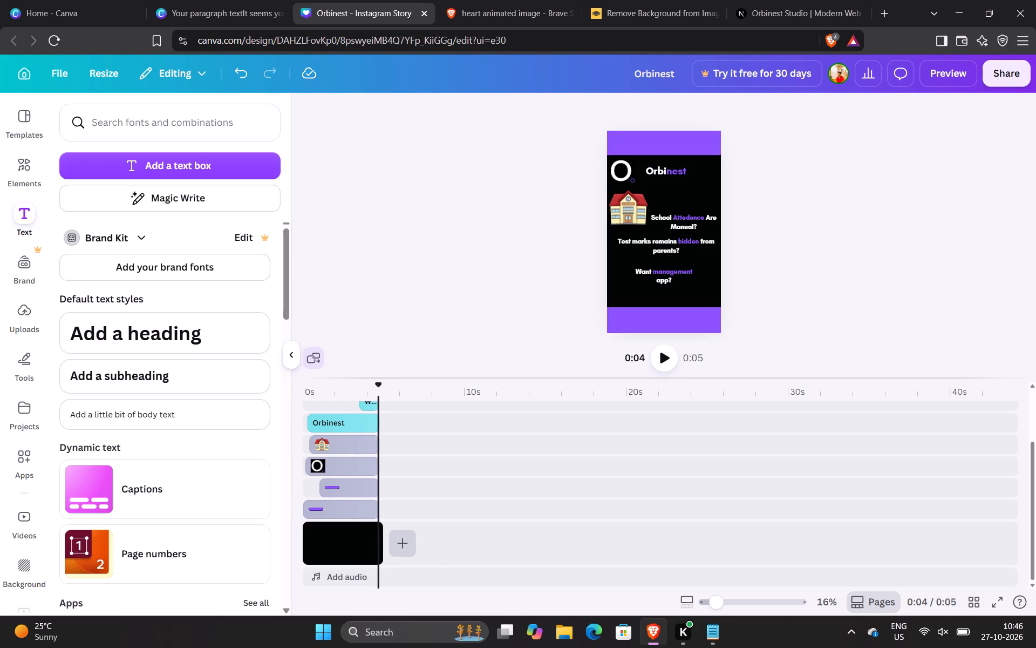
left_click(377, 386)
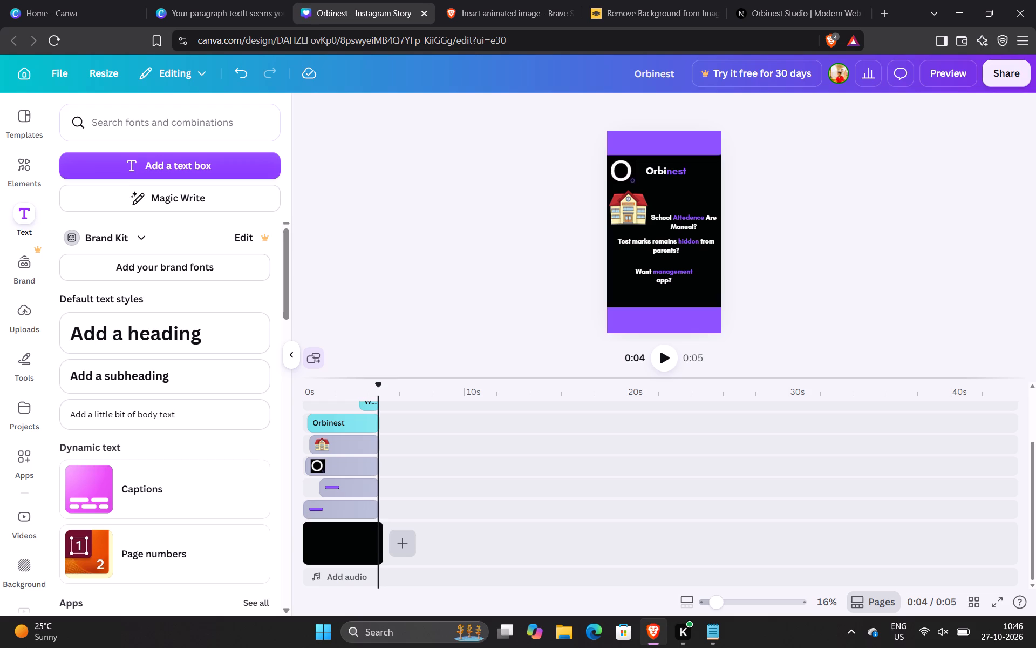
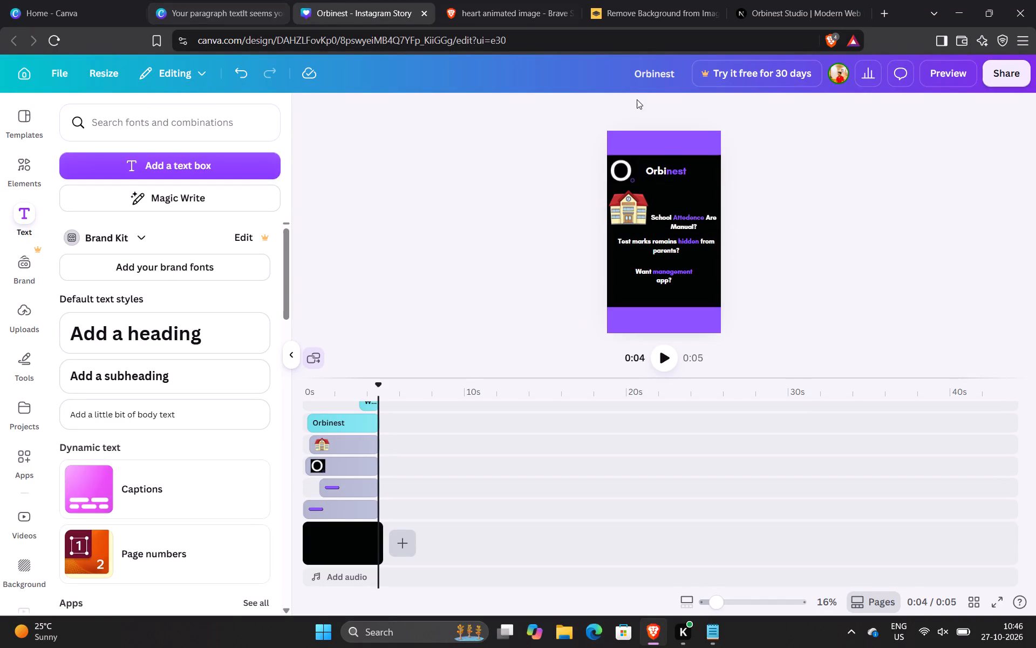
Play the story animation through to its end, widen the editing area, and replay it to review the elements' timing and exits.
left_click(669, 355)
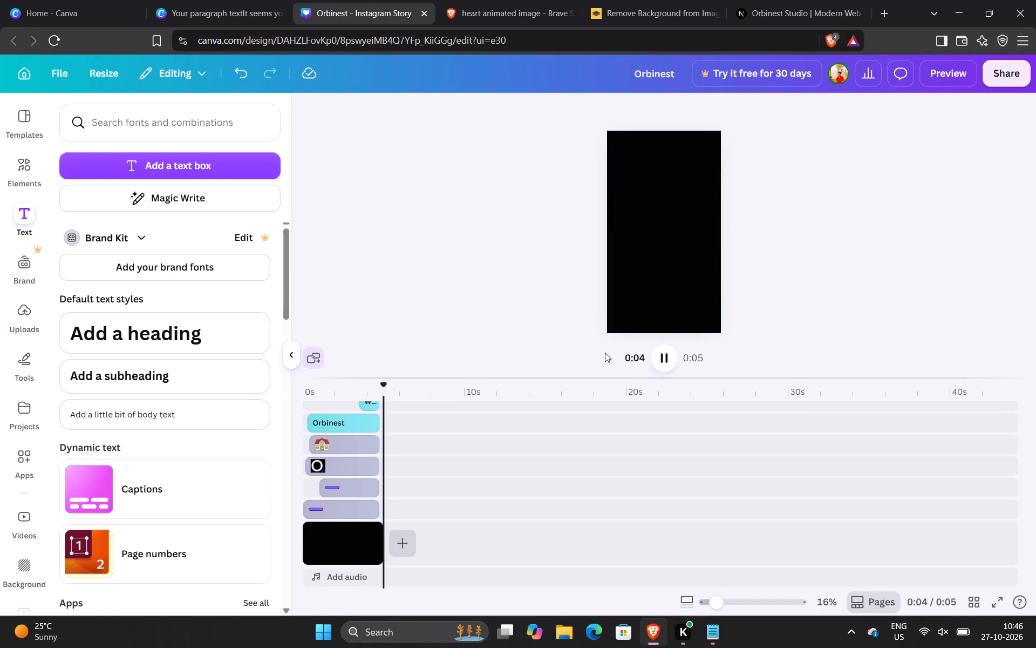
left_click(290, 355)
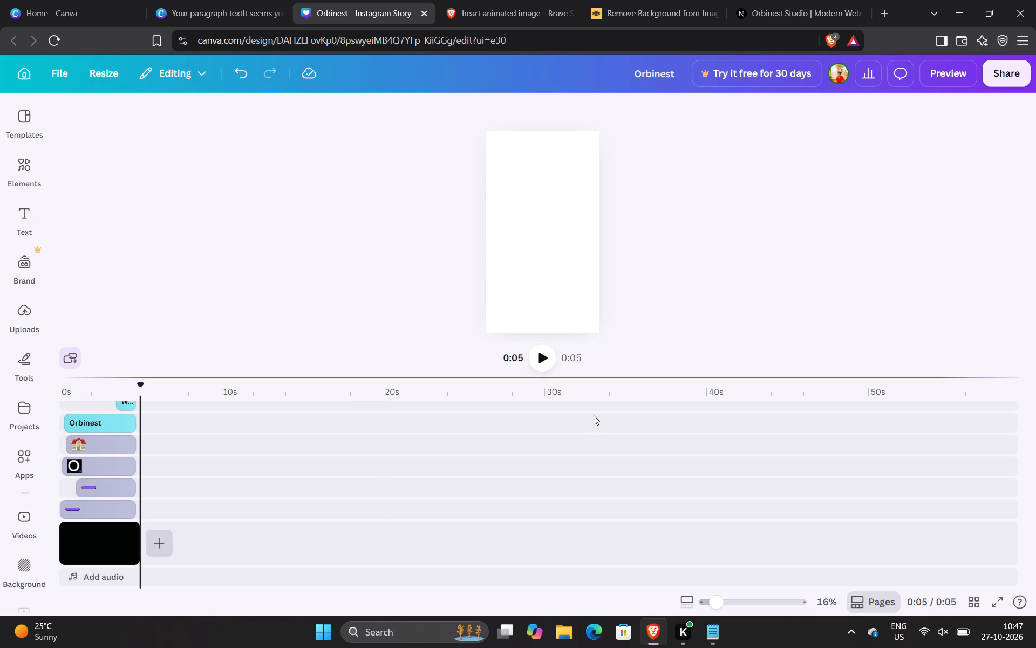
left_click(536, 347)
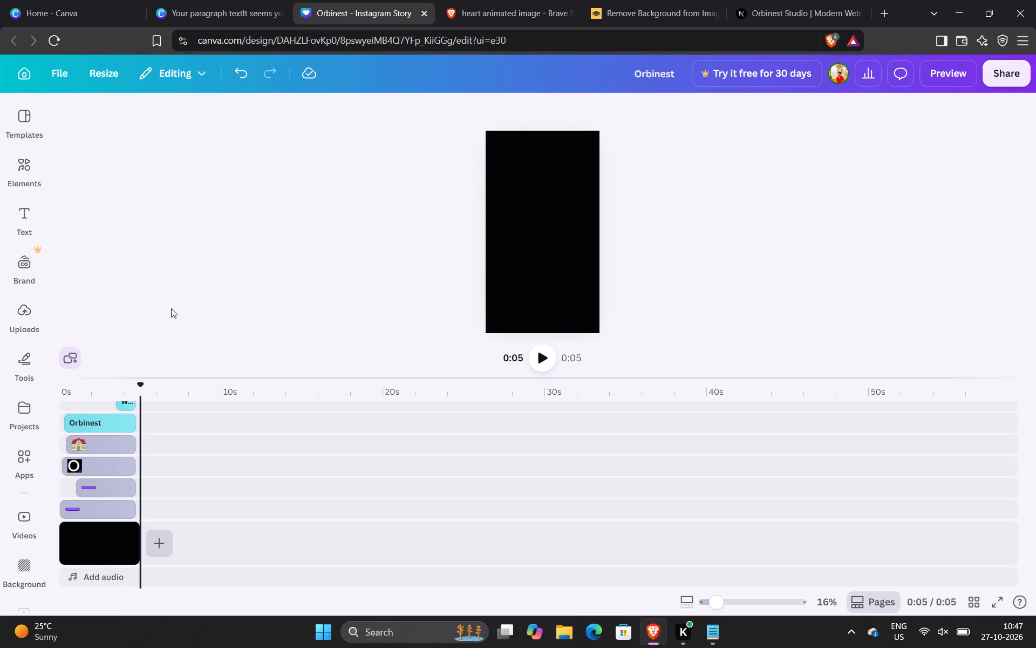
scroll(205, 140, "up", 3)
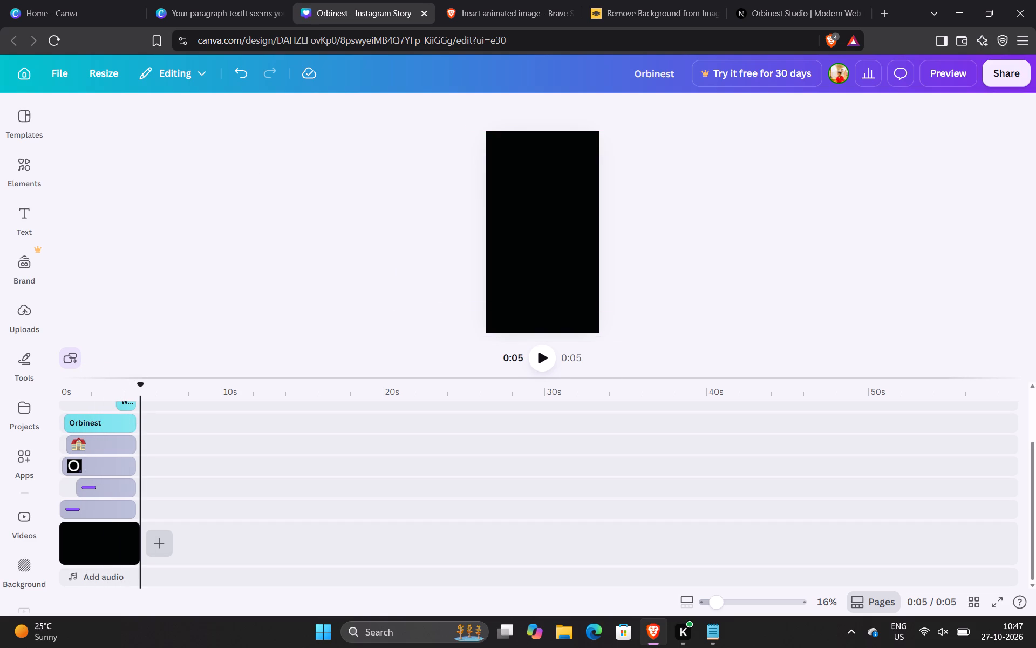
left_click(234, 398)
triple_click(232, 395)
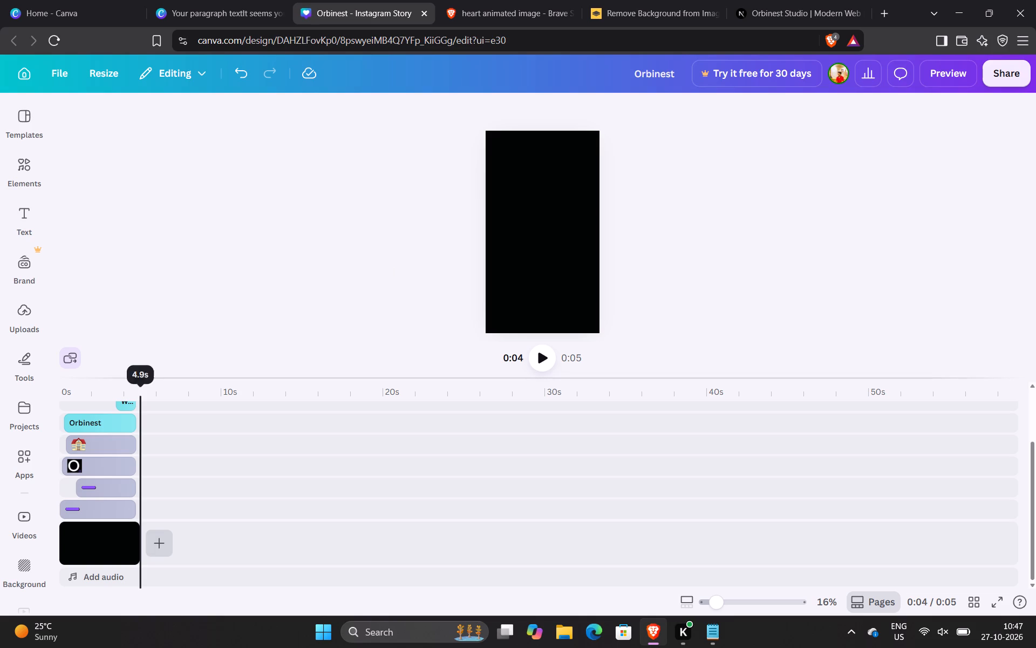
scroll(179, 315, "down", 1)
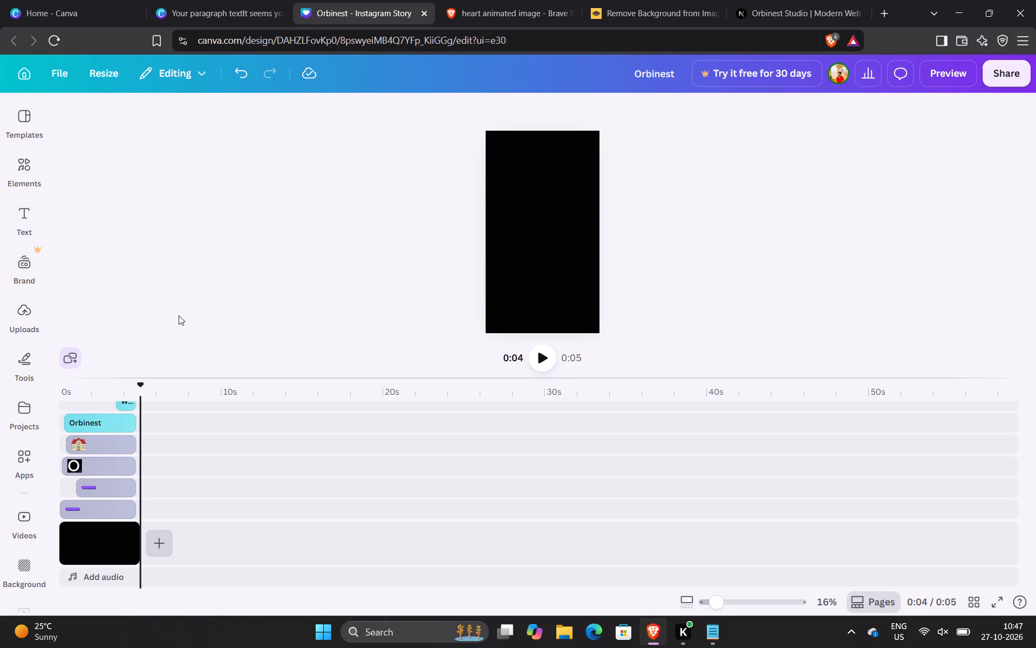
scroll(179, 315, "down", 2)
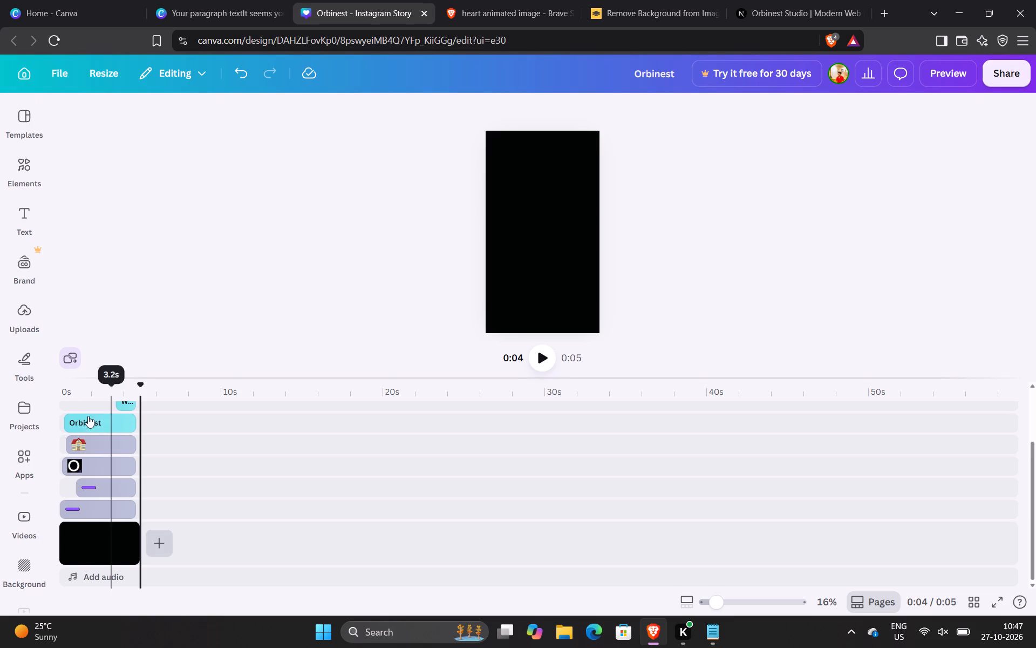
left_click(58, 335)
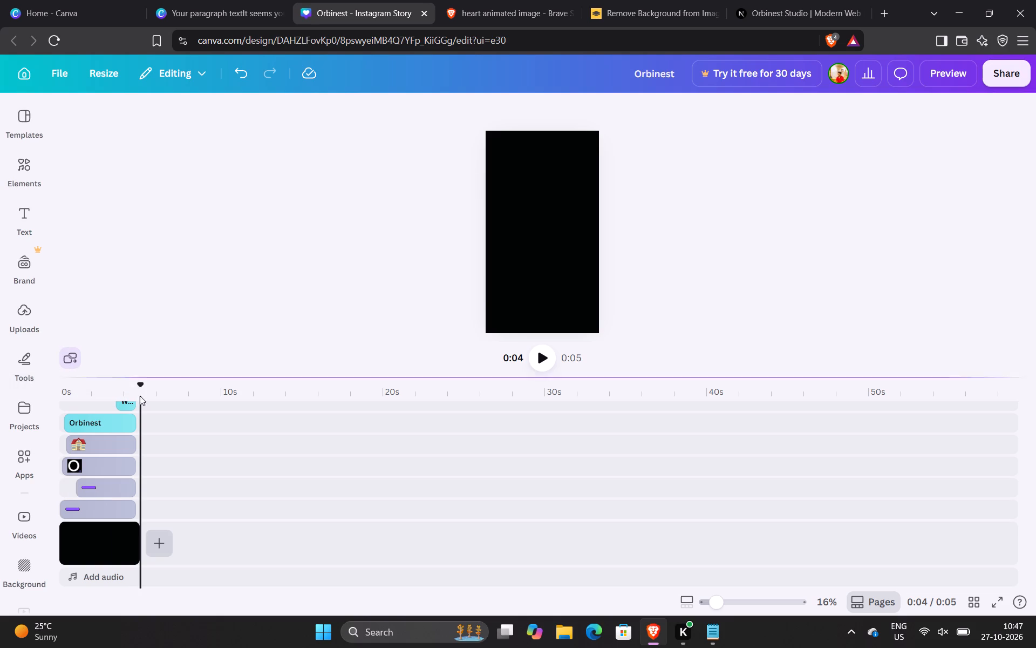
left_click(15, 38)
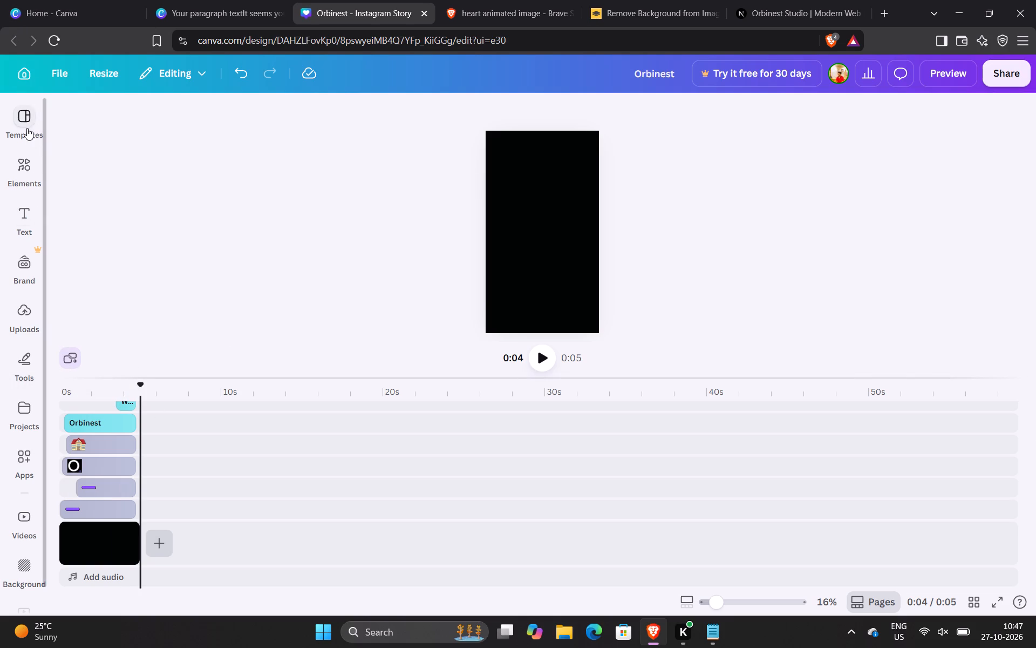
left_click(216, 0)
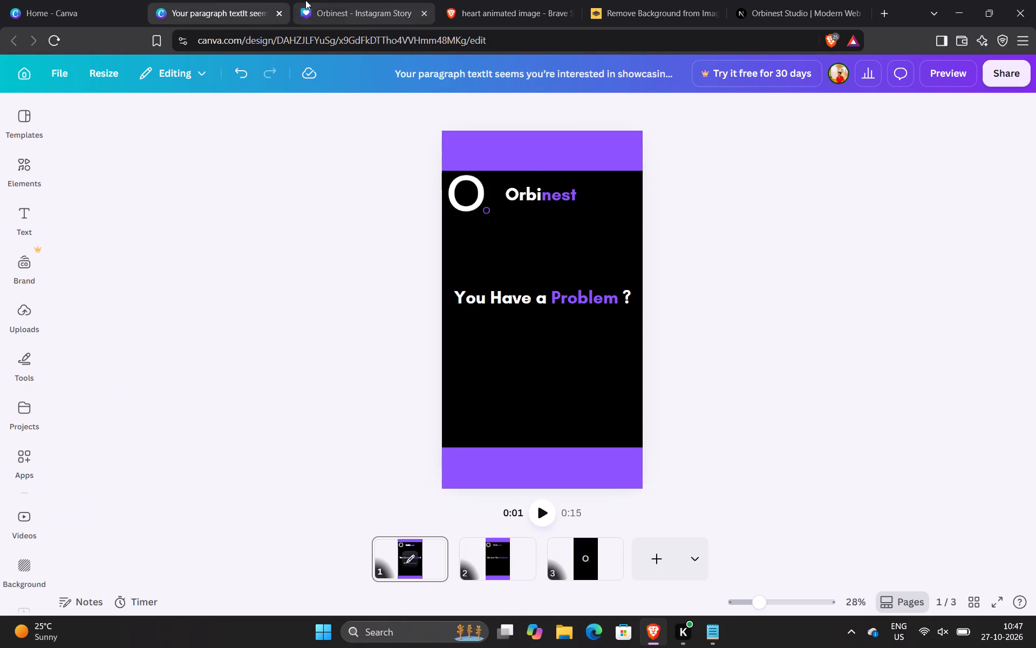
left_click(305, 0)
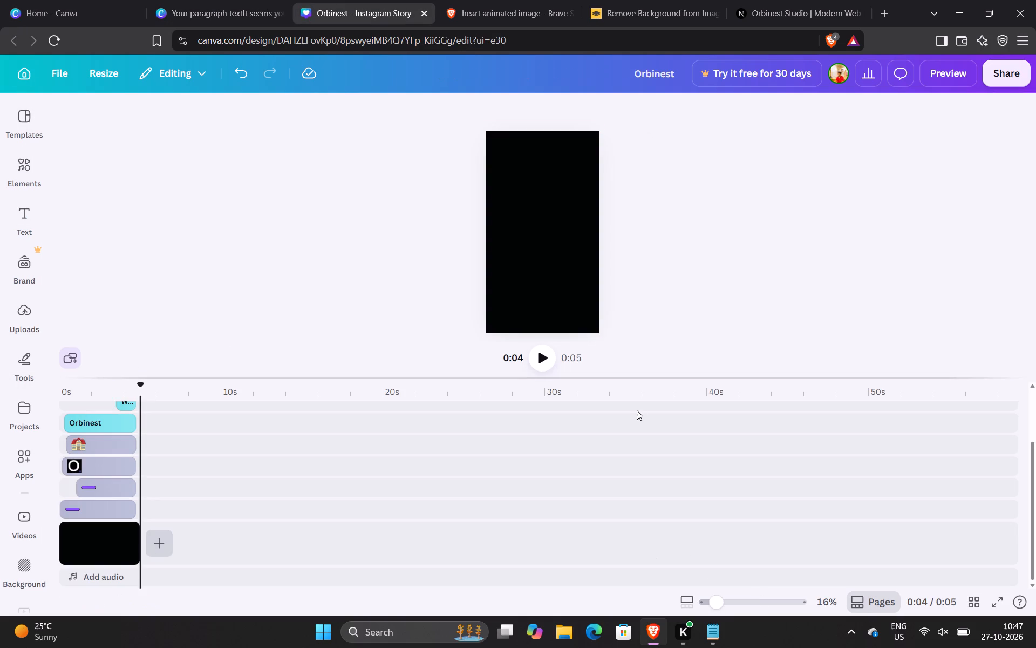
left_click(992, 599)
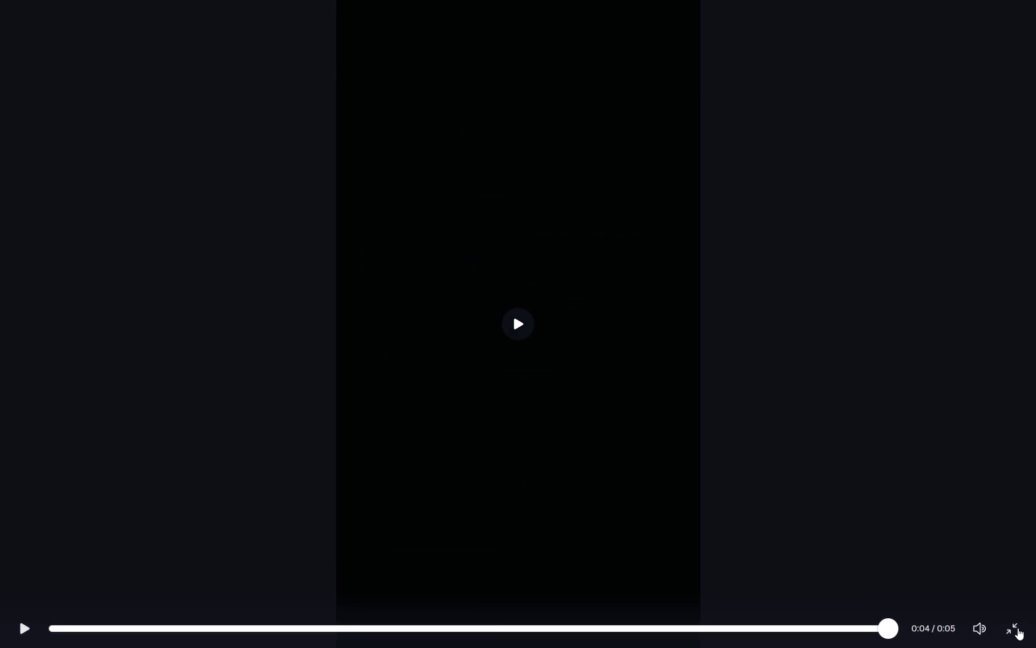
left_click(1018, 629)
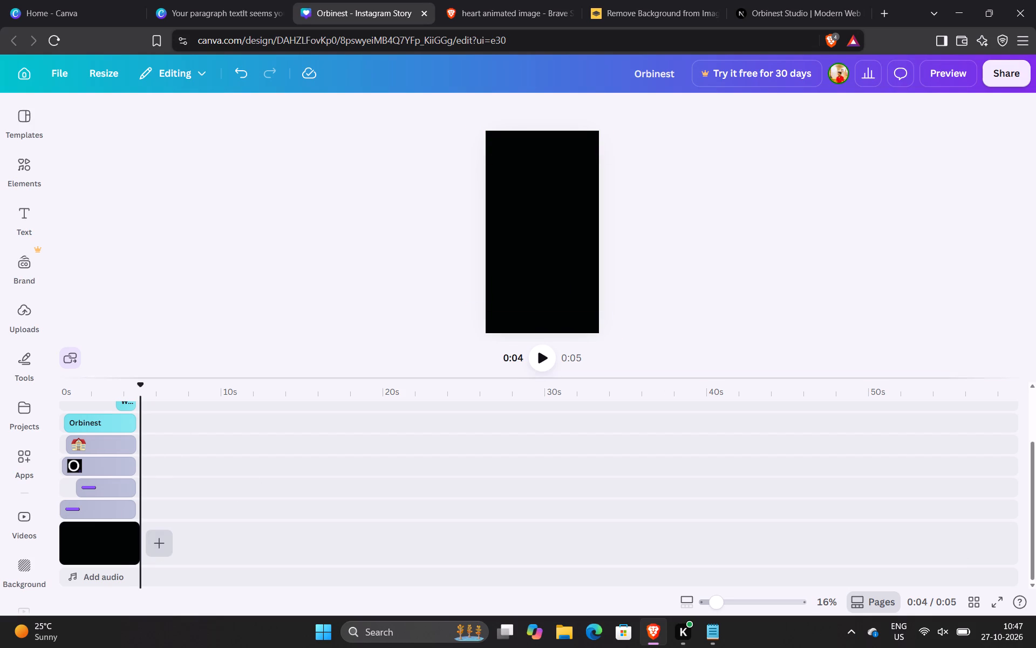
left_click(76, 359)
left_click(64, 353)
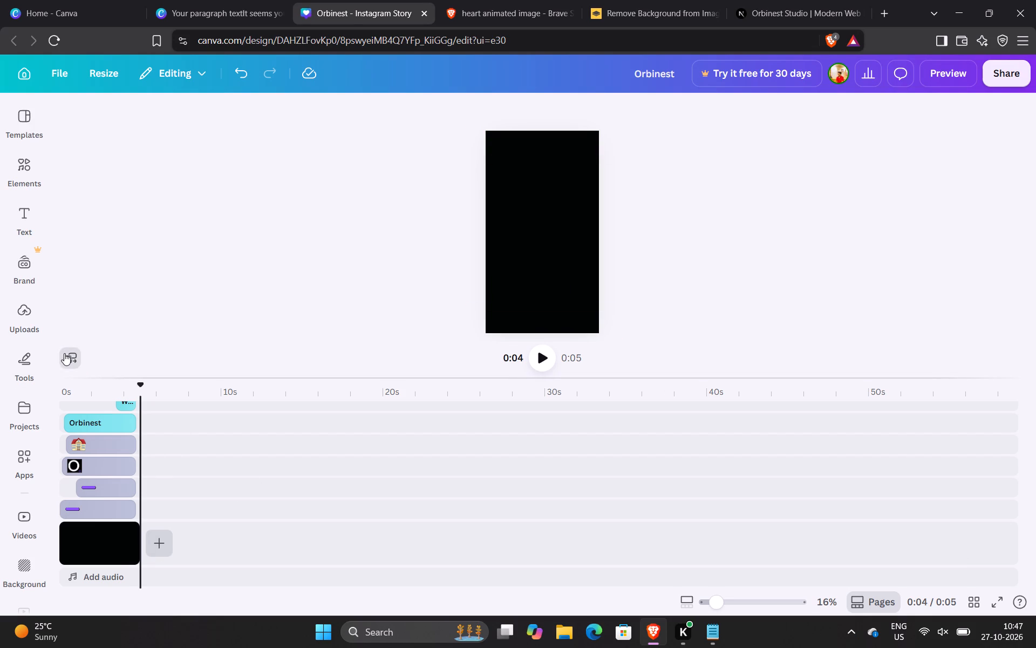
Trim the end of the "Test marks remains hidden from parents?" text on the timeline so it ends level with the Orbinest title.
left_click(138, 383)
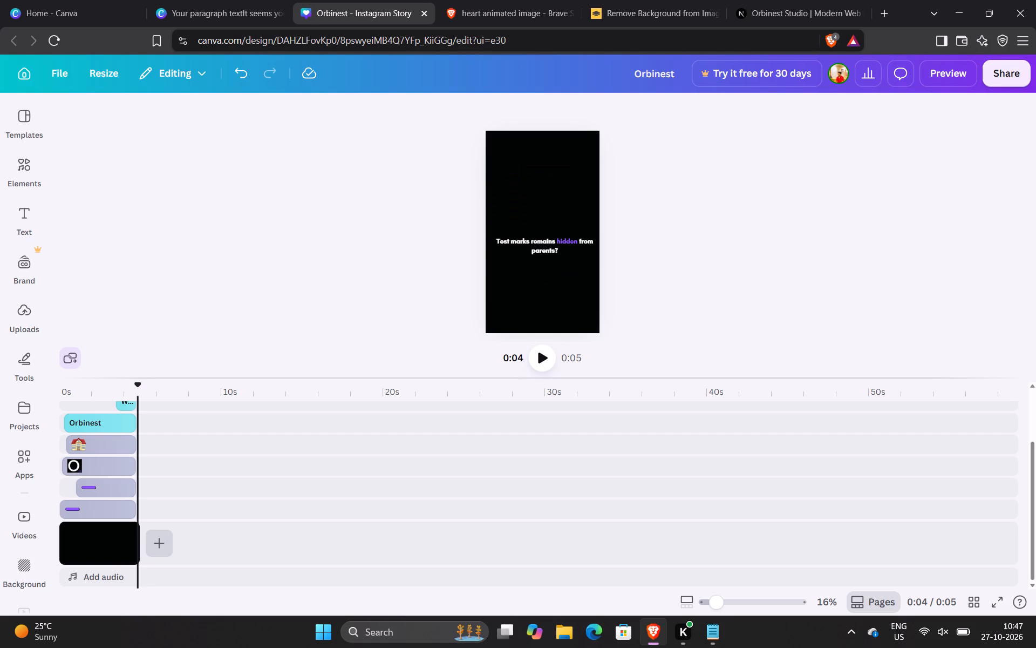
scroll(170, 563, "up", 6)
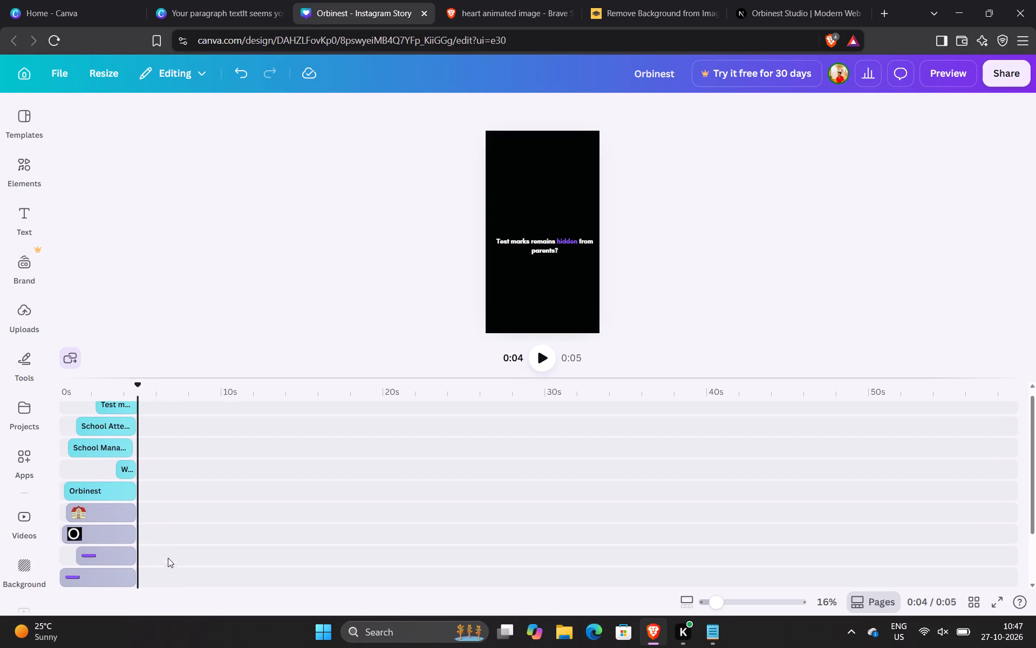
left_click(121, 413)
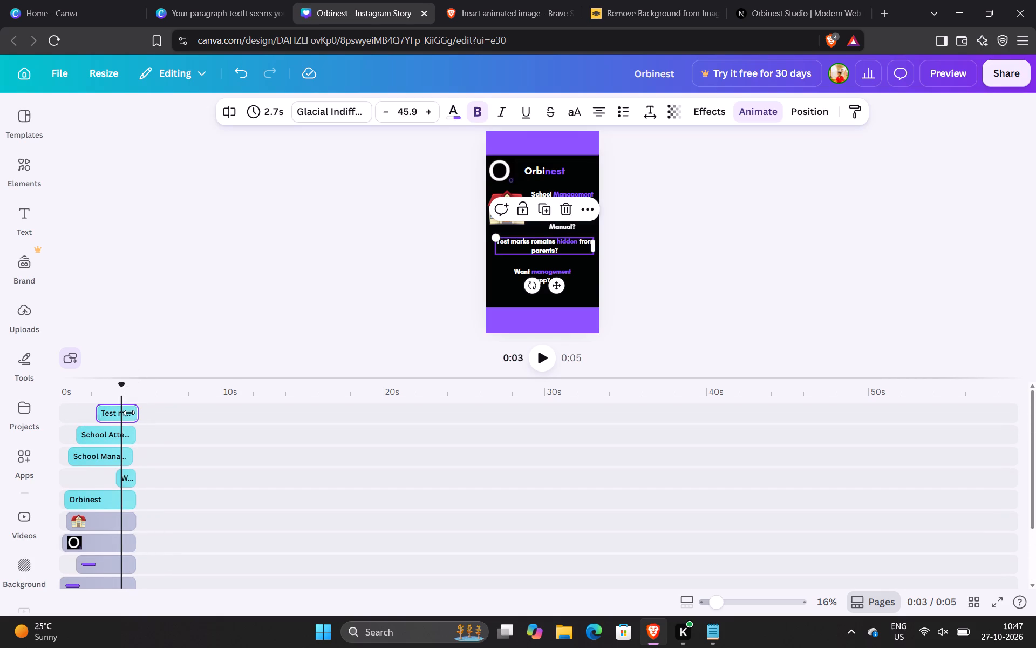
left_click(134, 412)
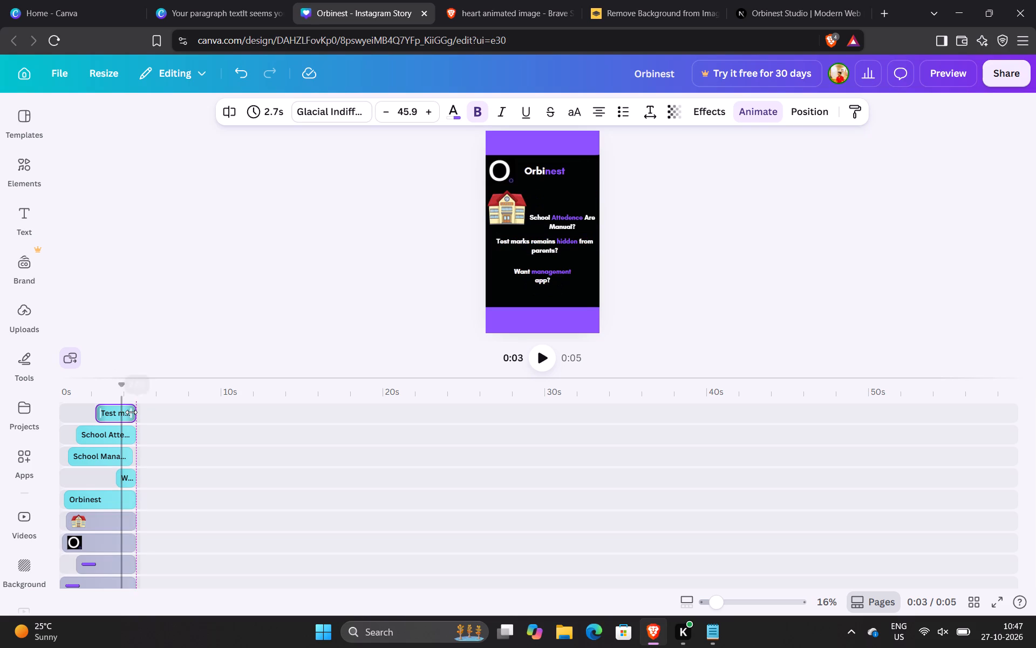
left_click(185, 424)
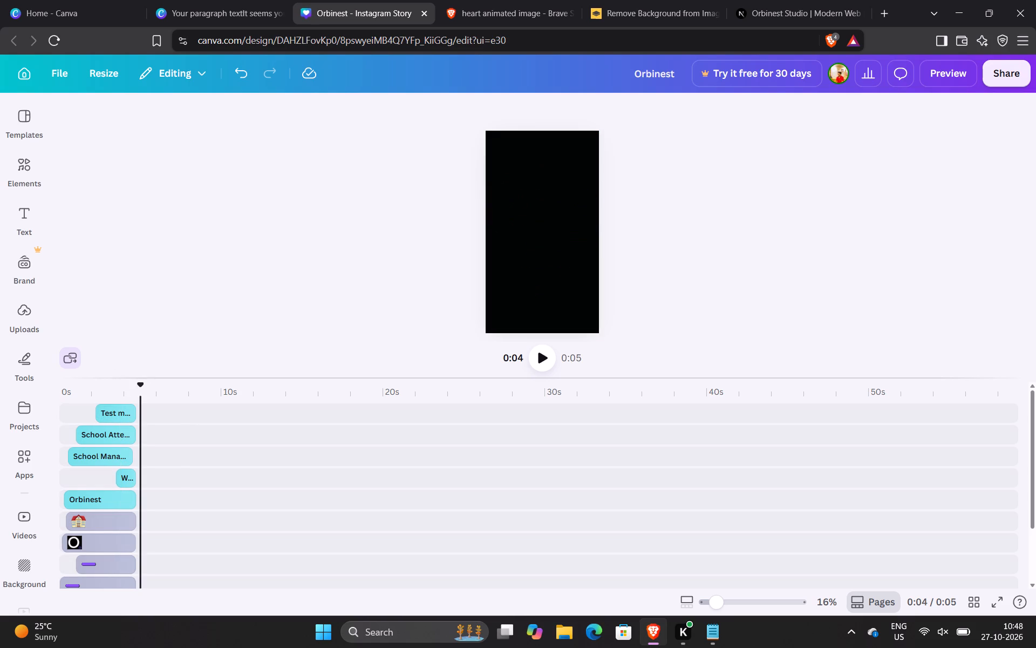
Play the animation from the beginning to check that all elements exit together before the page ends.
left_click_drag(141, 387, 62, 382)
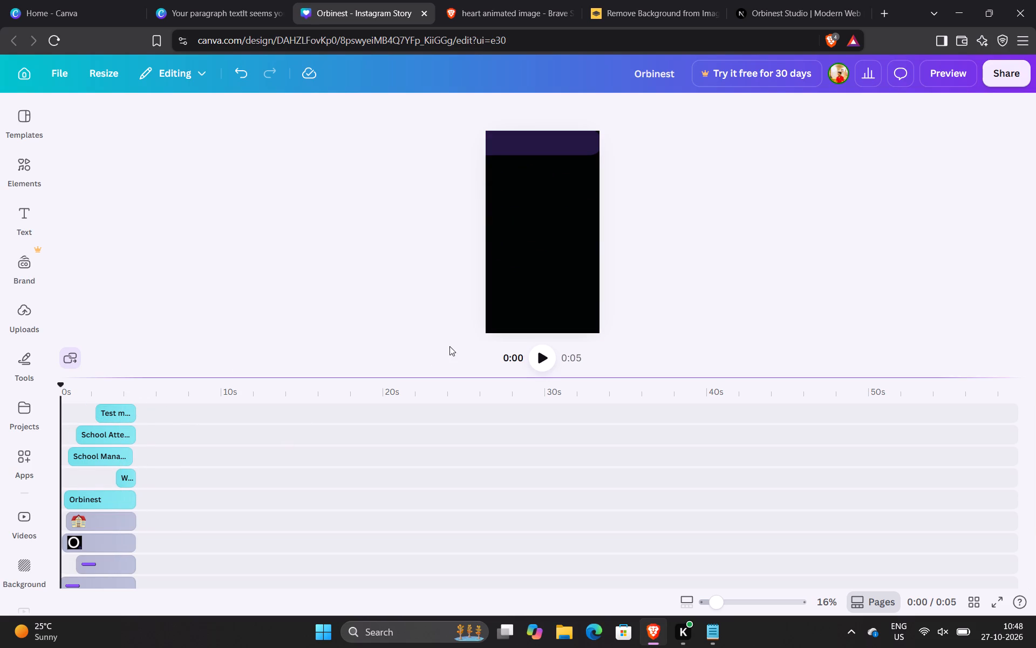
left_click(534, 355)
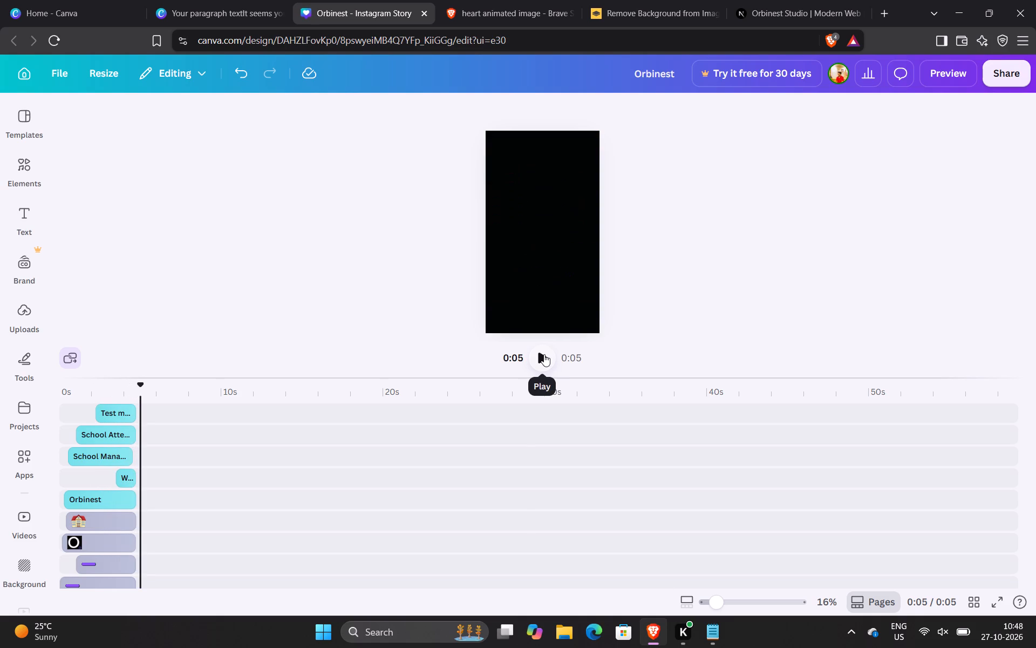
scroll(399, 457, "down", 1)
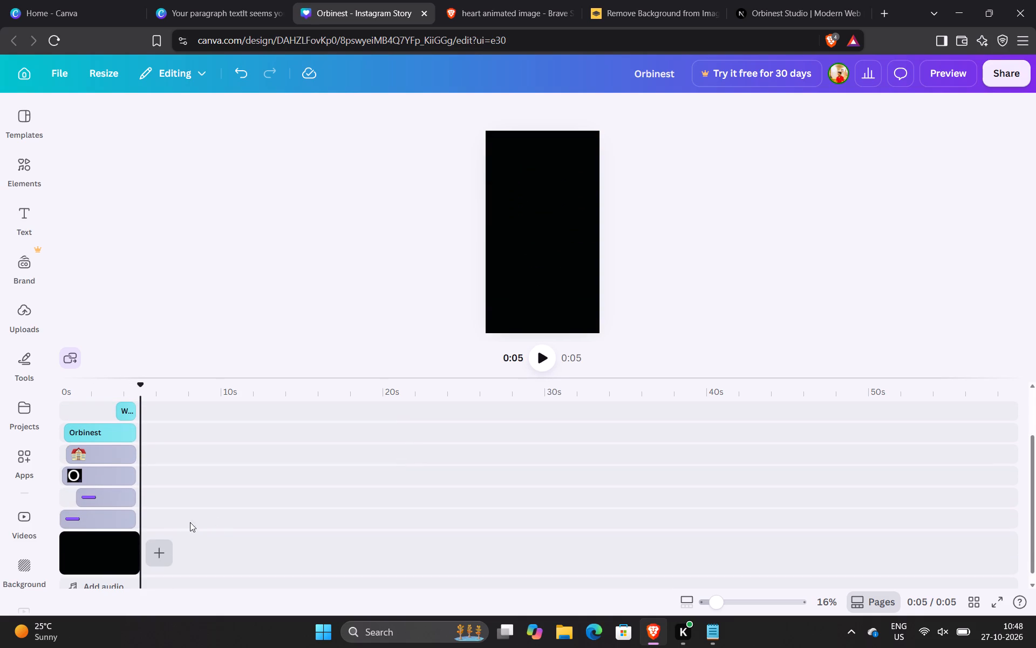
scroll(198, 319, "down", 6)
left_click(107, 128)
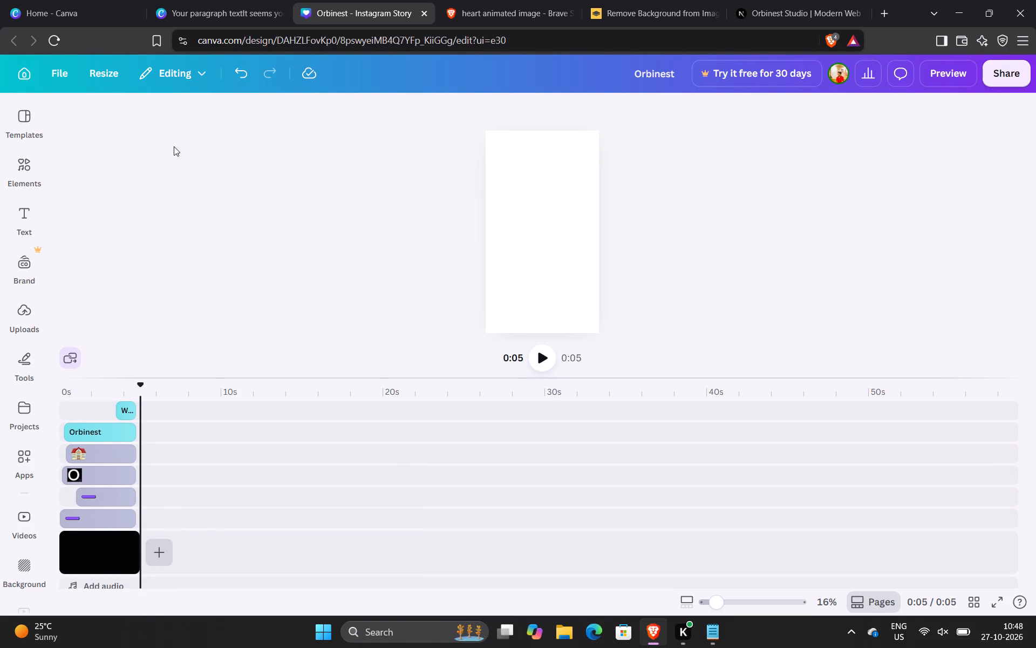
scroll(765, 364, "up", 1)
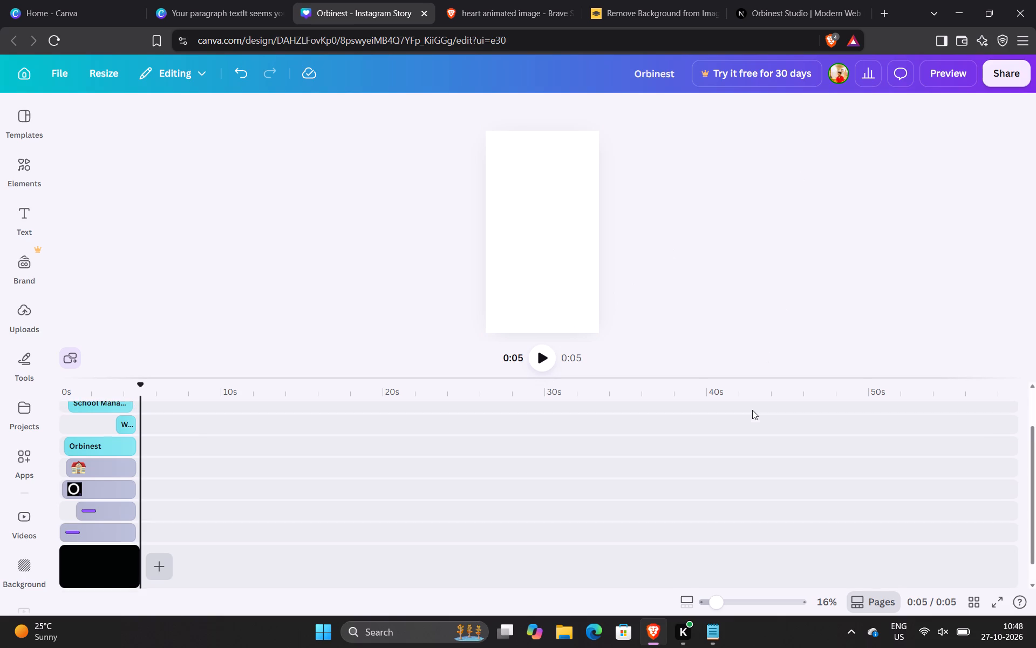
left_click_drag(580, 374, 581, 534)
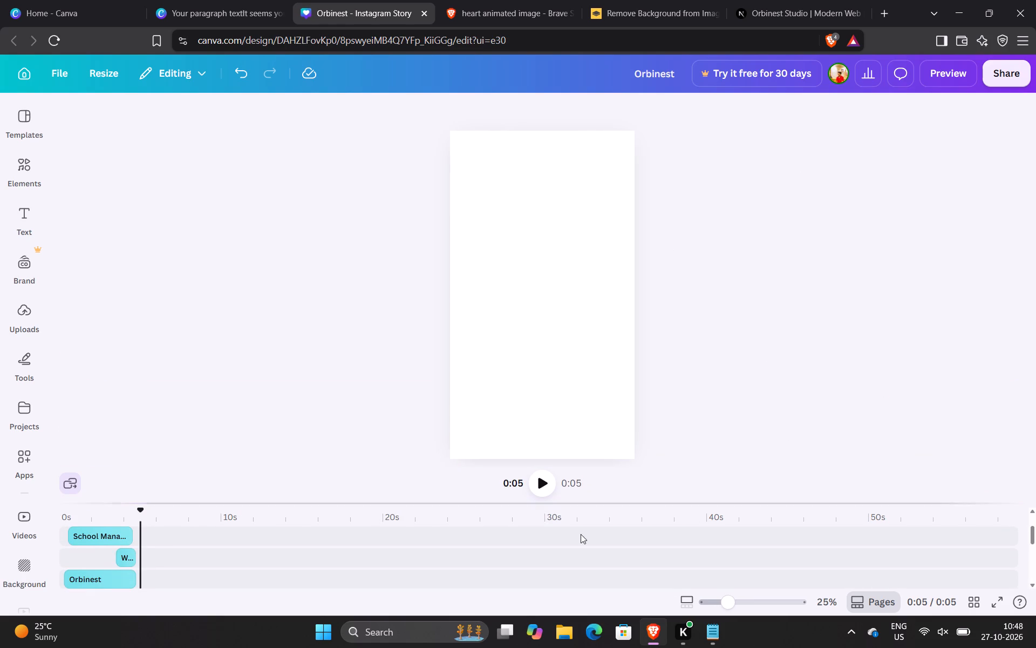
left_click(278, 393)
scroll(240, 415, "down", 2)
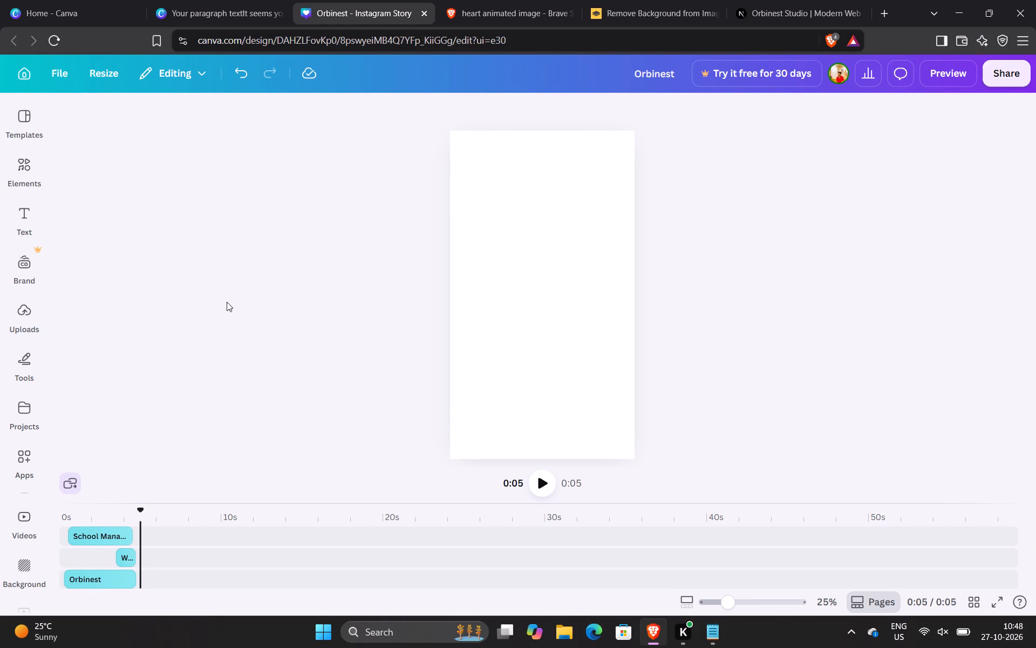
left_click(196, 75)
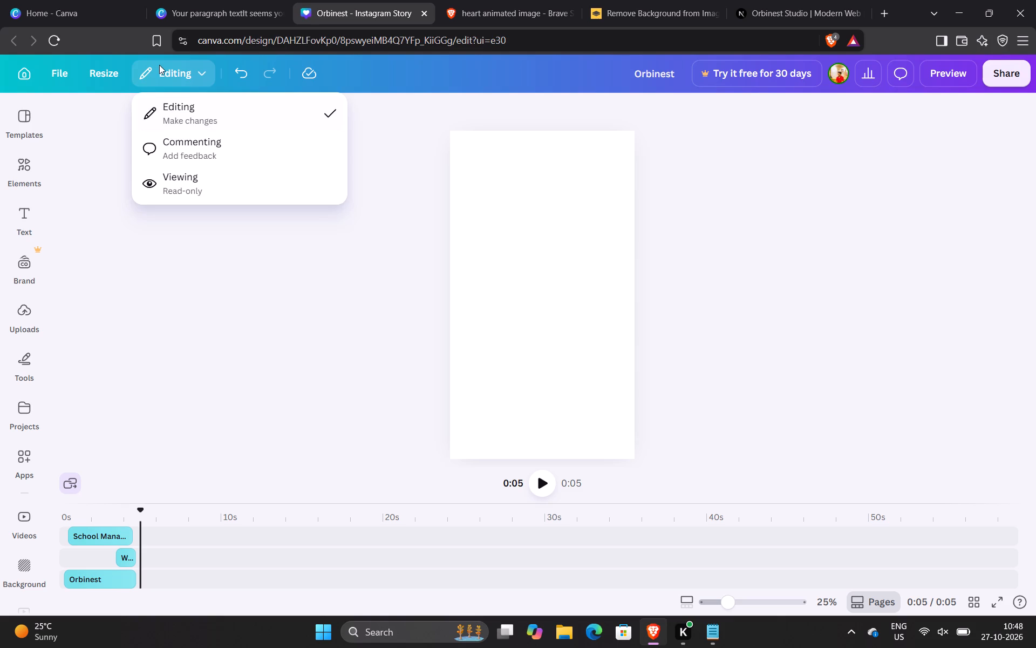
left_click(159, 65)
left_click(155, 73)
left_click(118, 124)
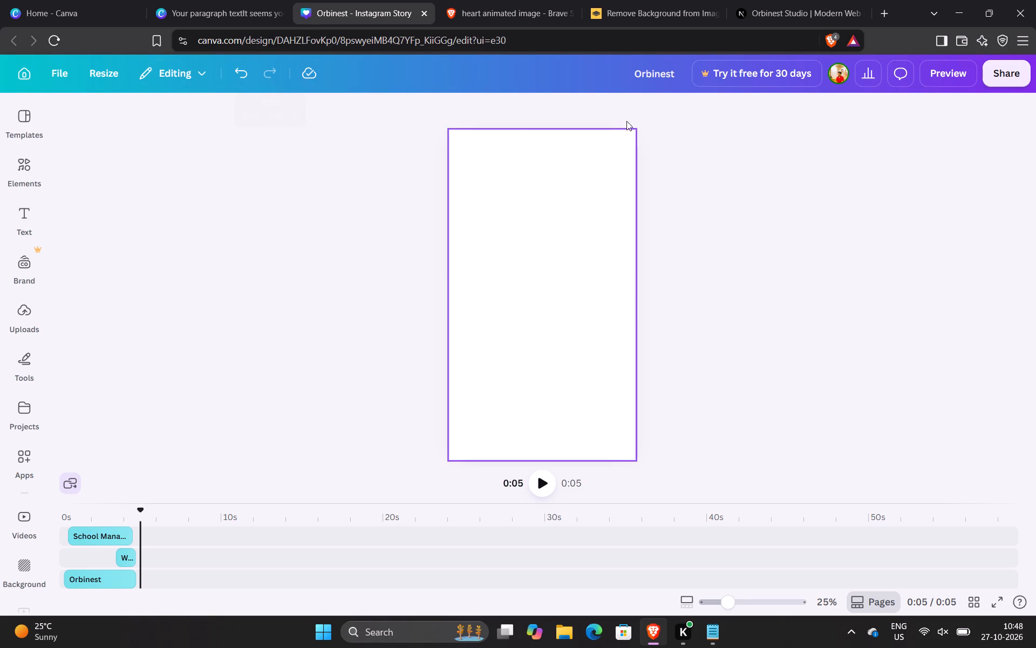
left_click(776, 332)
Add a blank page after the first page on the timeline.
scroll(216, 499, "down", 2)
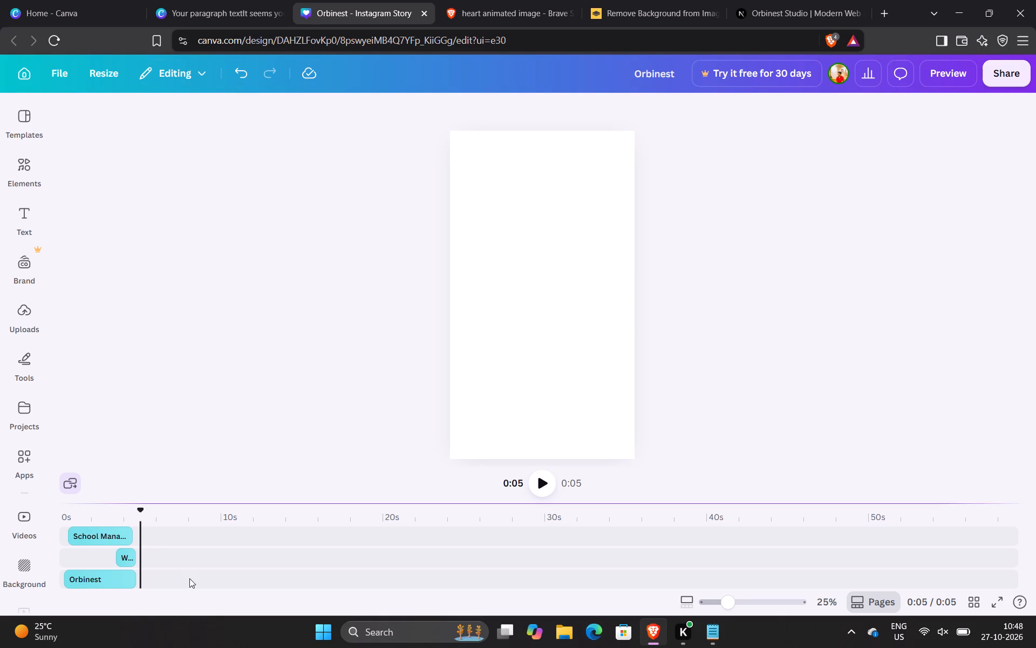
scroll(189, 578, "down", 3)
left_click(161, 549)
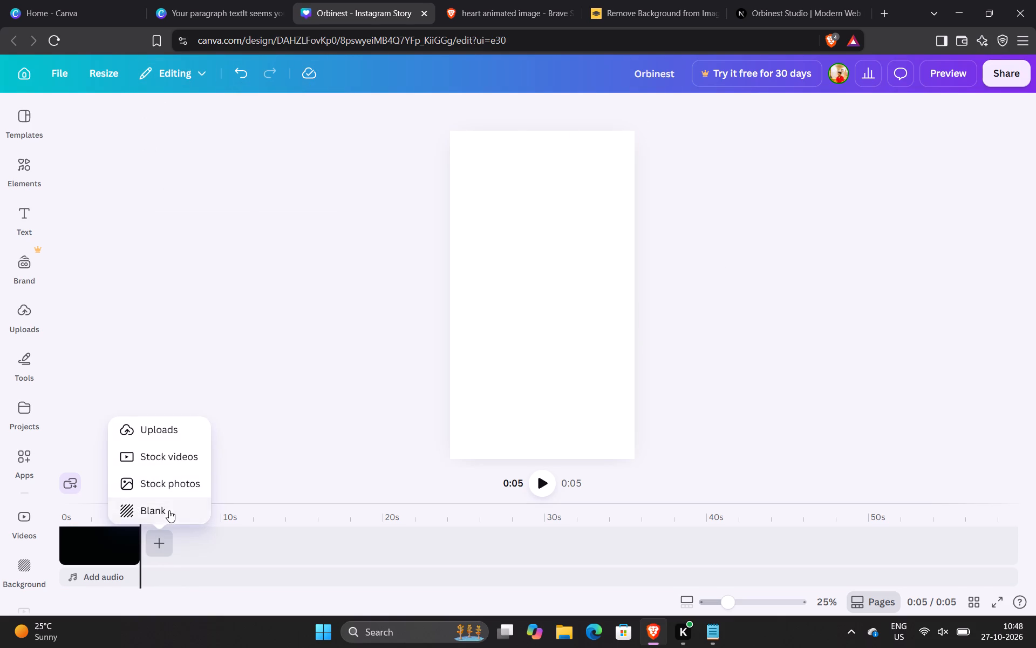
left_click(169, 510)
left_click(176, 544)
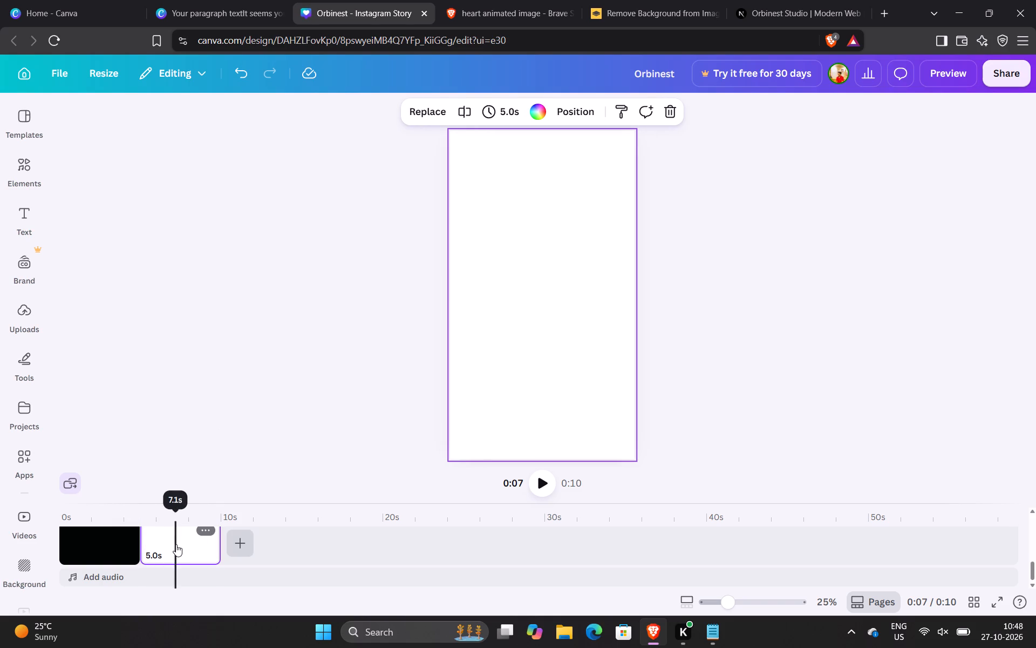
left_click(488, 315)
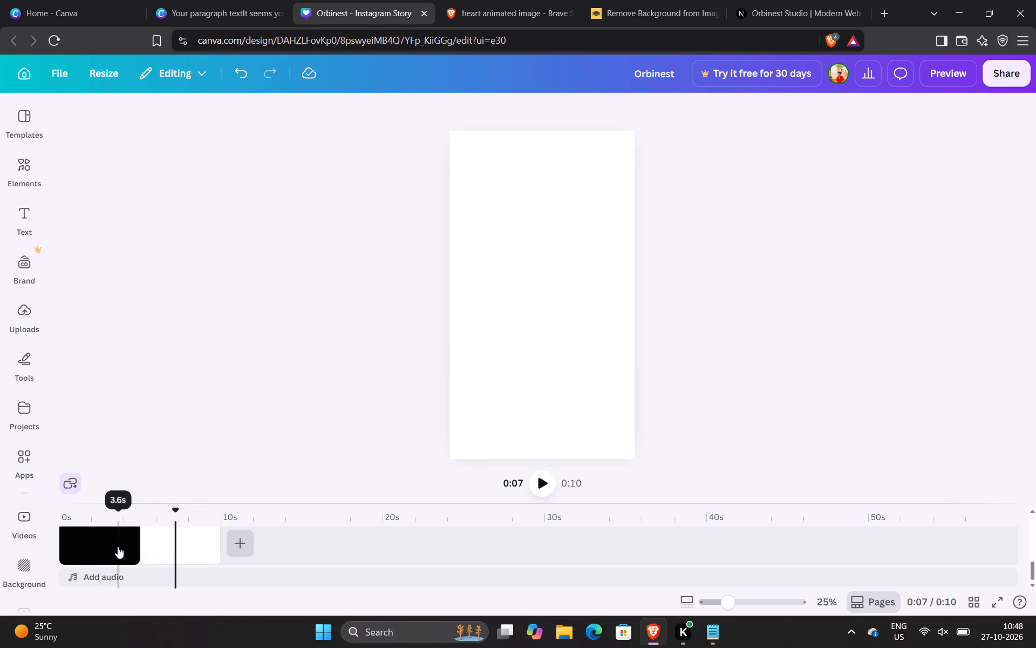
Duplicate the first page's black clip on the timeline.
right_click(118, 546)
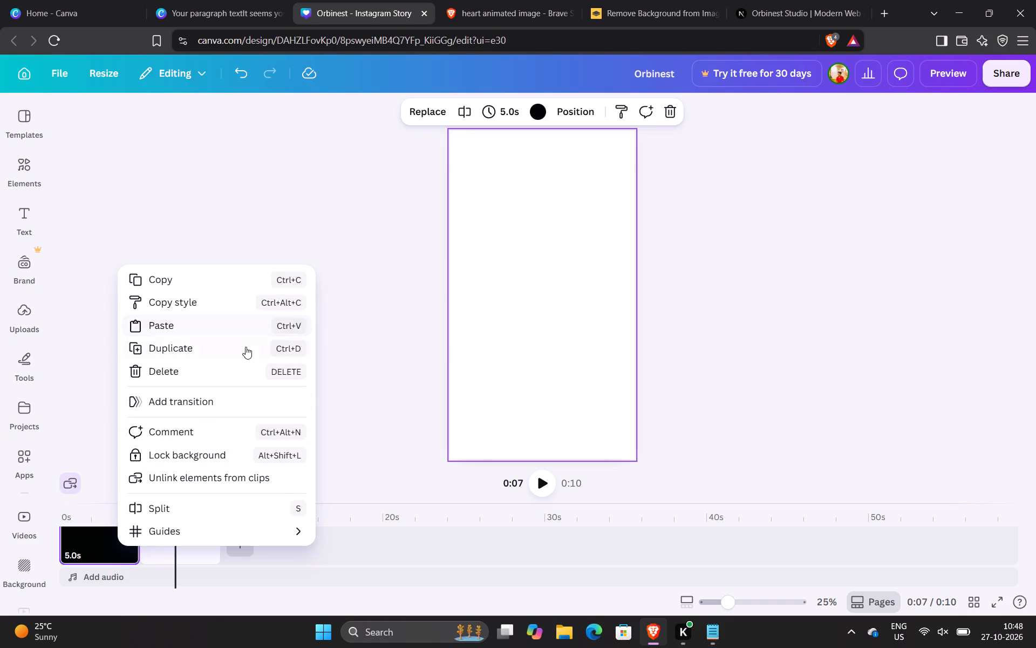
left_click(246, 352)
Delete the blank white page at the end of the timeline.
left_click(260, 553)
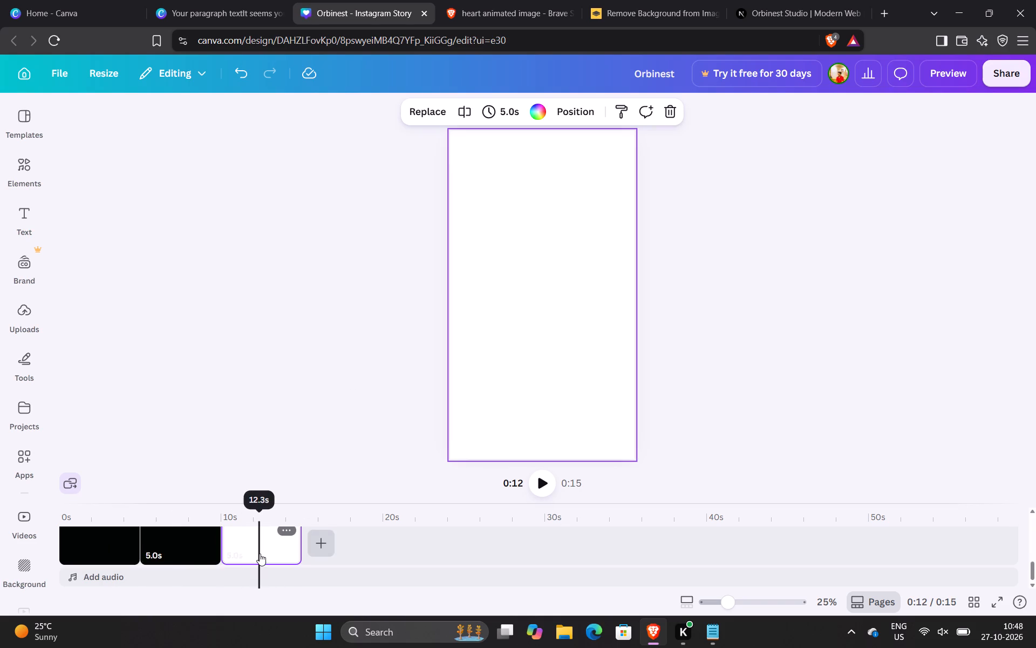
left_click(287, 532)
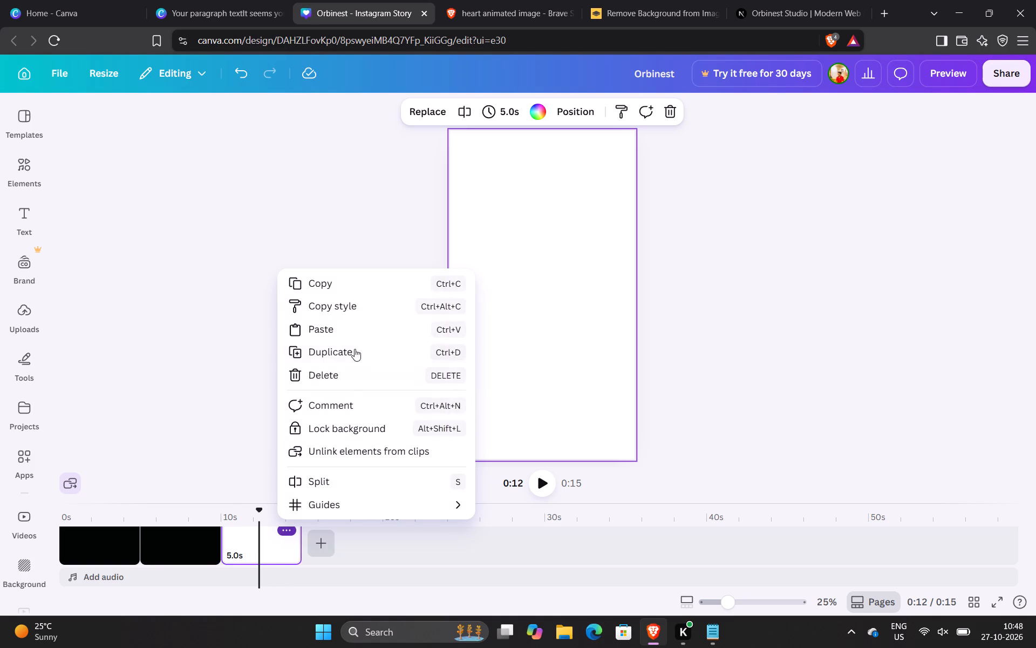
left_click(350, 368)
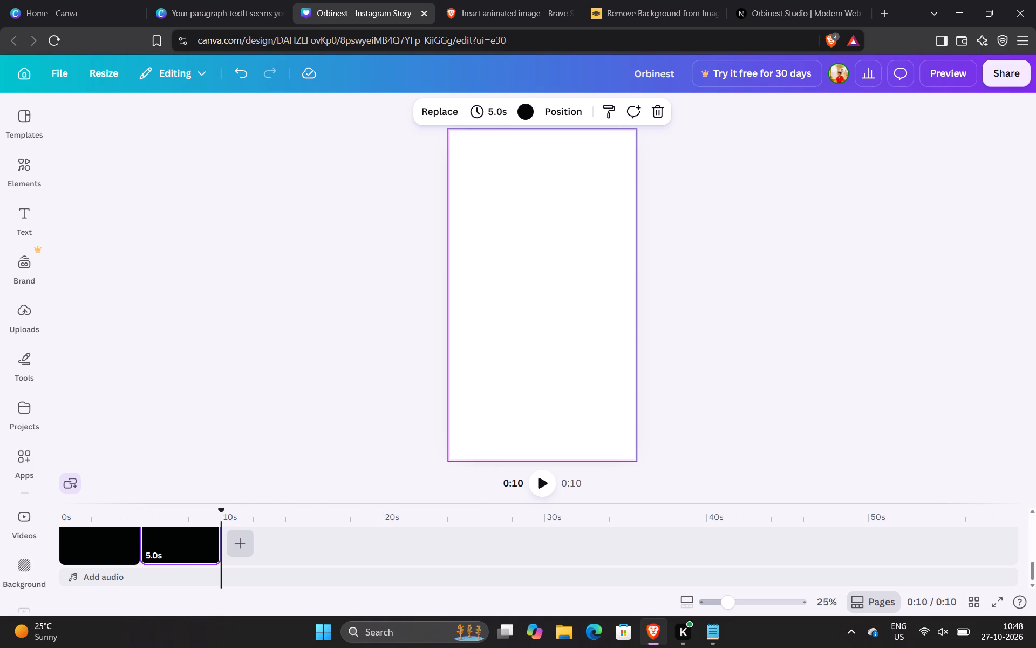
Play the duplicated black page from its start at 5 seconds to check its contents.
left_click_drag(360, 505, 350, 409)
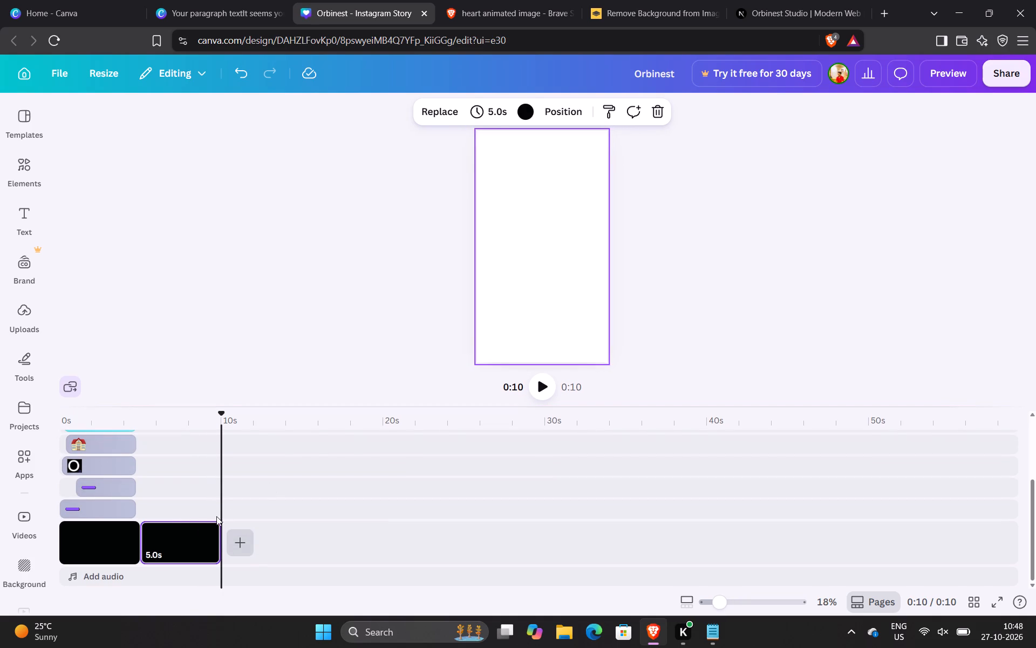
left_click(187, 532)
left_click_drag(190, 411, 179, 411)
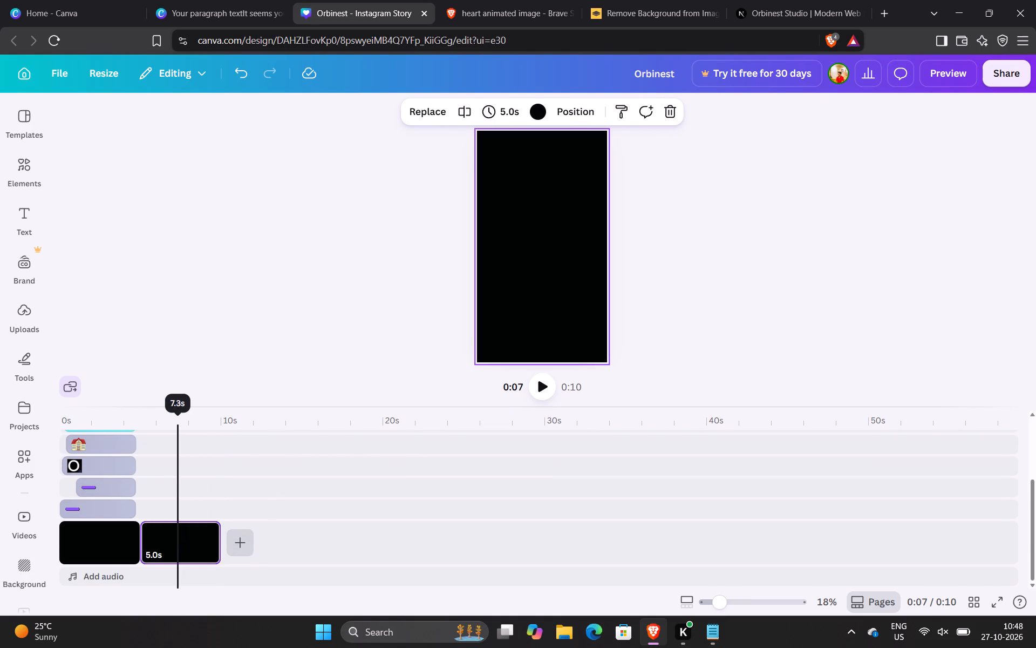
left_click_drag(179, 411, 145, 407)
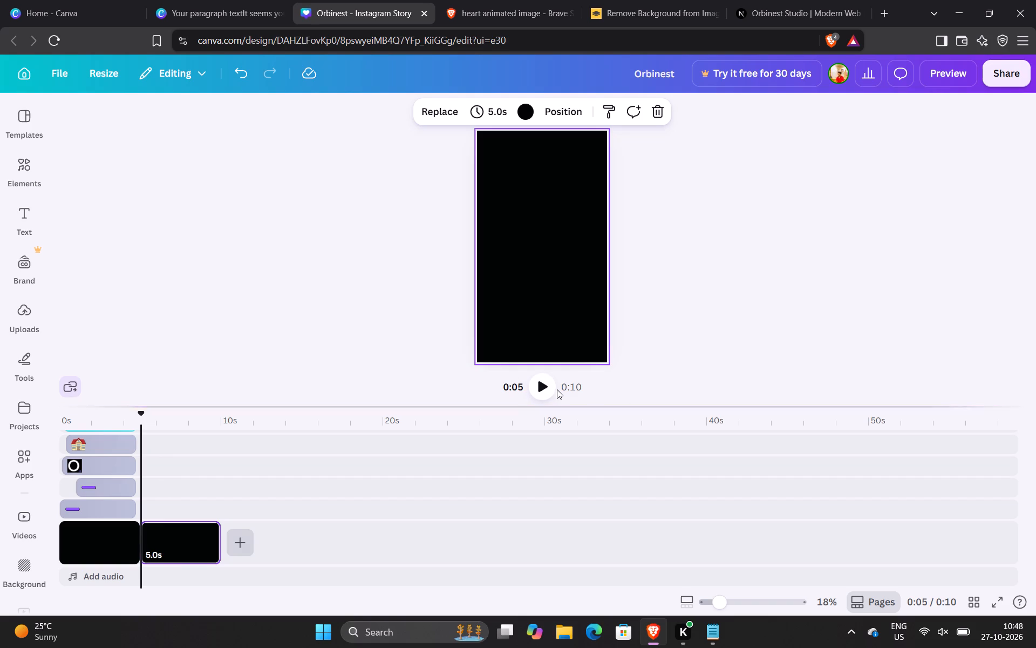
left_click(545, 382)
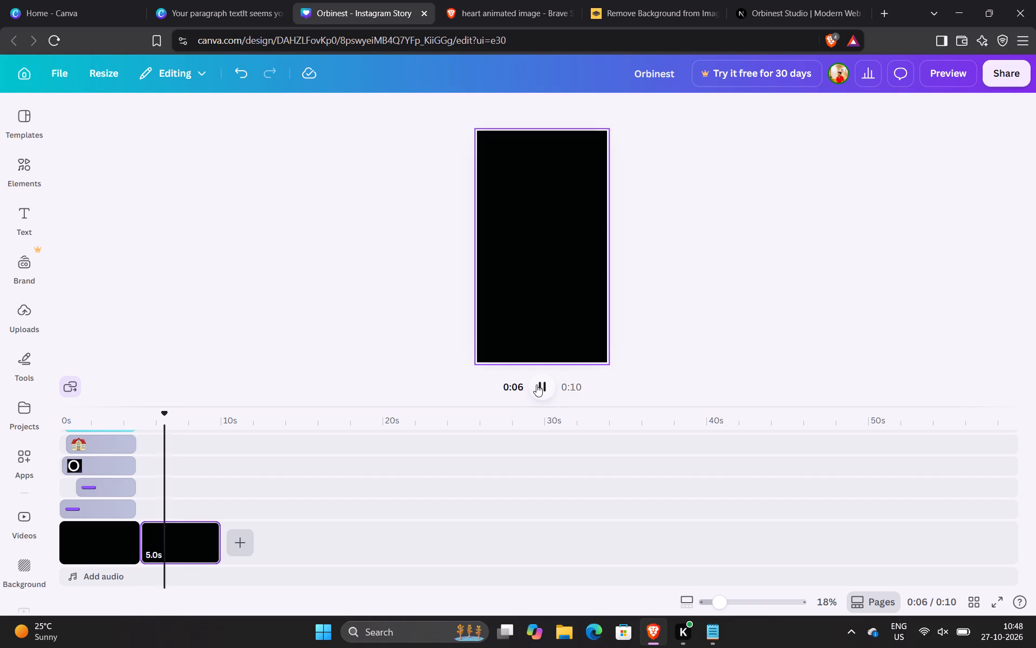
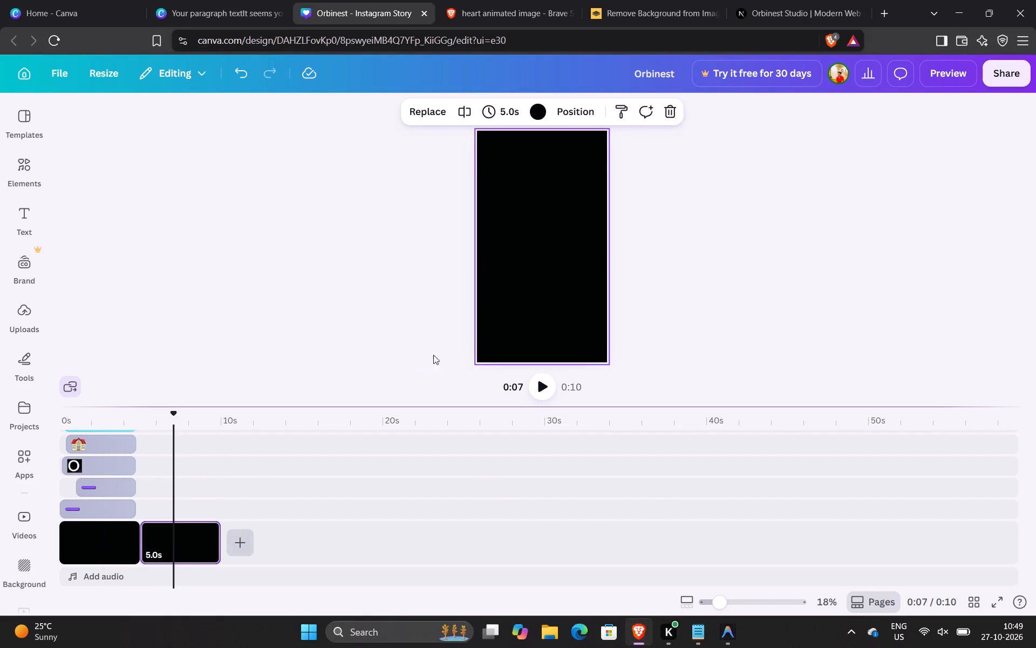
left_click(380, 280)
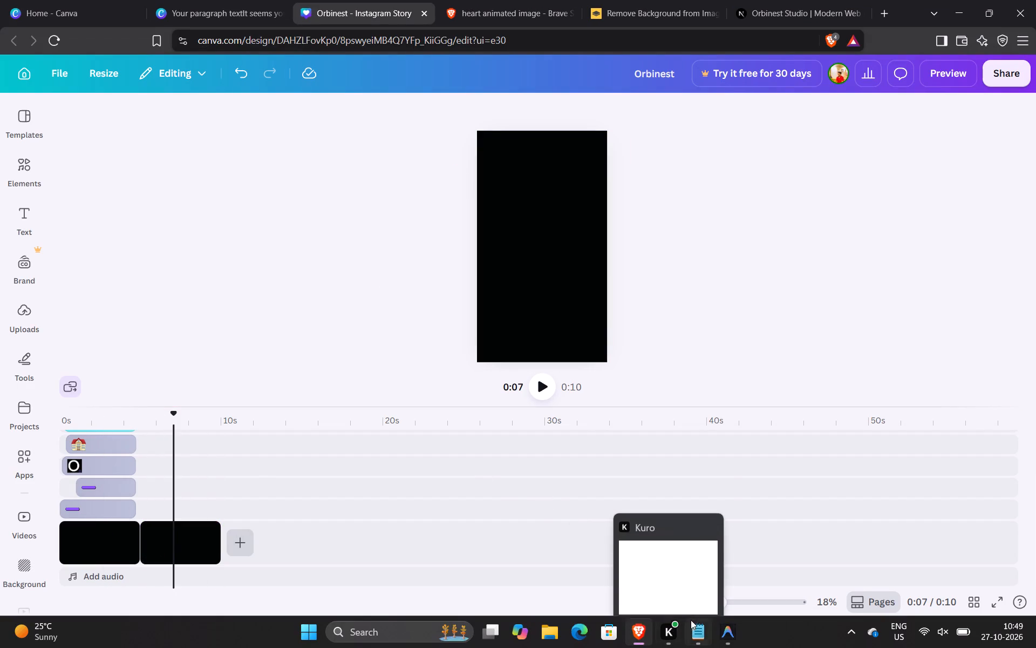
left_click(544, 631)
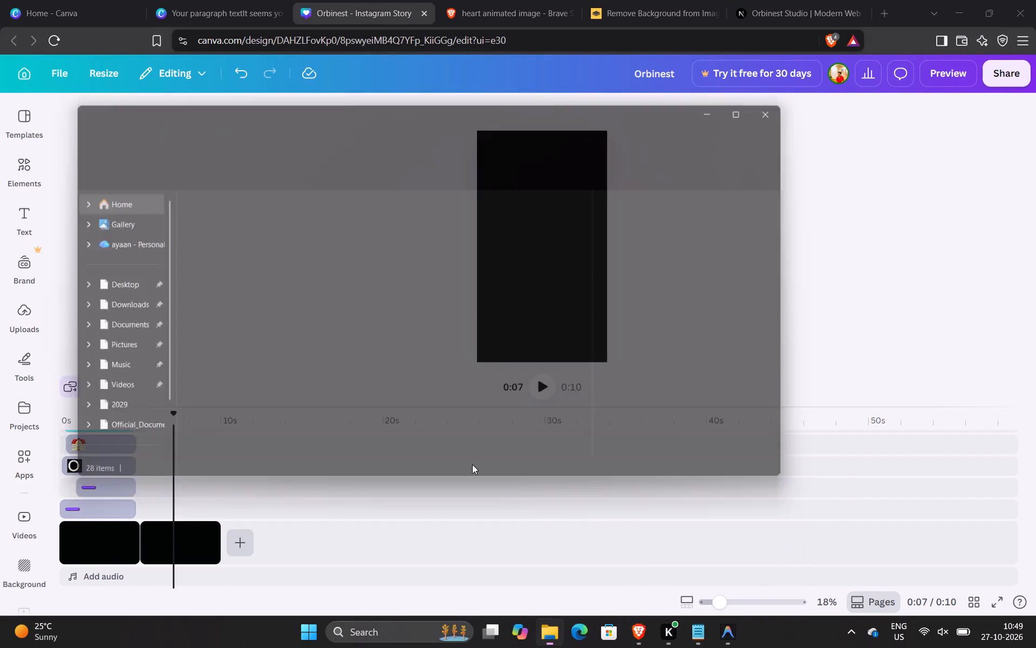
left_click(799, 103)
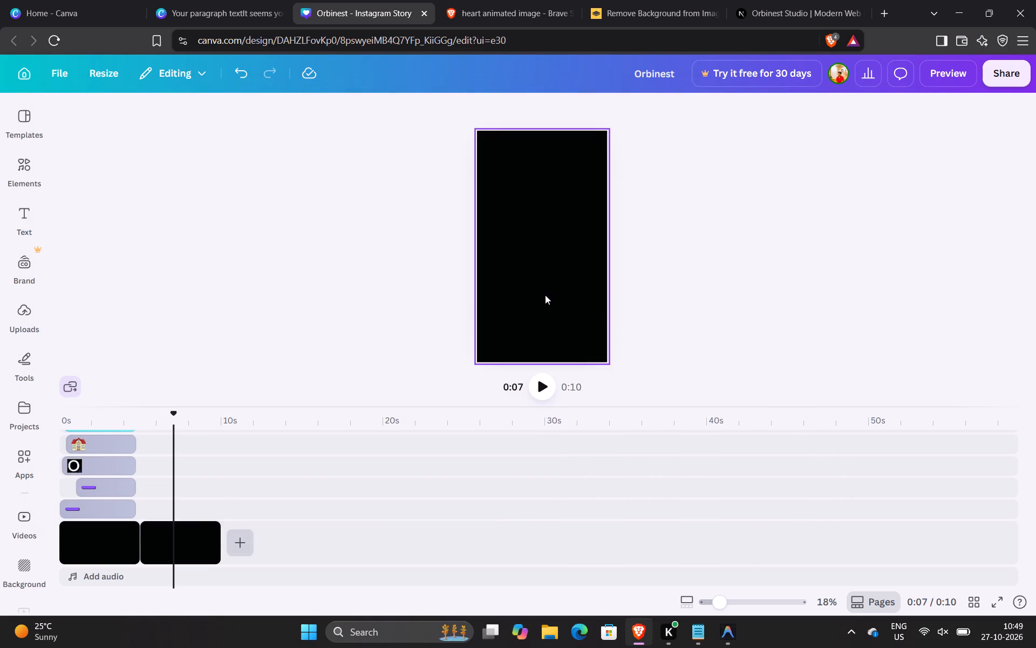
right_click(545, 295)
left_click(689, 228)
Paste the white O logo image on black from the clipboard history onto the second black page.
key("super+period")
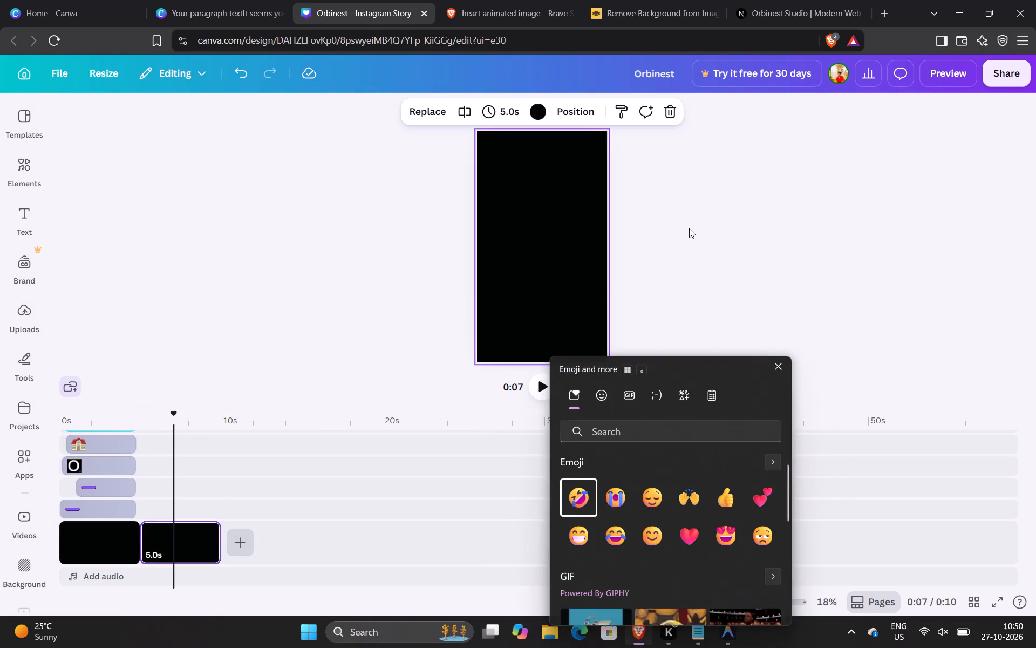
left_click(705, 400)
scroll(685, 505, "down", 1)
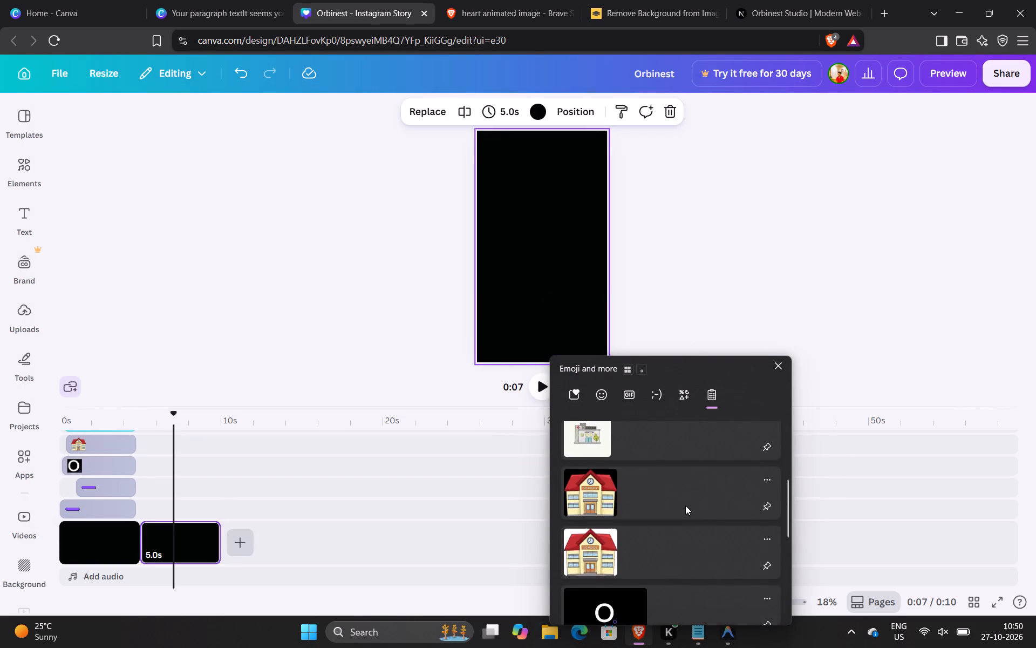
scroll(685, 505, "down", 2)
scroll(645, 476, "up", 1)
left_click(597, 507)
key("ctrl+v")
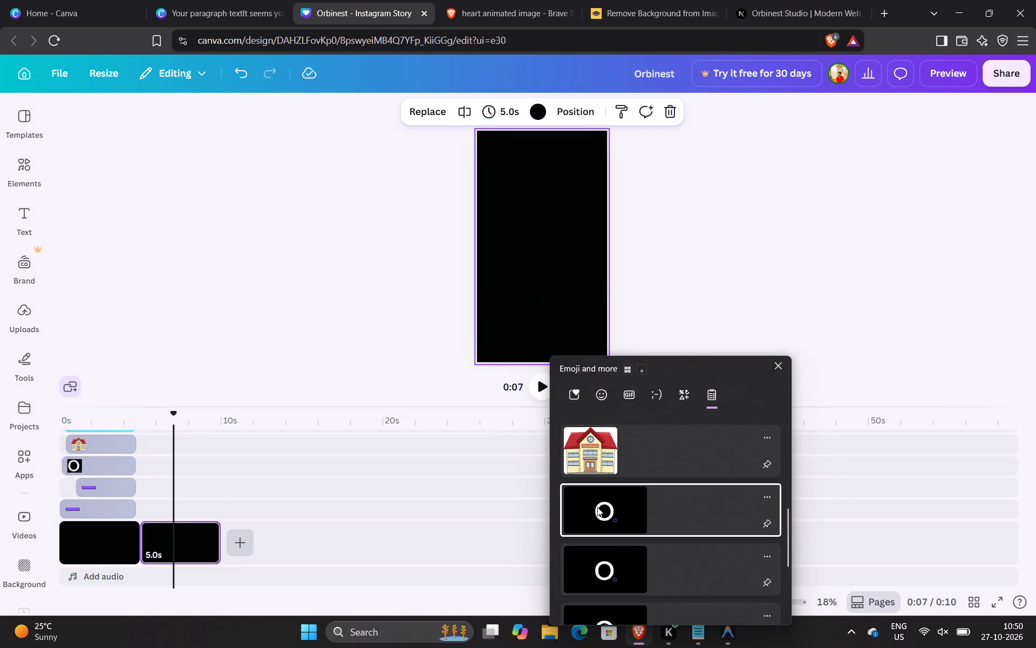
Move the pasted O logo to the page's upper-left corner and shrink it to about 386 × 217.
left_click_drag(548, 253, 521, 183)
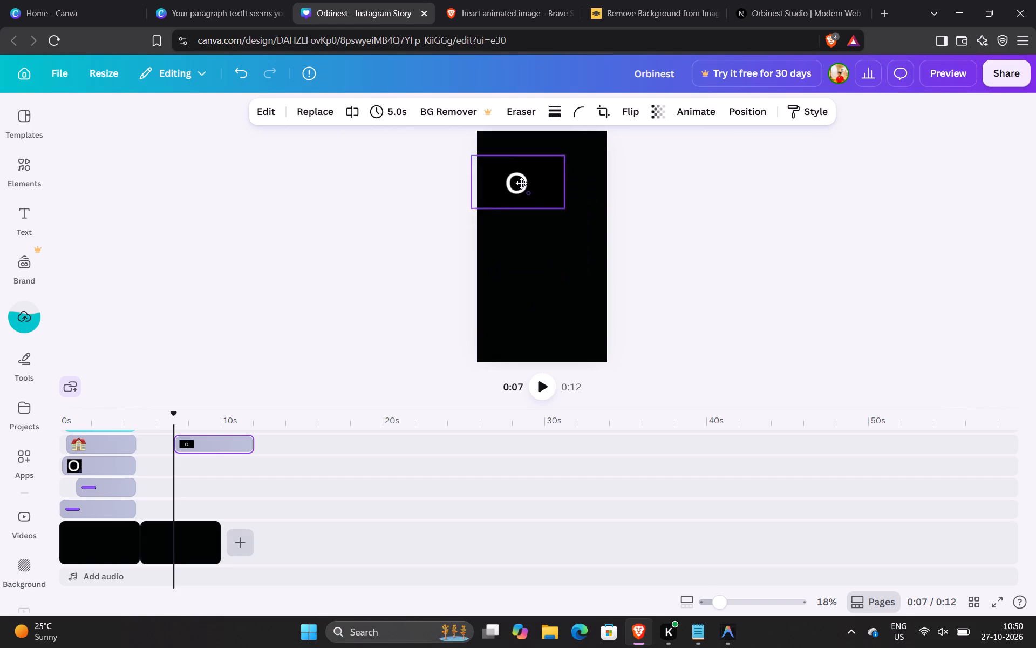
left_click_drag(521, 183, 505, 152)
left_click_drag(547, 174, 502, 147)
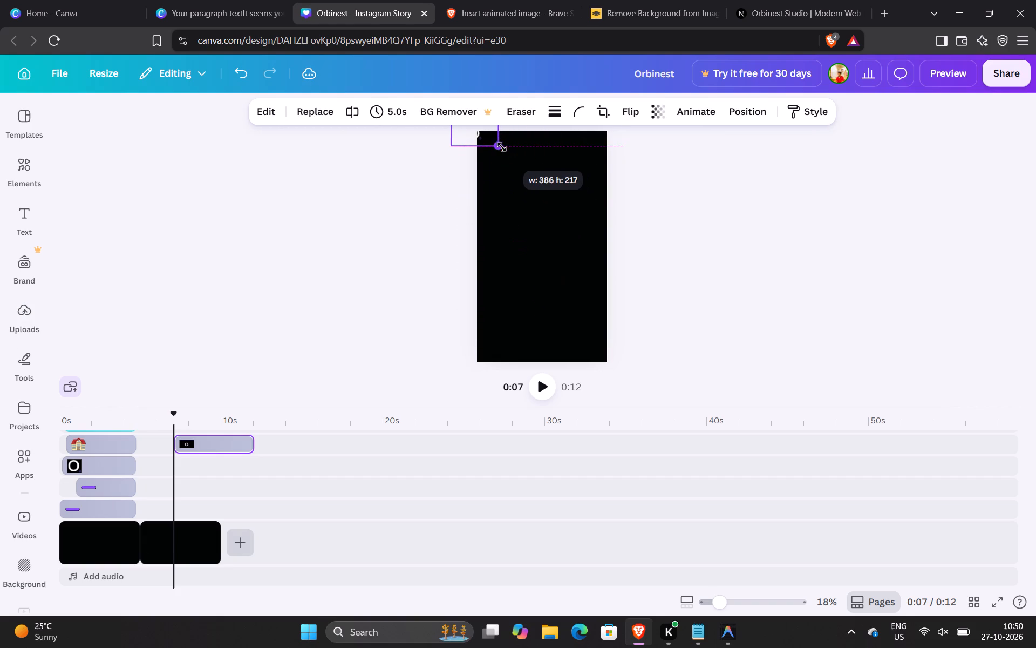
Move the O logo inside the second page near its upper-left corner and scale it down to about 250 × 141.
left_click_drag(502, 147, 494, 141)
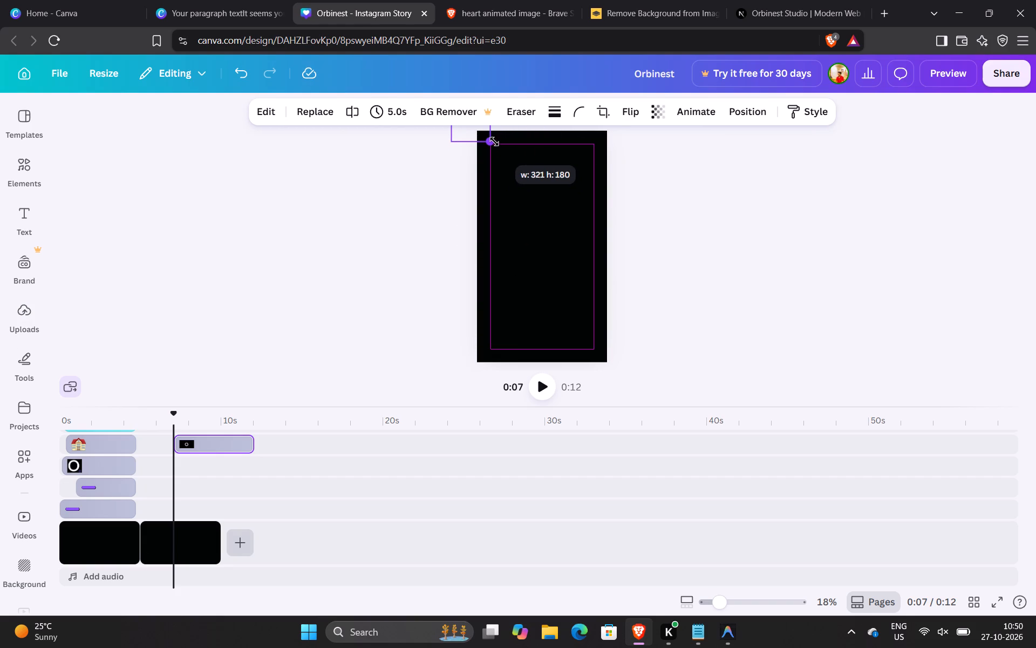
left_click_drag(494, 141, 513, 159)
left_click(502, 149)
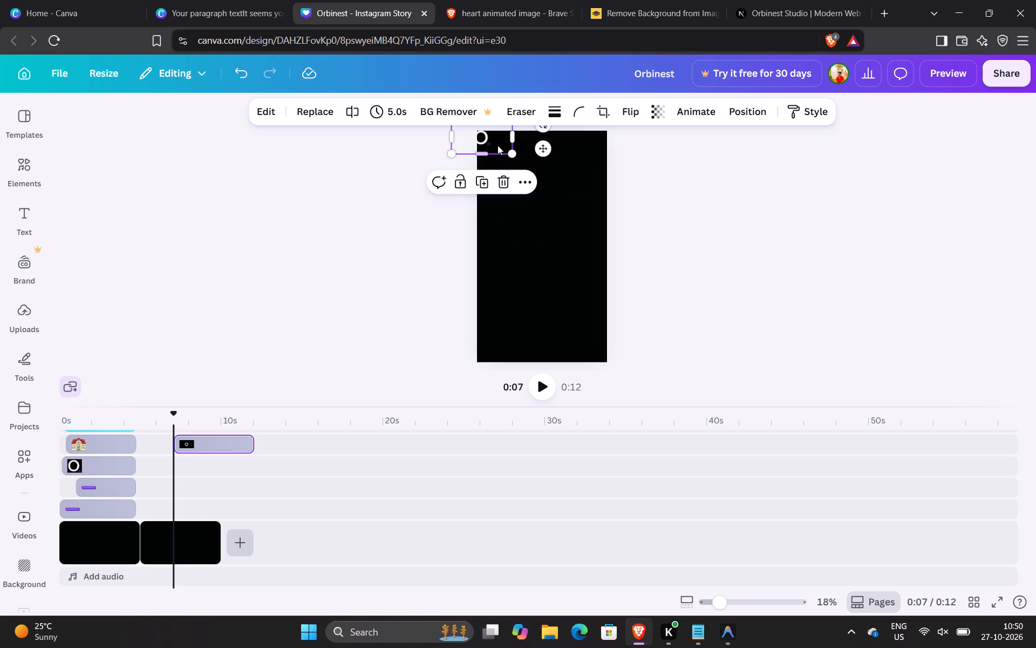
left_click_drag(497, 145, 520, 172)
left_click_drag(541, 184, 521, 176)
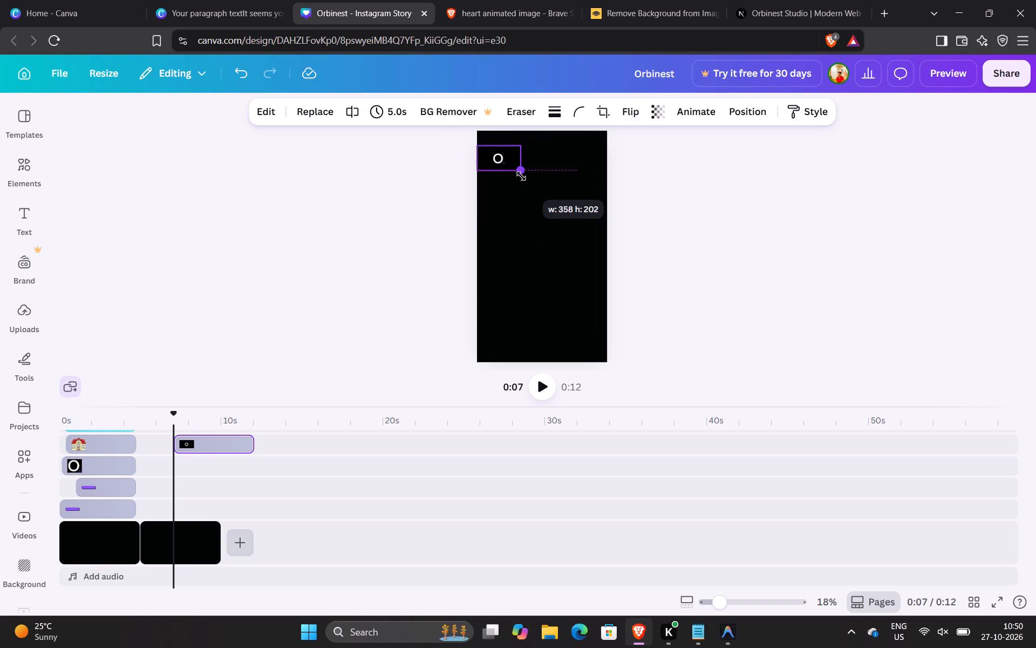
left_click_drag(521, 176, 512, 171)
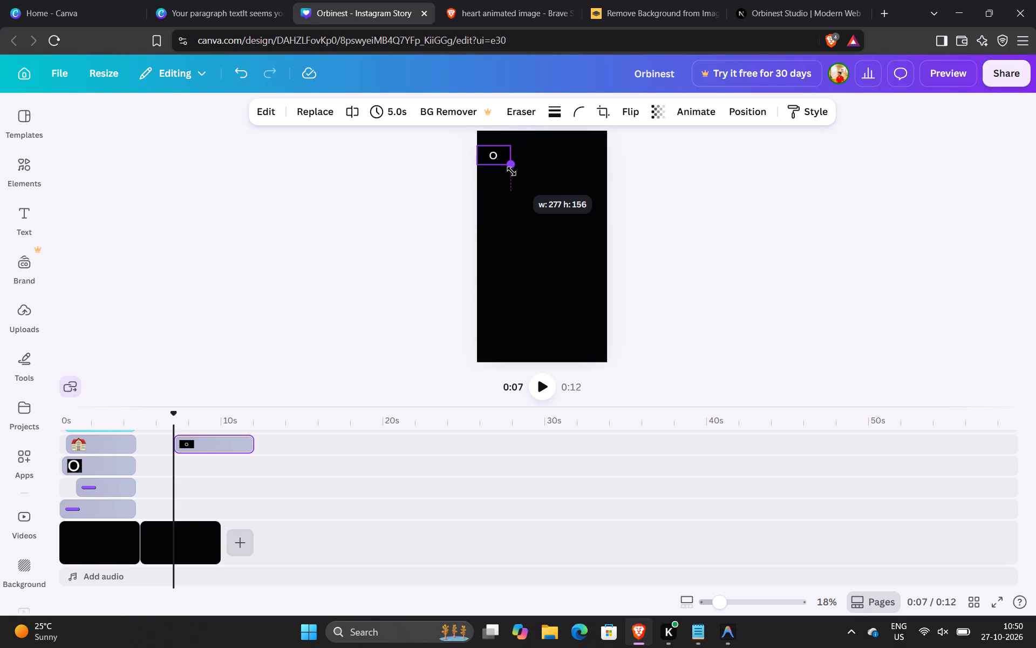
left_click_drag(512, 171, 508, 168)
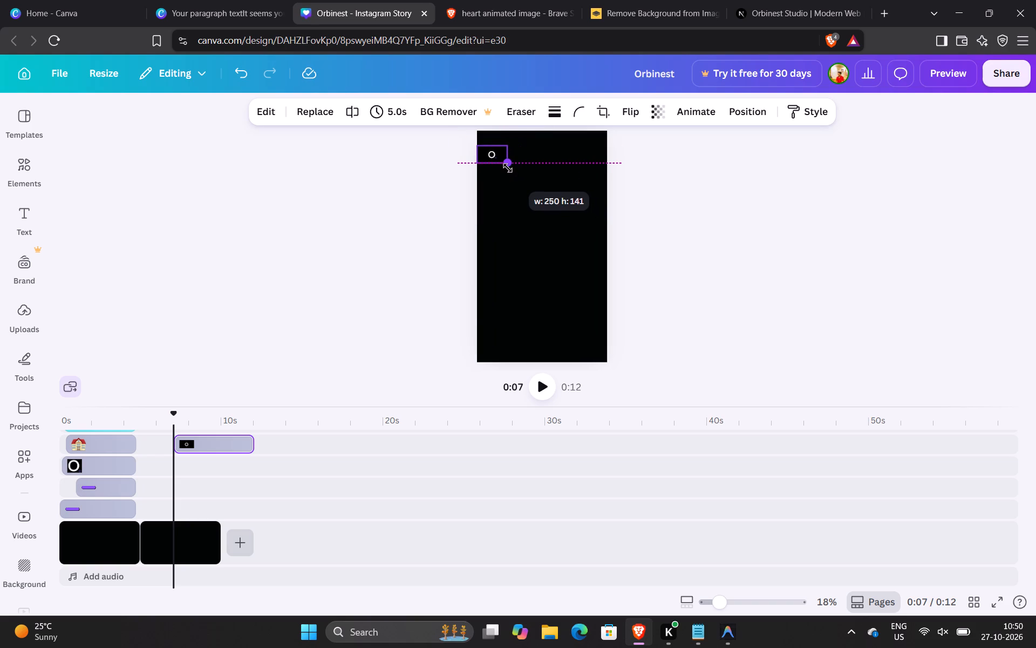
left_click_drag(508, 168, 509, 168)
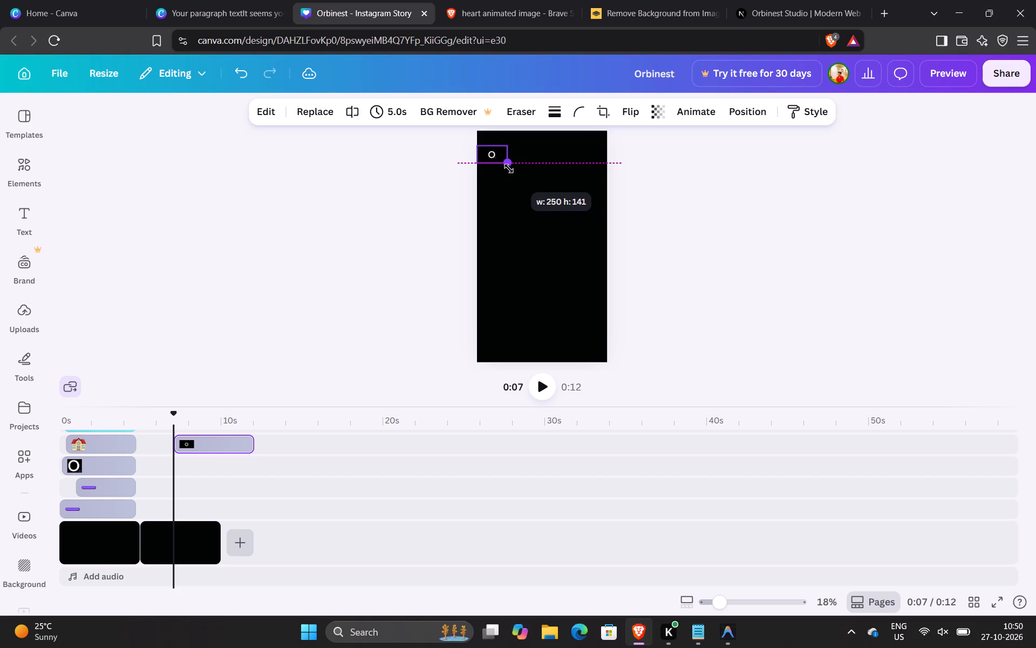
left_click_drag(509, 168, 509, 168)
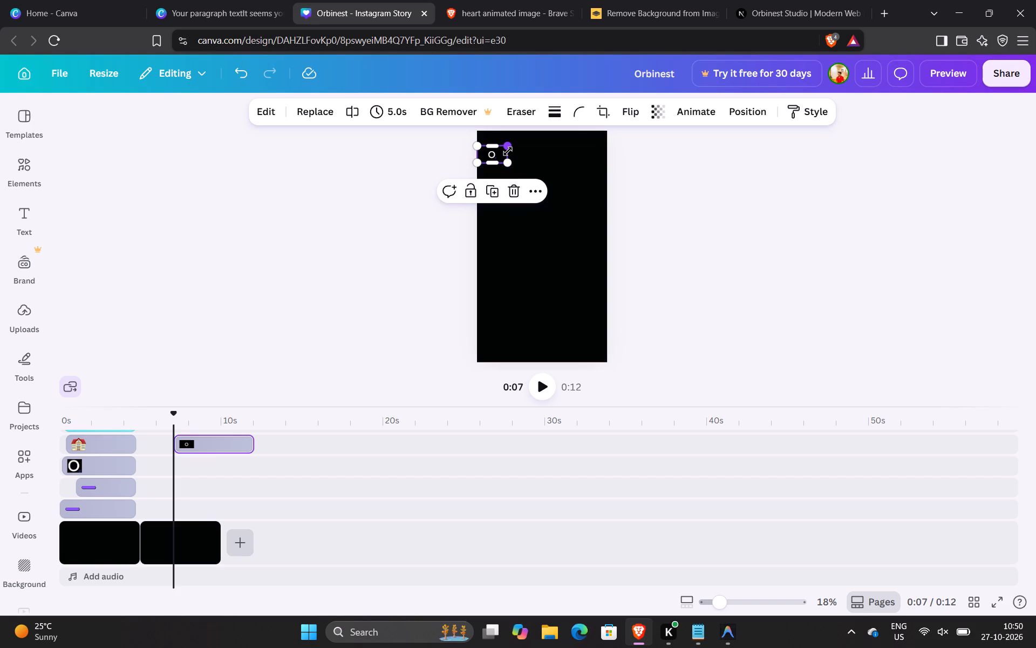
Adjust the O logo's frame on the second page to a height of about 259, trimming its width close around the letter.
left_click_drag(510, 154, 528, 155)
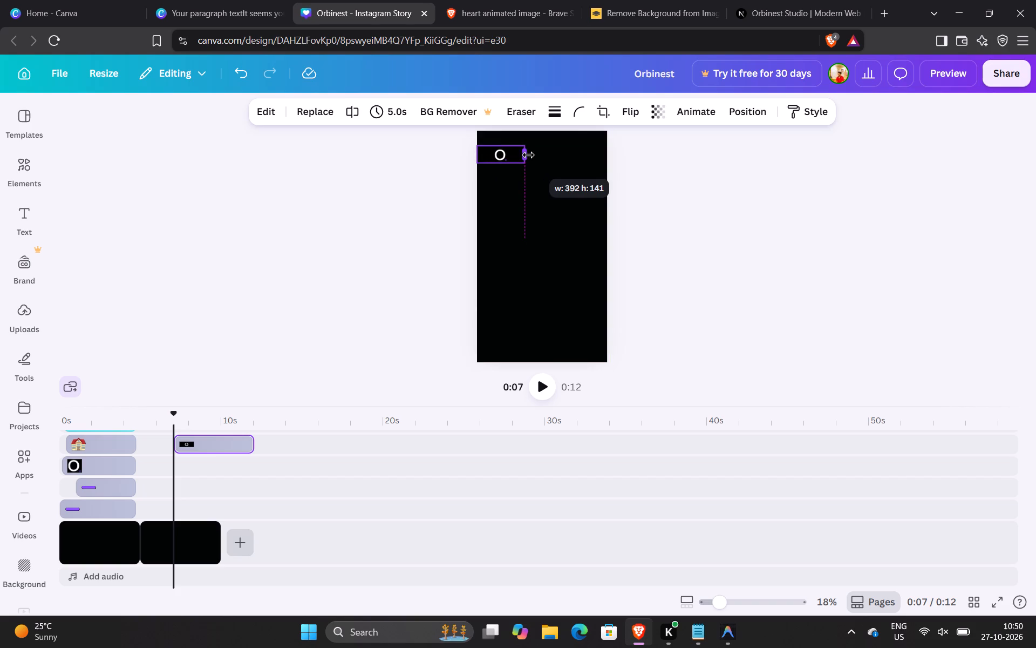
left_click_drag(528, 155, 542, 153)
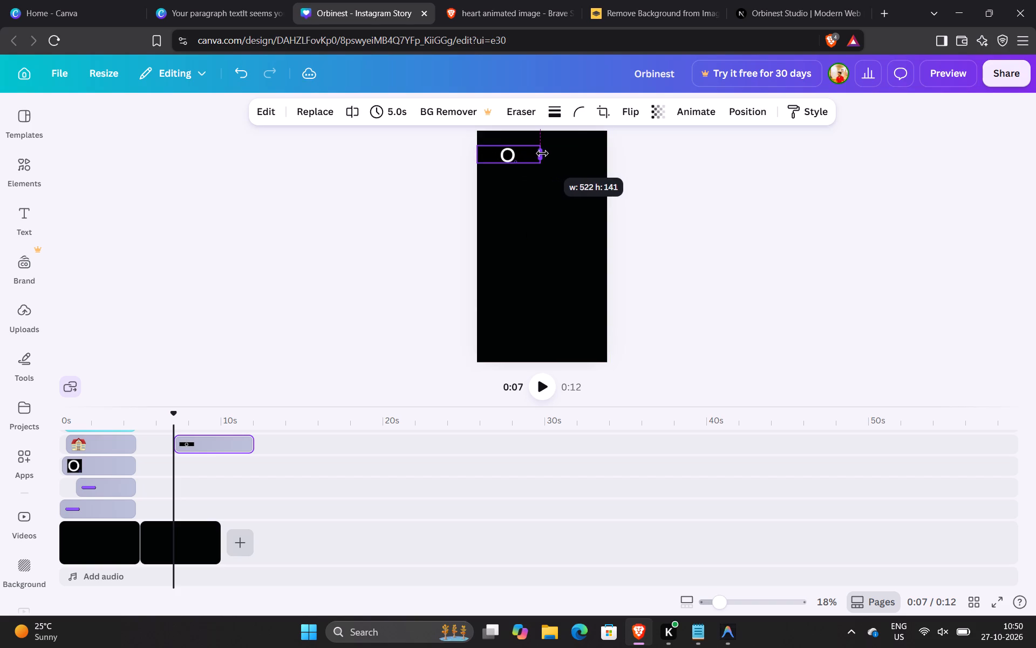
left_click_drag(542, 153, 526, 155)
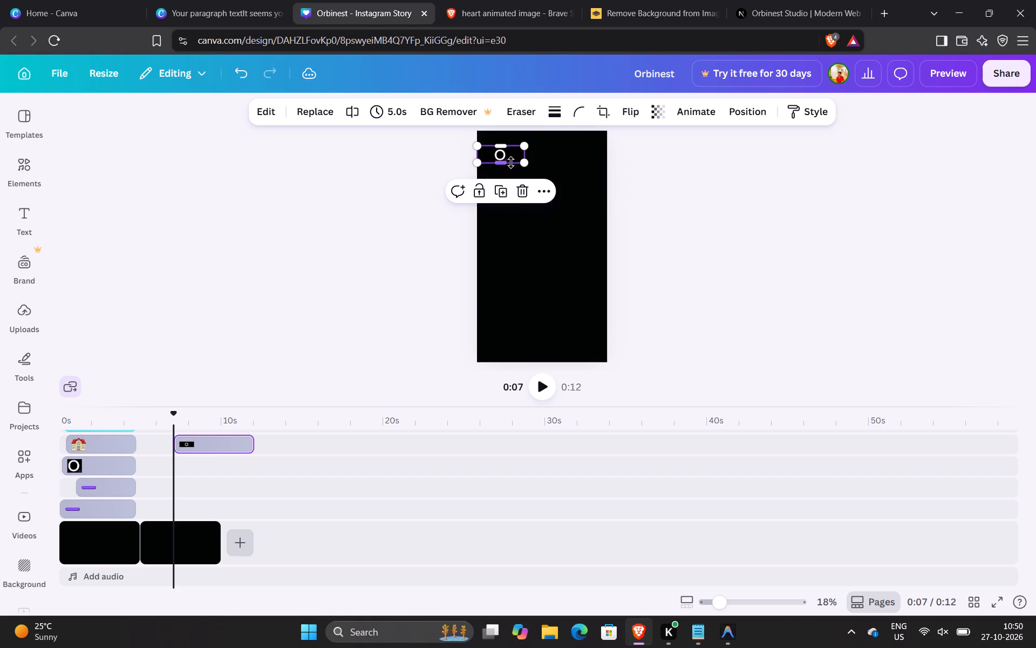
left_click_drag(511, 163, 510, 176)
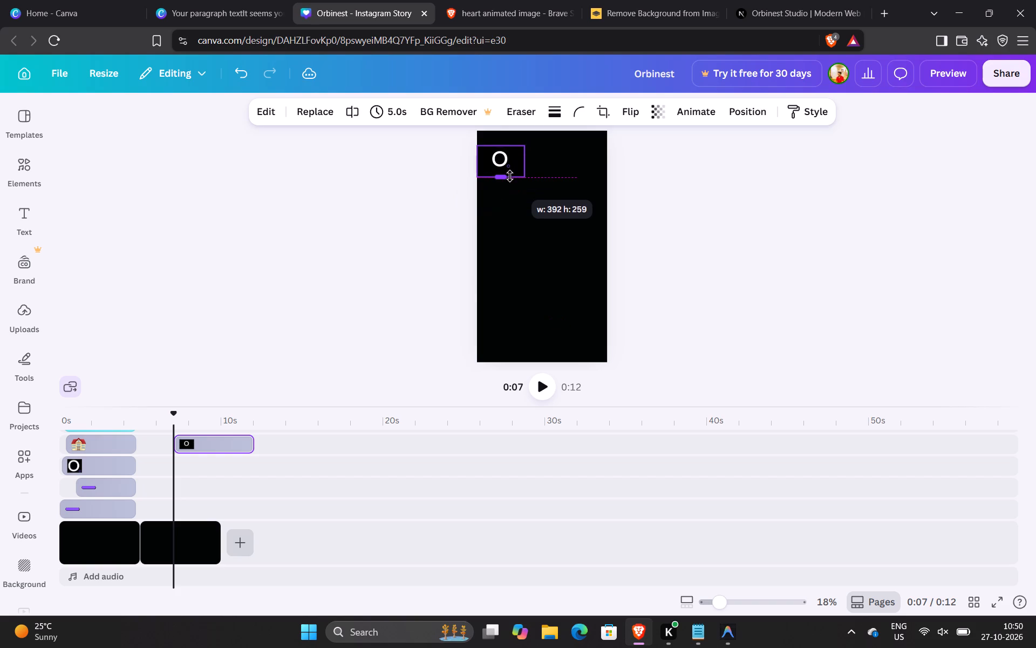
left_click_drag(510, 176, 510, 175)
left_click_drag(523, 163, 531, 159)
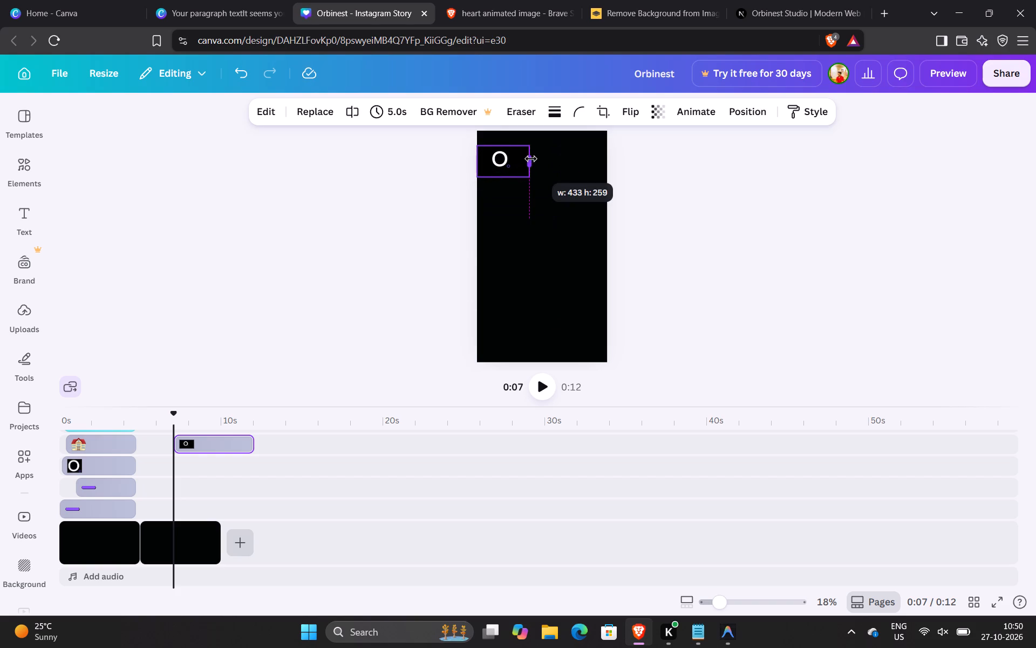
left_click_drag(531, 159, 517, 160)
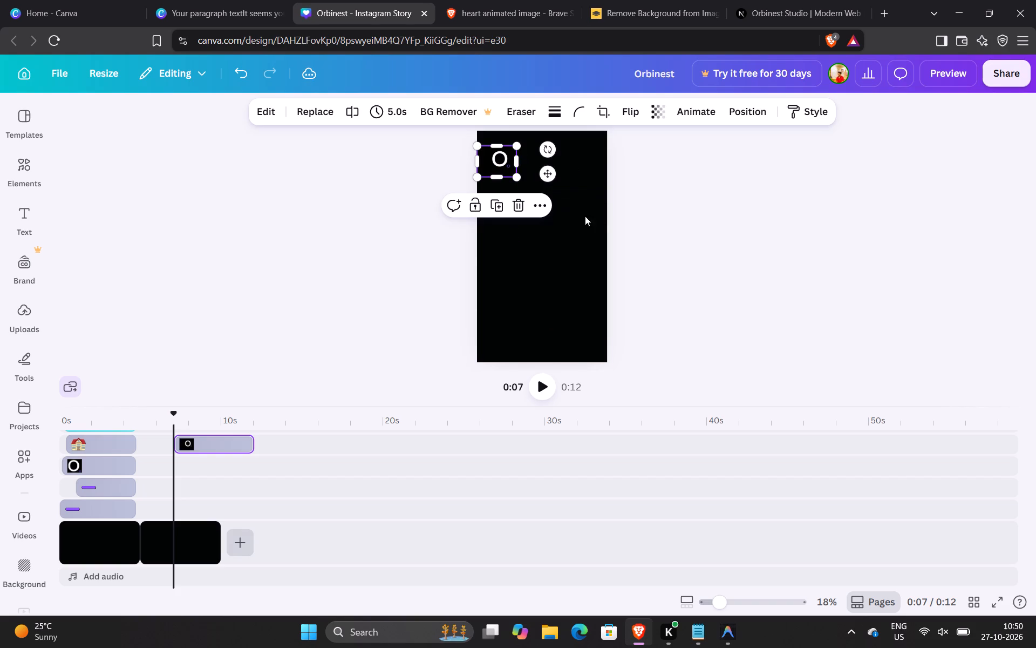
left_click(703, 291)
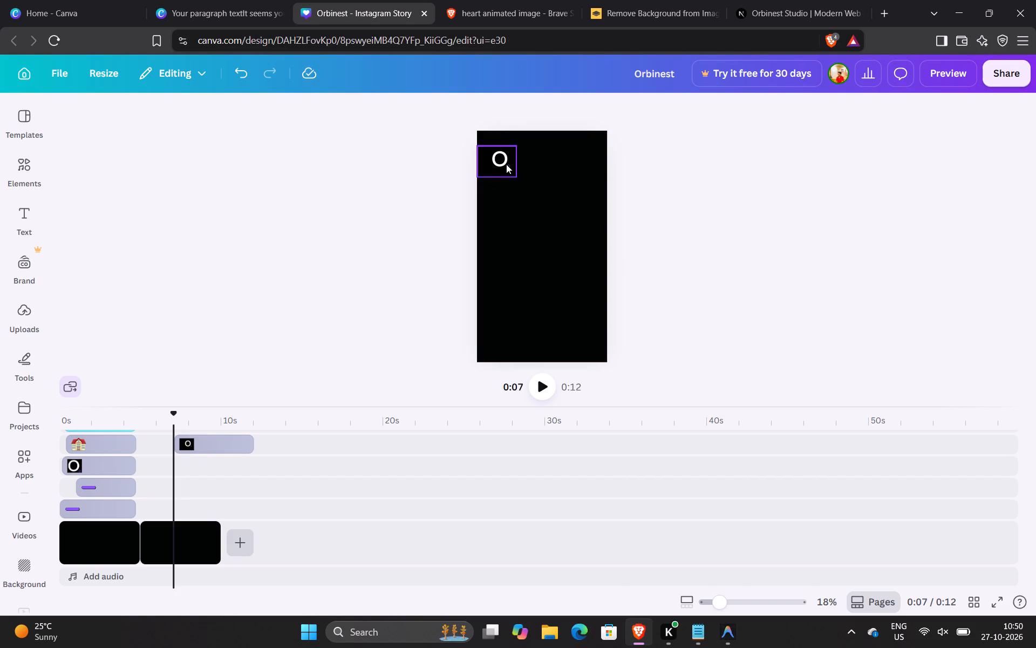
Preview the second page with the O logo in full screen from 7 seconds.
left_click(997, 597)
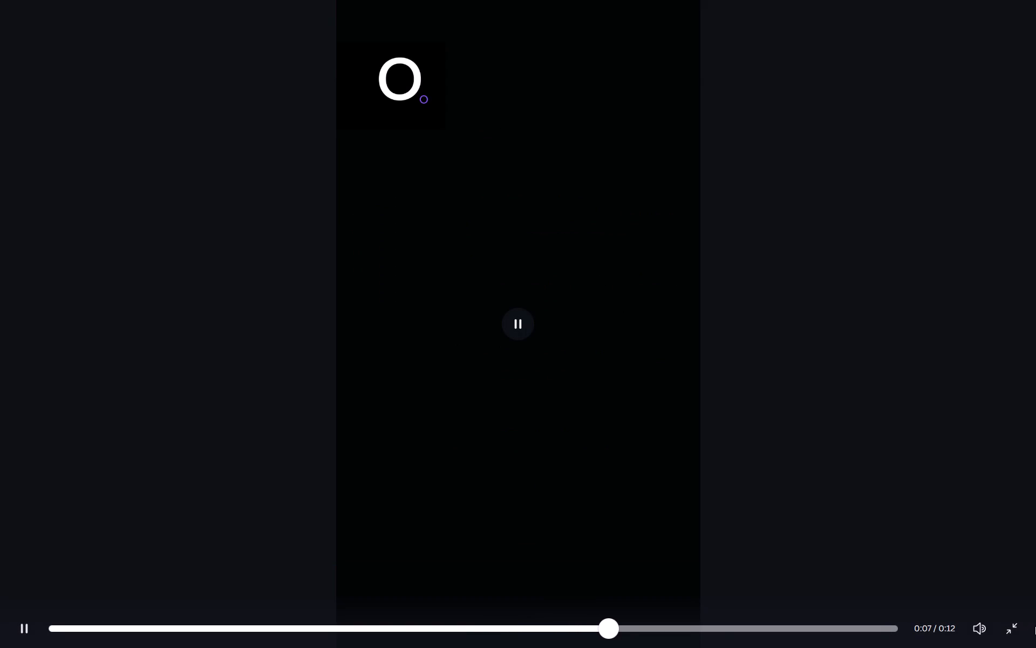
left_click(1014, 626)
Delete the second black page together with its O logo.
left_click(501, 193)
right_click(514, 199)
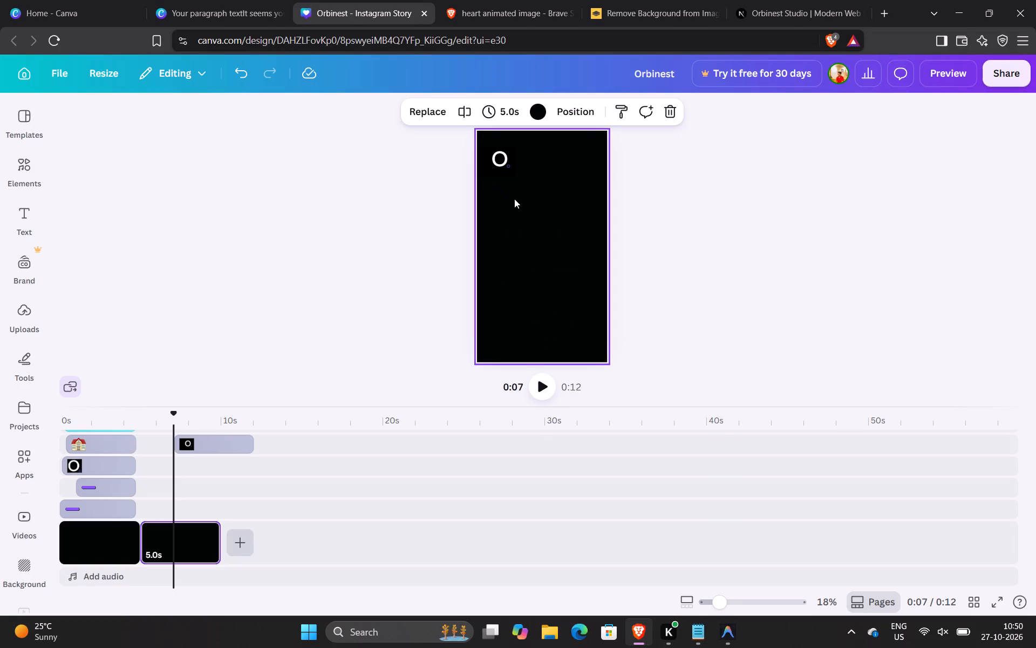
left_click(580, 303)
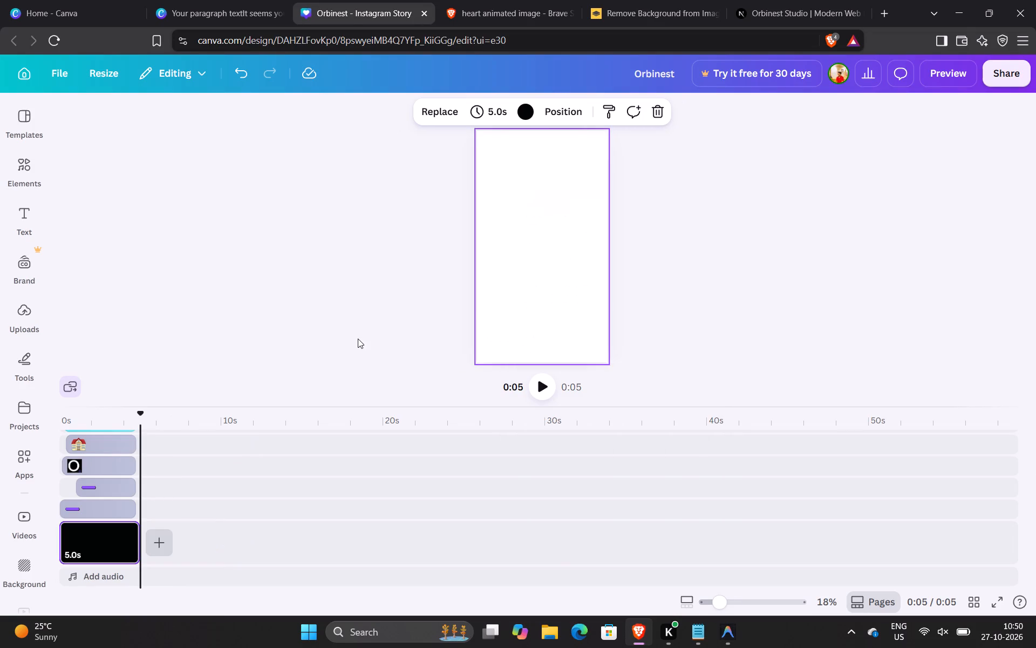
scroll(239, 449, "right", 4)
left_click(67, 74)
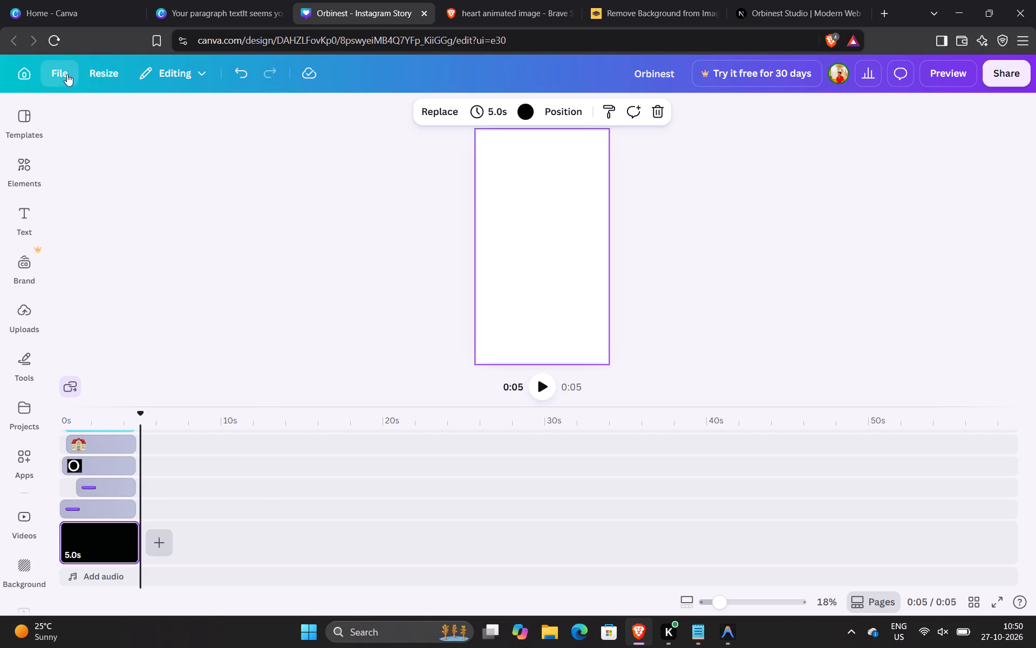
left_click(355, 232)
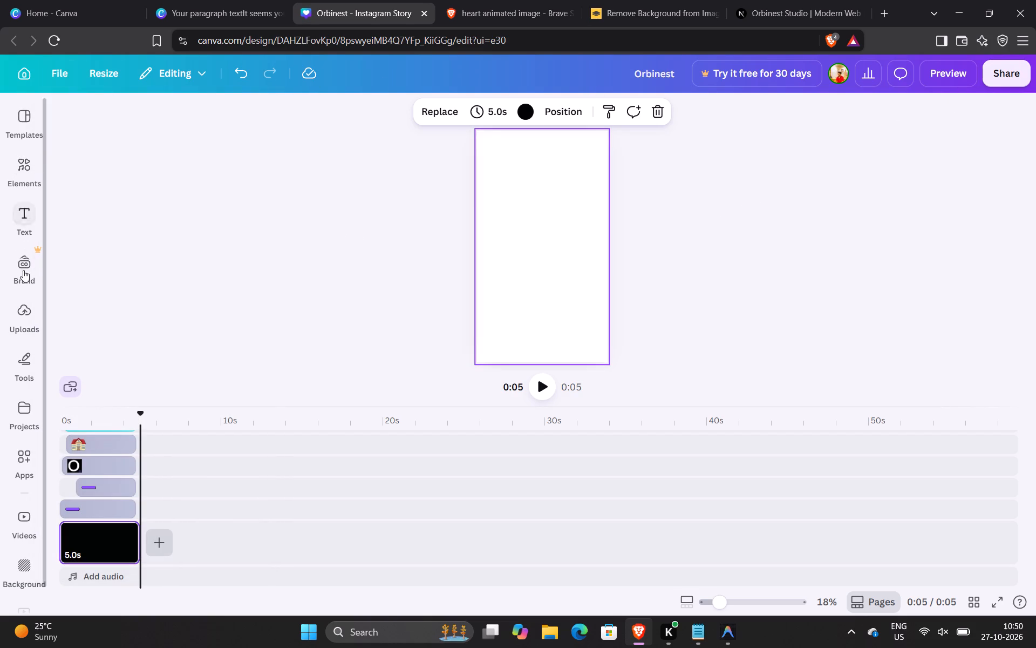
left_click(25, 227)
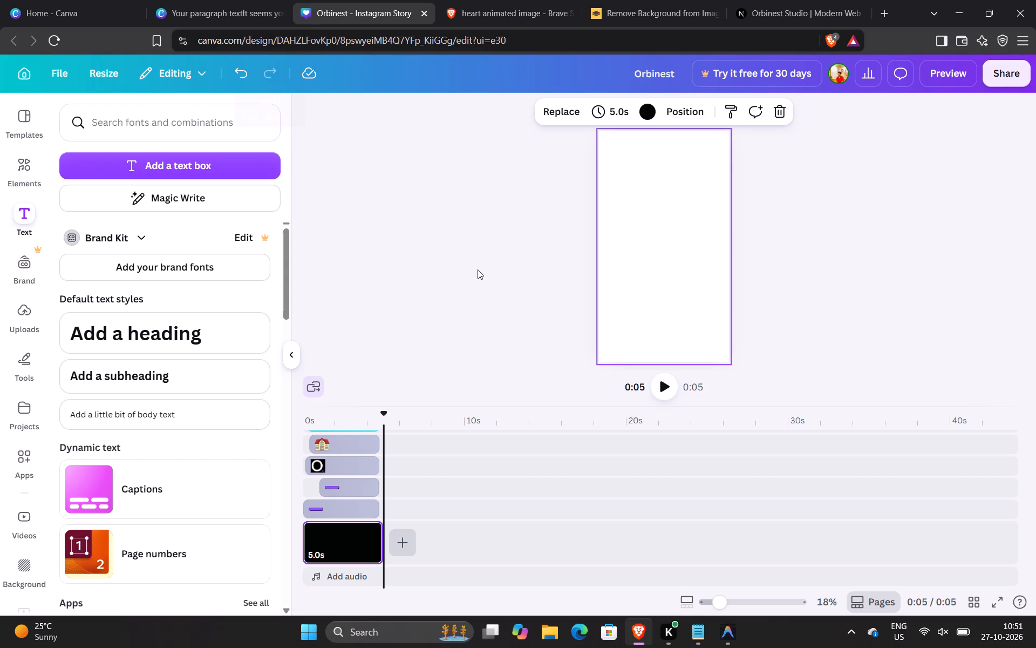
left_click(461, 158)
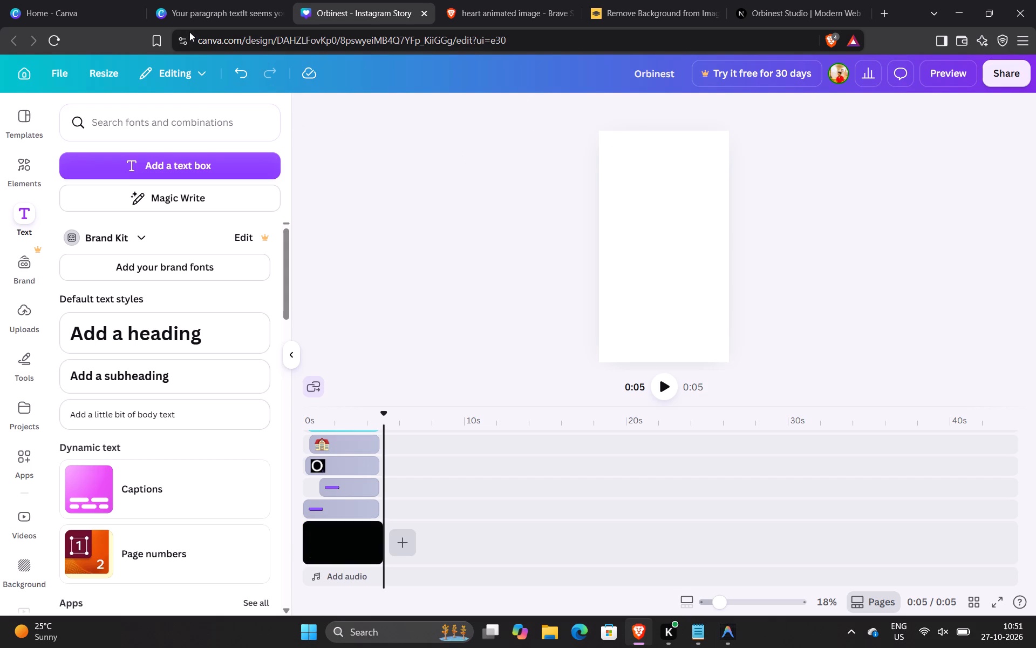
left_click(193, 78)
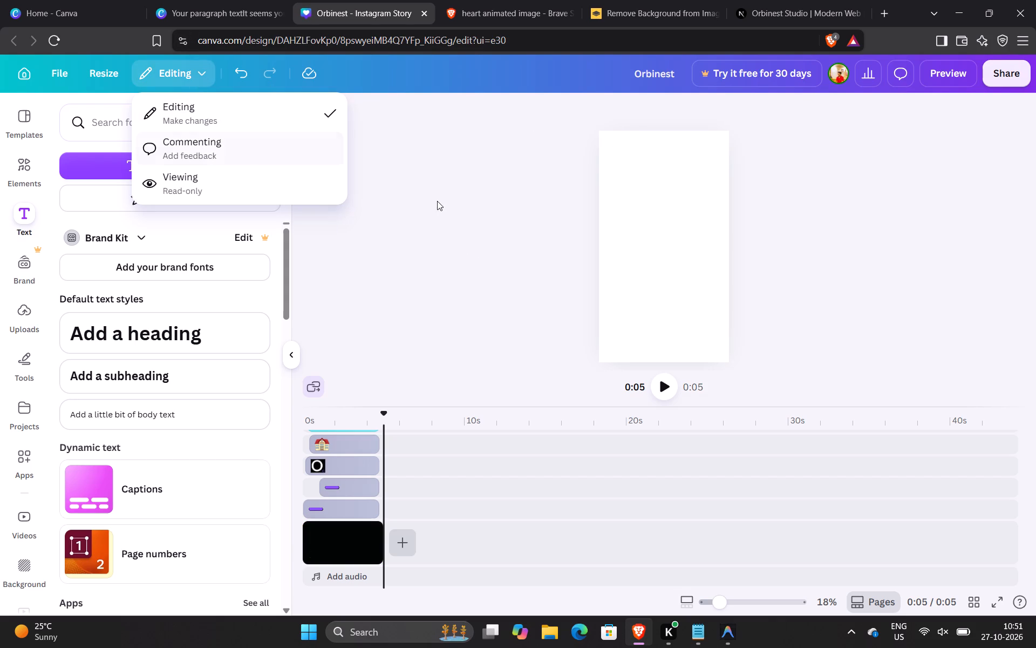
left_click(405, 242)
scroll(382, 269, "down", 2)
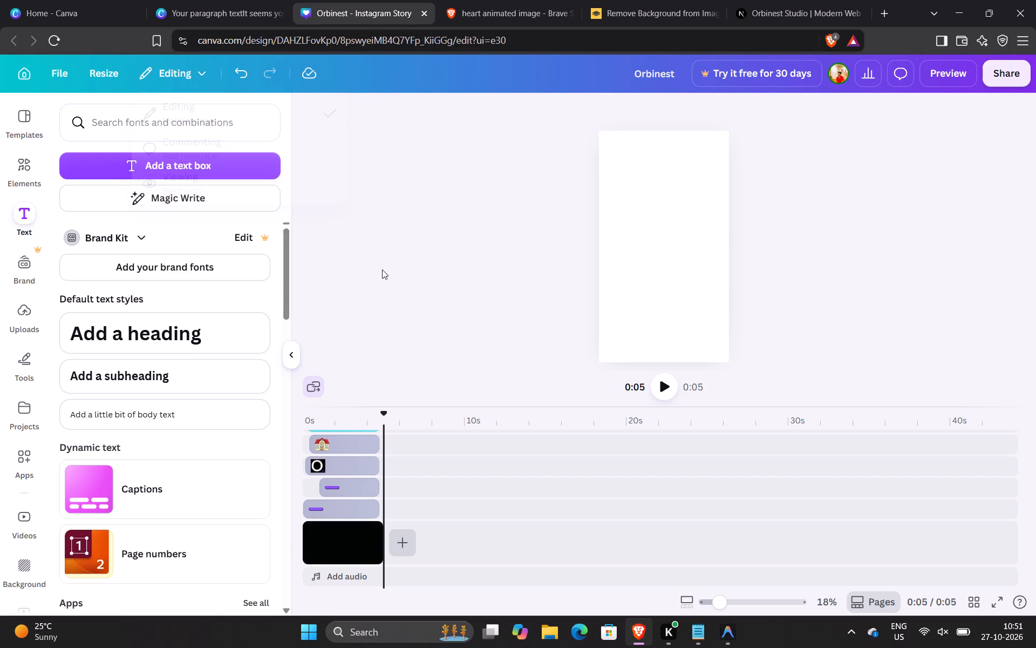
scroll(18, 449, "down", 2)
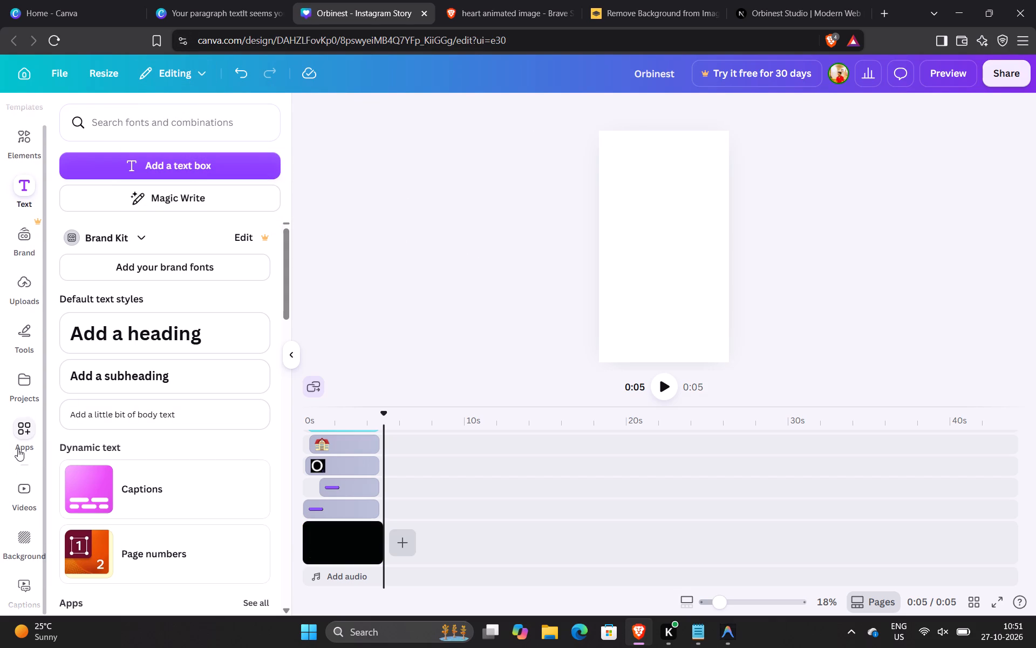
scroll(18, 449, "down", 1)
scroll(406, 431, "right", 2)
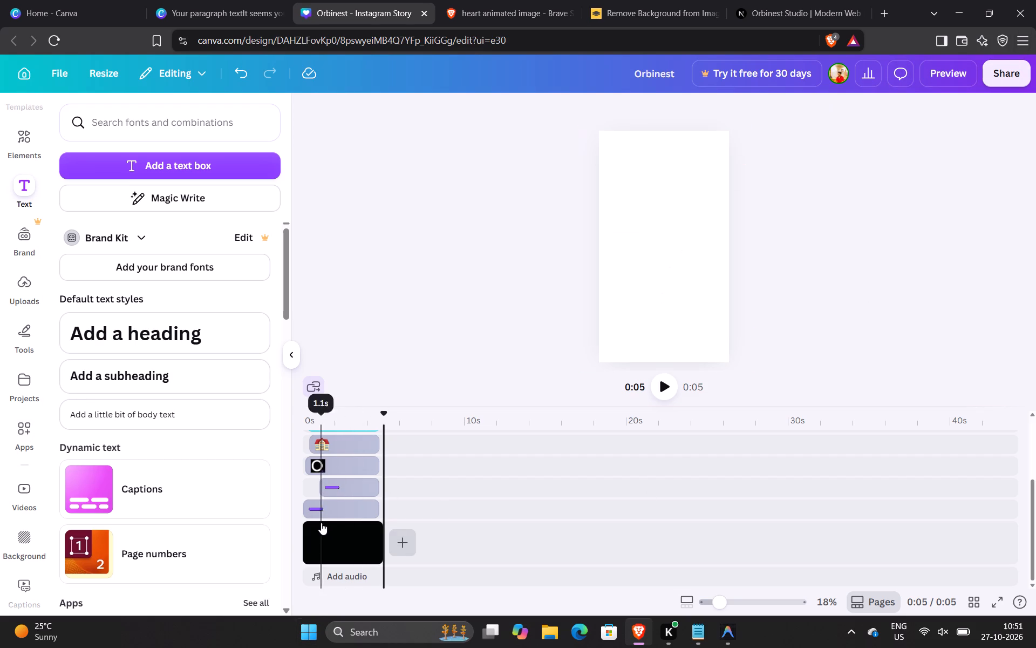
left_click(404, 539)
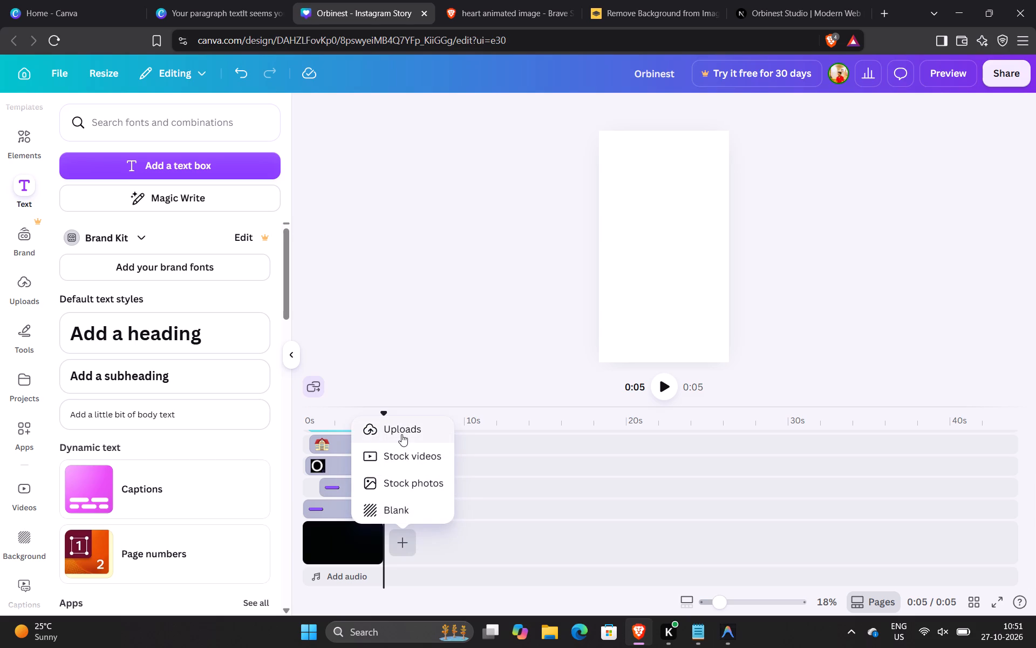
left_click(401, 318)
Switch from the Orbinest Instagram Story to the Canva home page with the recent designs.
left_click(189, 1)
left_click(78, 1)
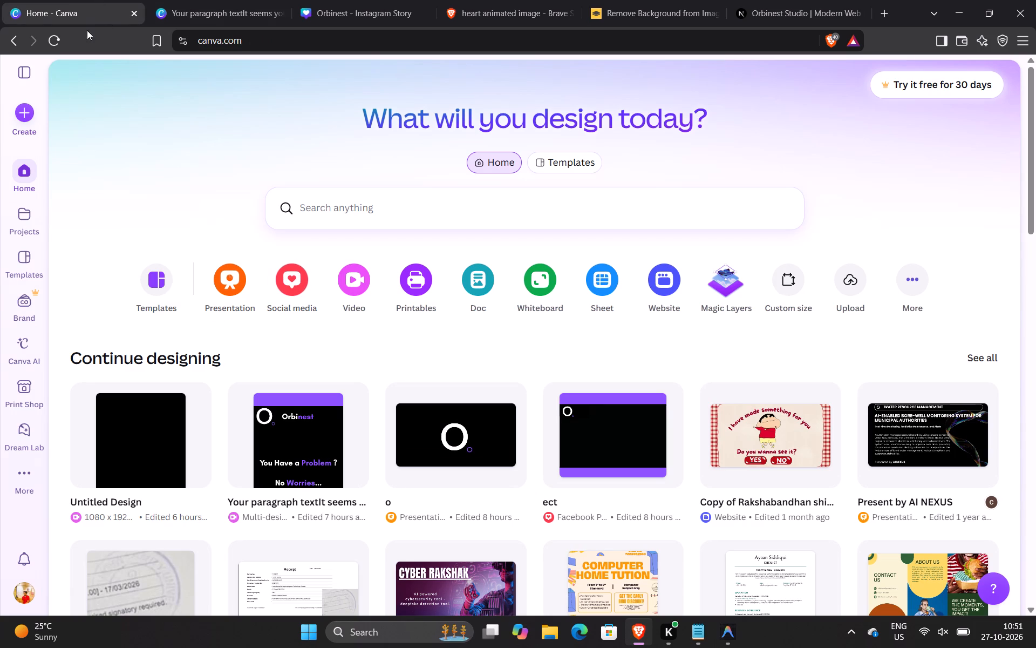
Reload the Canva home page to refresh the list of recent designs.
left_click(59, 39)
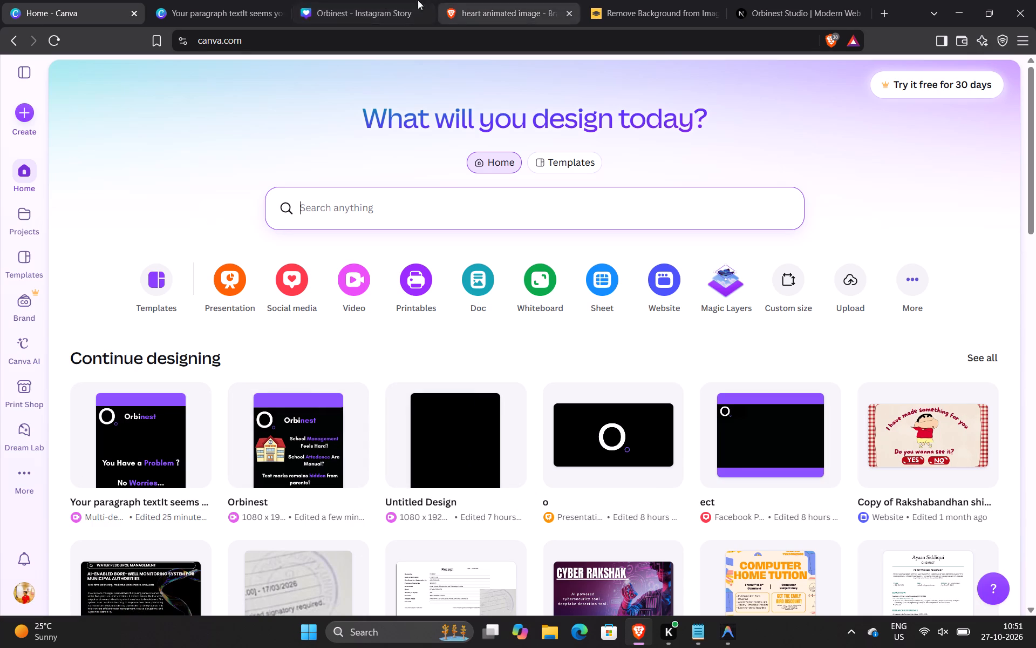
Close both open Canva design tabs, the heart animated image search and the Remove Background tab, keeping Canva Home and Orbinest Studio.
left_click(264, 0)
left_click(337, 6)
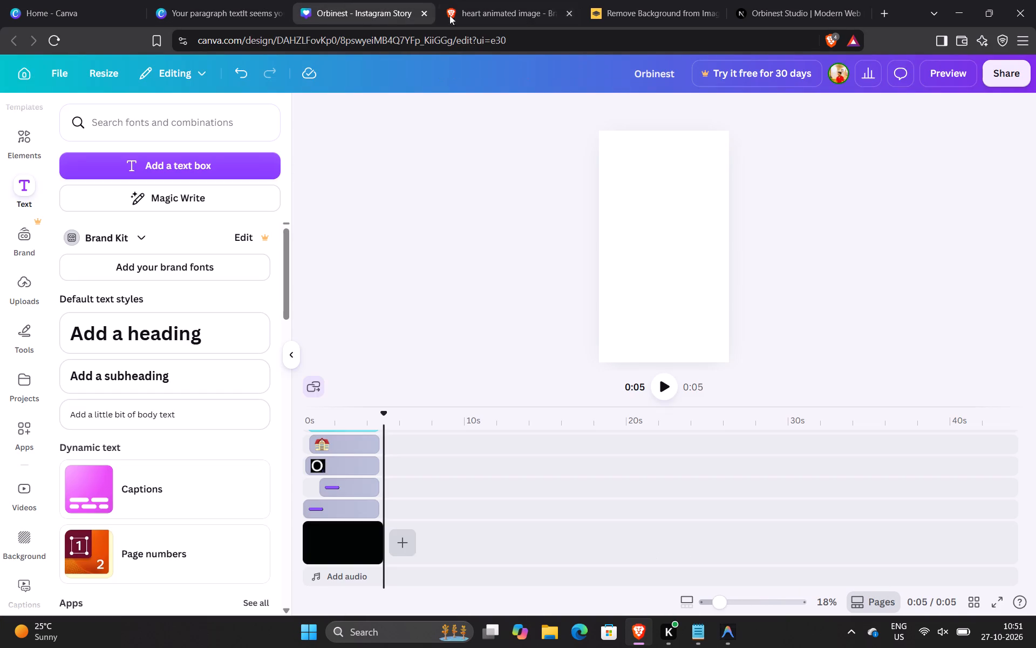
left_click(427, 15)
left_click(285, 12)
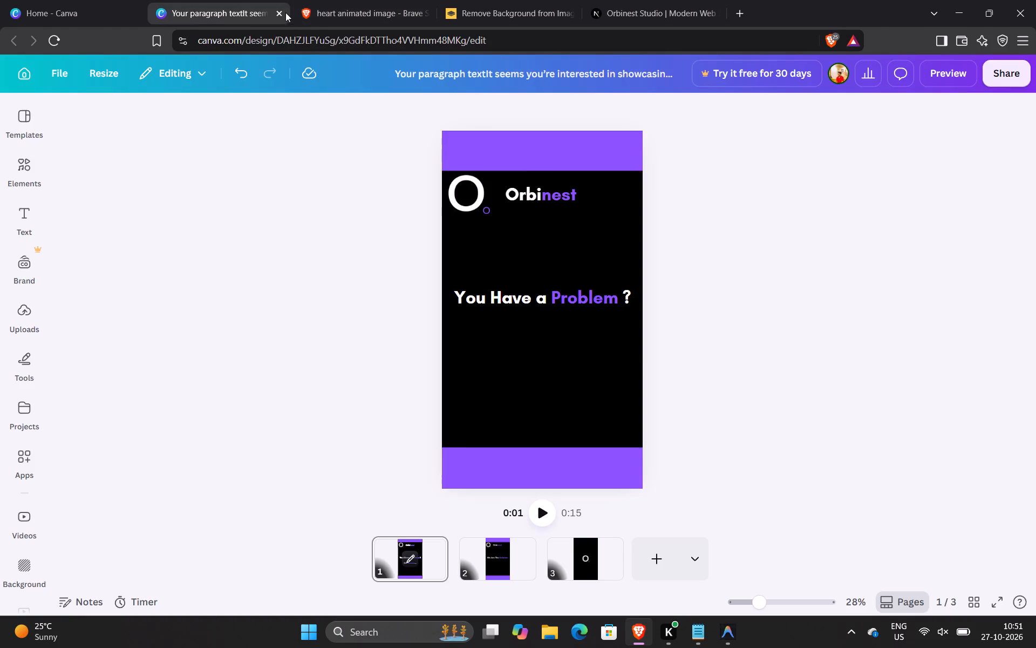
left_click(278, 12)
left_click(278, 12)
left_click(278, 12)
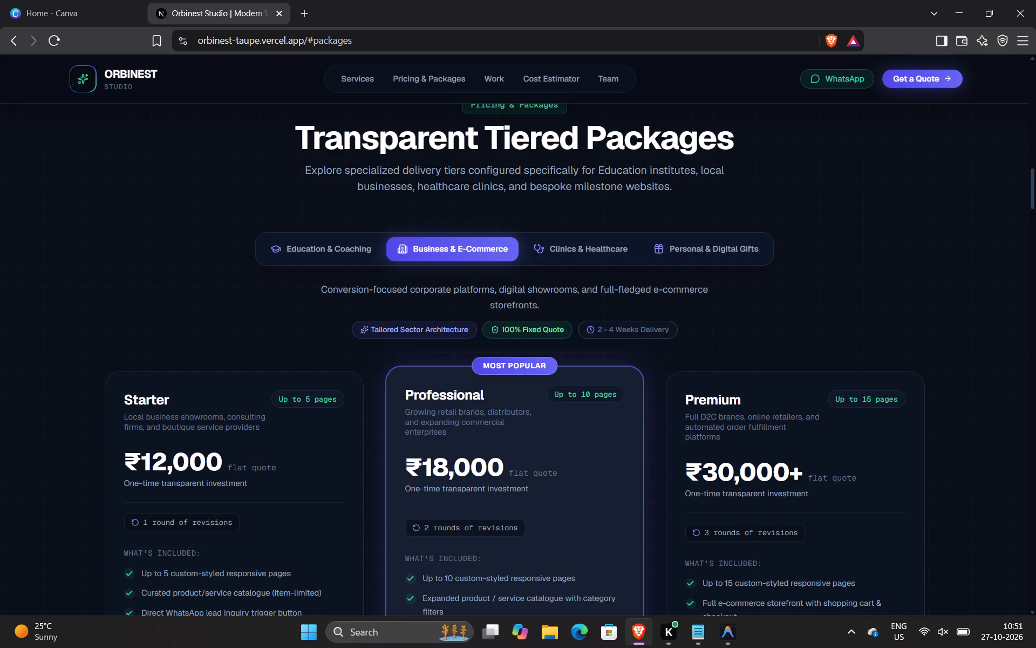
Examine the Business & E-Commerce packages and the monthly care plans on the Orbinest Studio website.
scroll(801, 566, "down", 3)
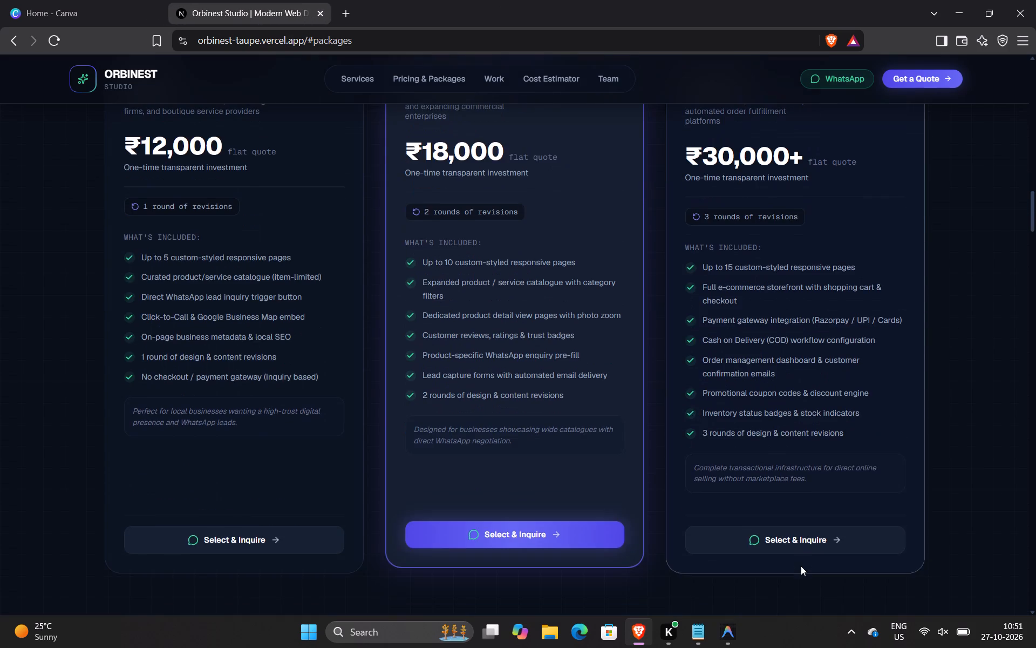
scroll(801, 566, "down", 6)
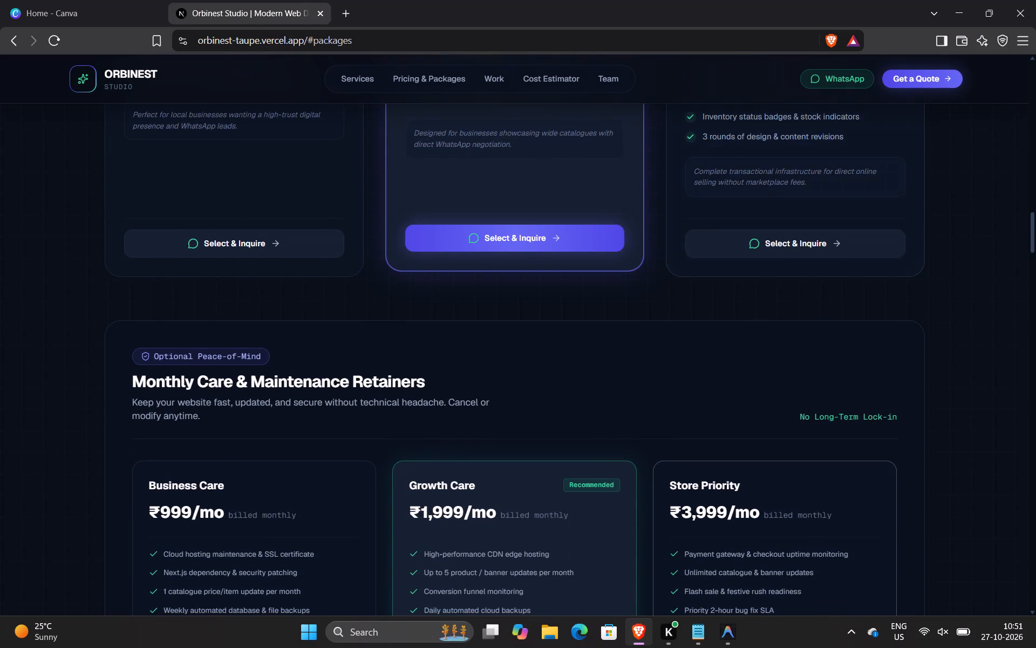